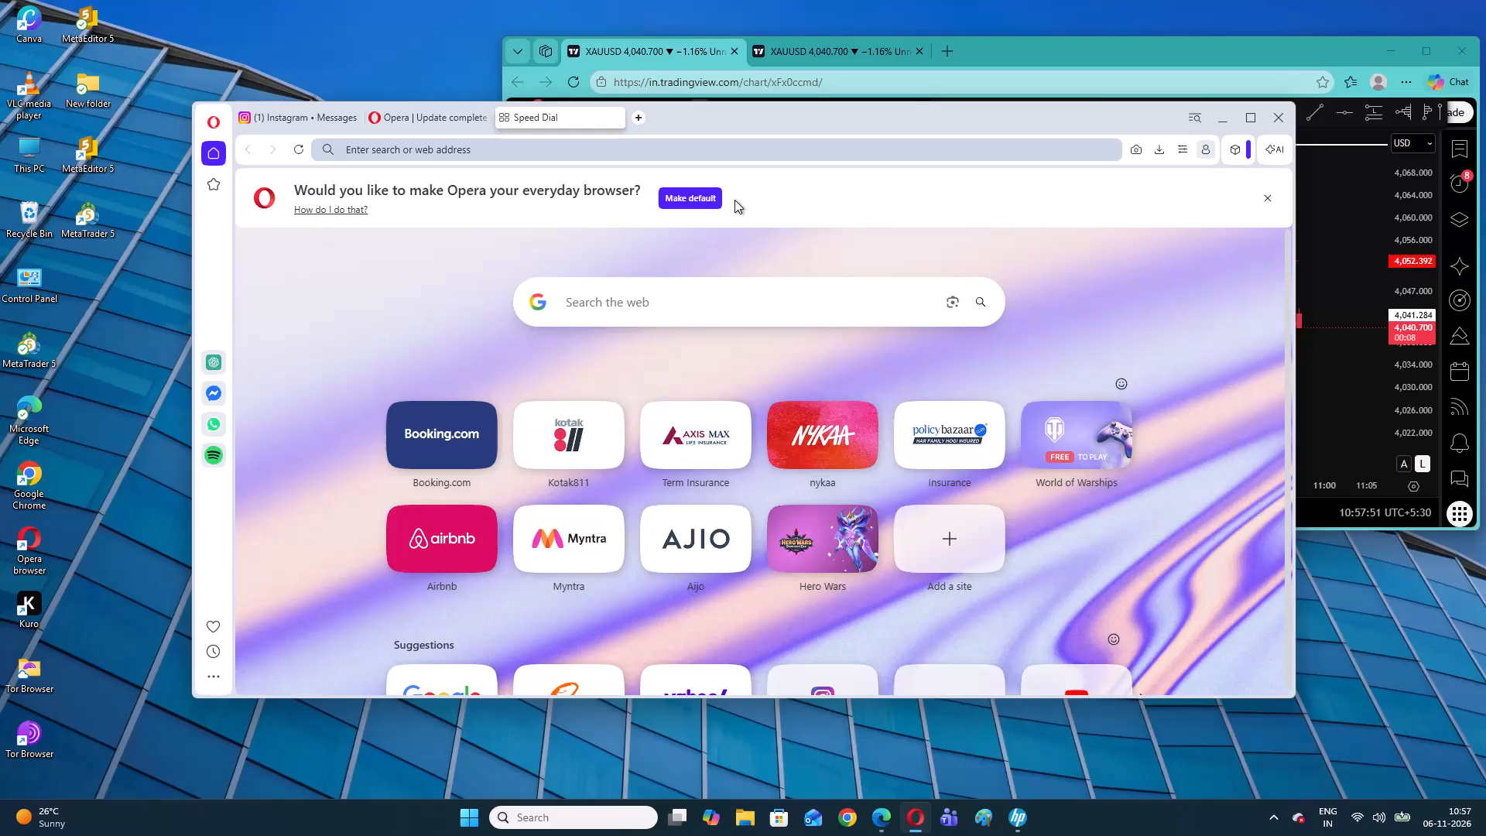
Minimize the Opera window and maximize the Edge window with the TradingView XAUUSD chart.
left_click(1215, 119)
left_click(1426, 48)
Reset the chart view and examine the recent XAUUSD price action on the 1-minute timeframe.
right_click(1080, 271)
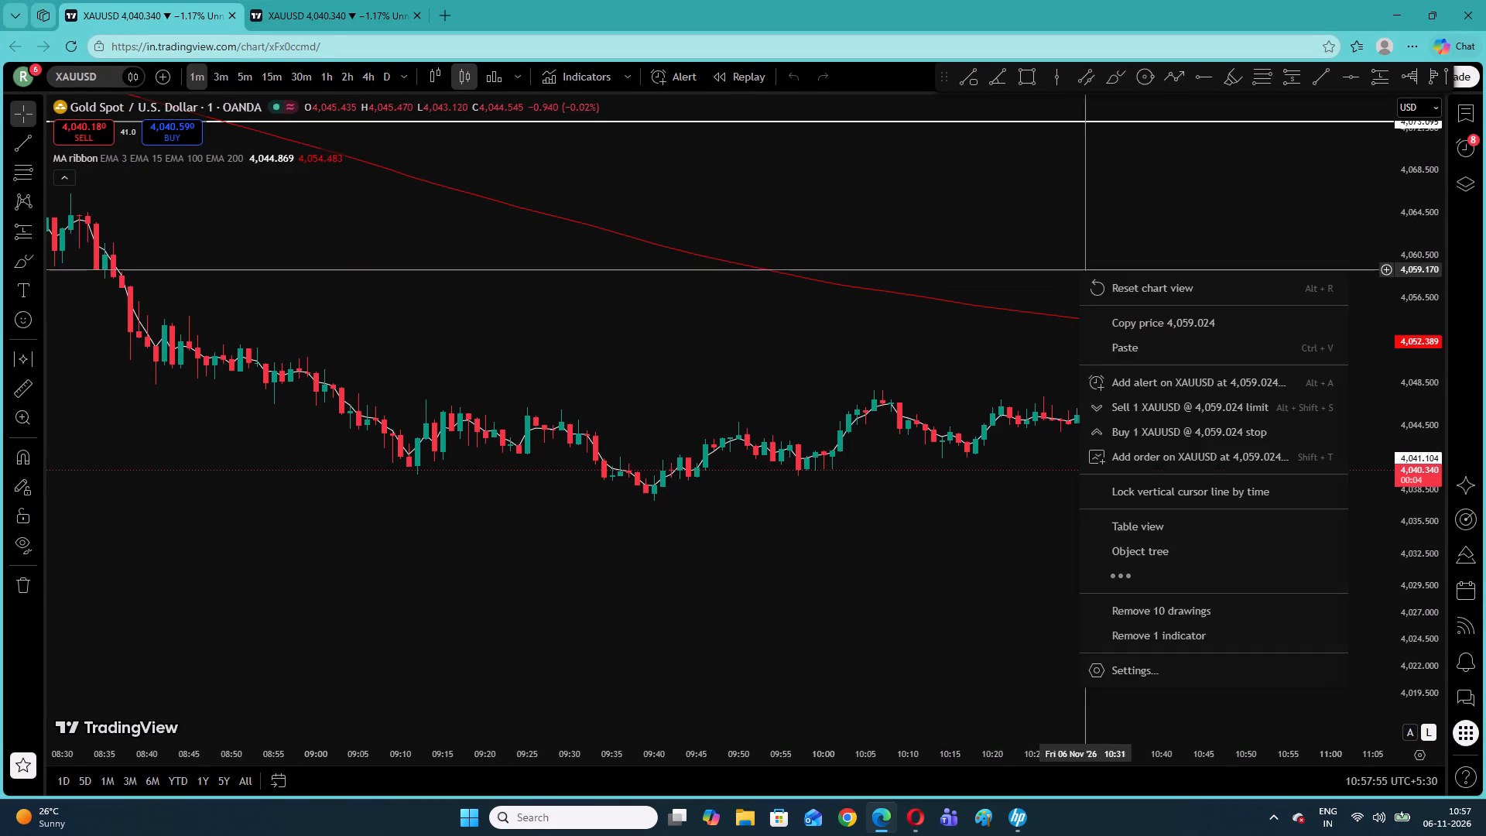
left_click(1128, 282)
left_click_drag(1413, 479, 1406, 390)
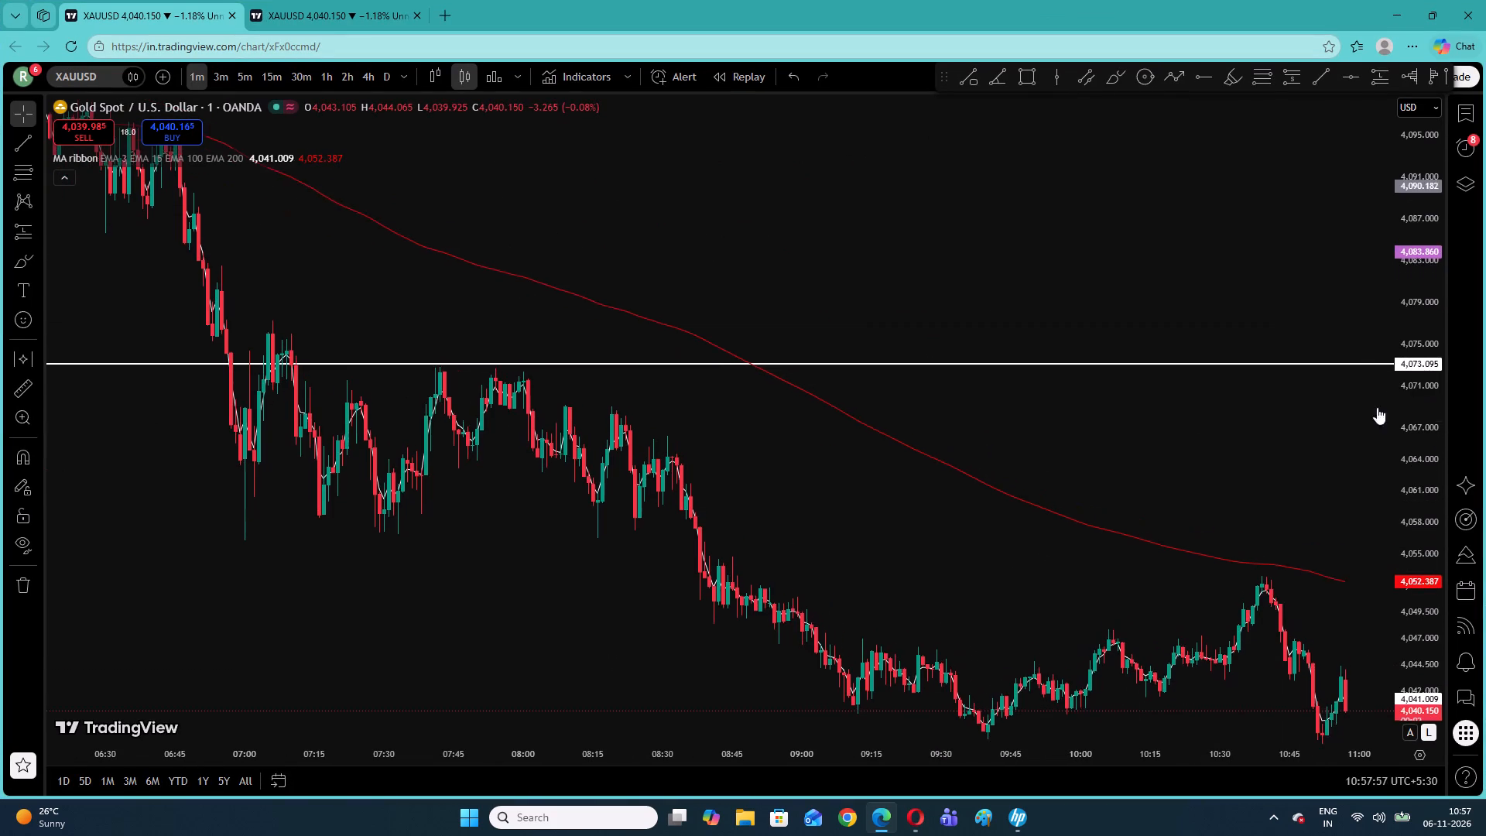
left_click_drag(1320, 440, 1114, 318)
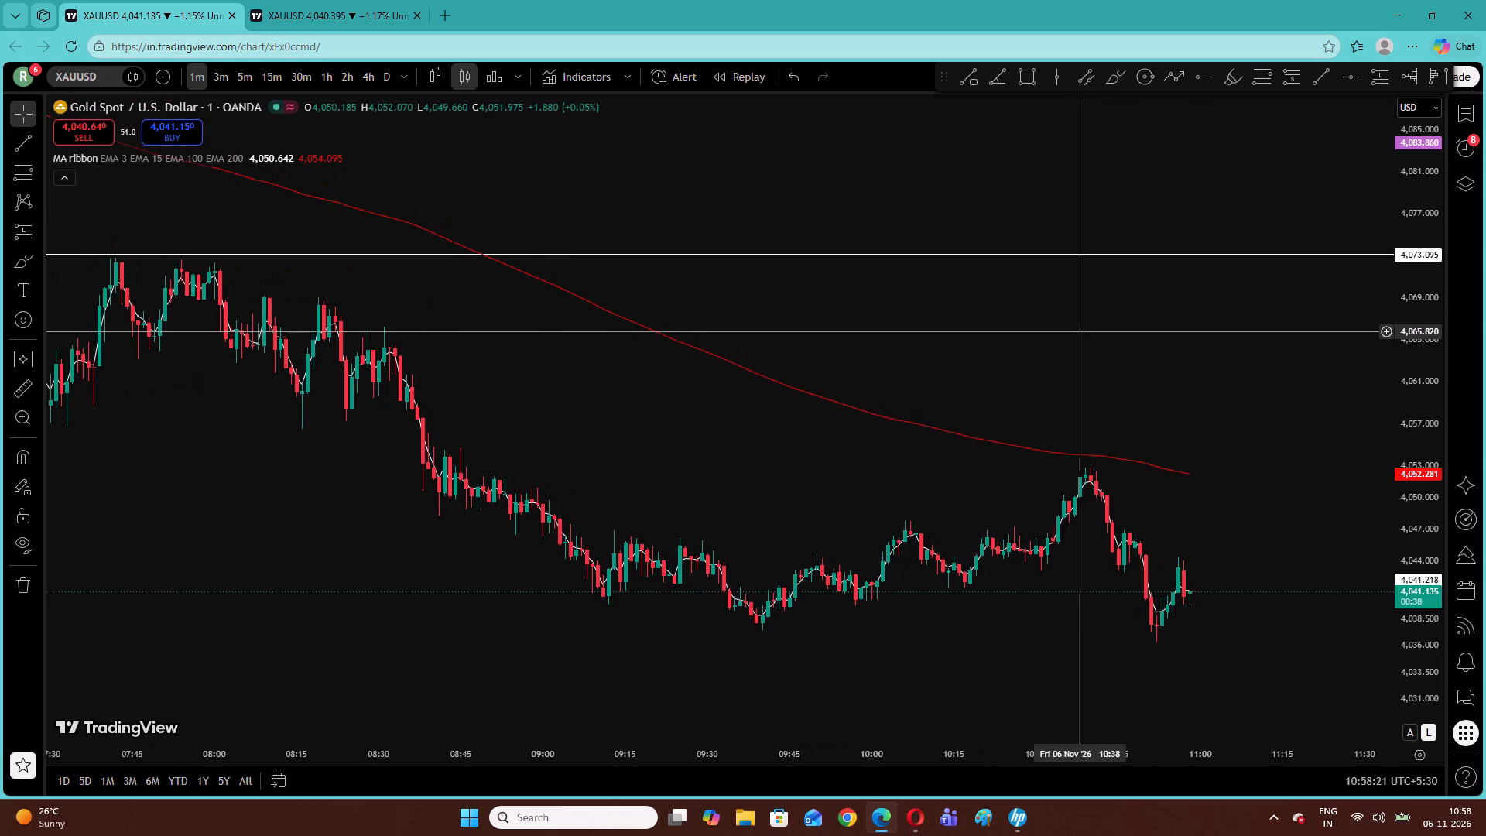
left_click_drag(1165, 387, 1018, 310)
left_click_drag(1409, 566, 1388, 399)
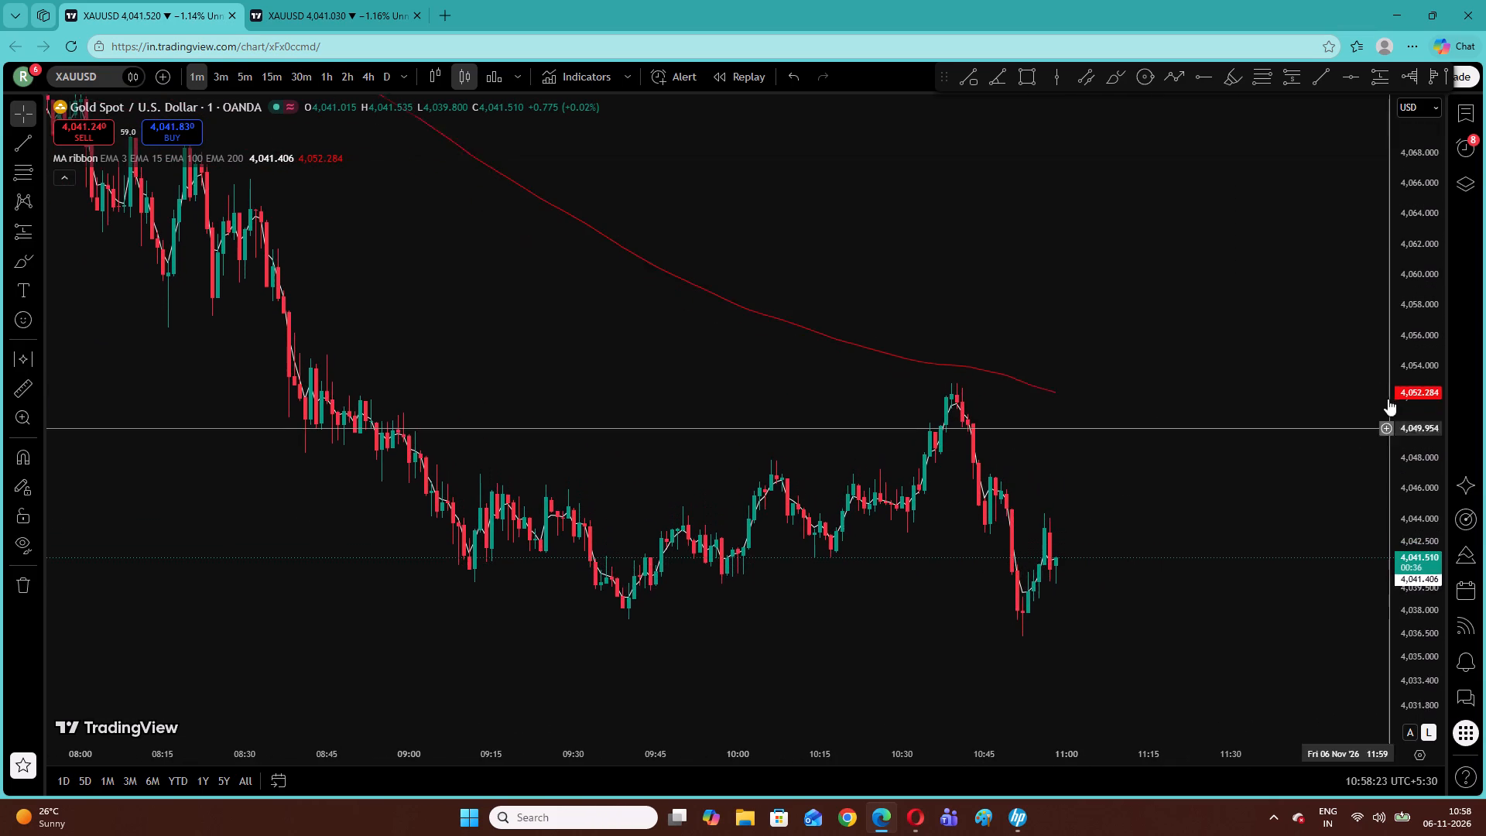
left_click_drag(1388, 399, 1384, 361)
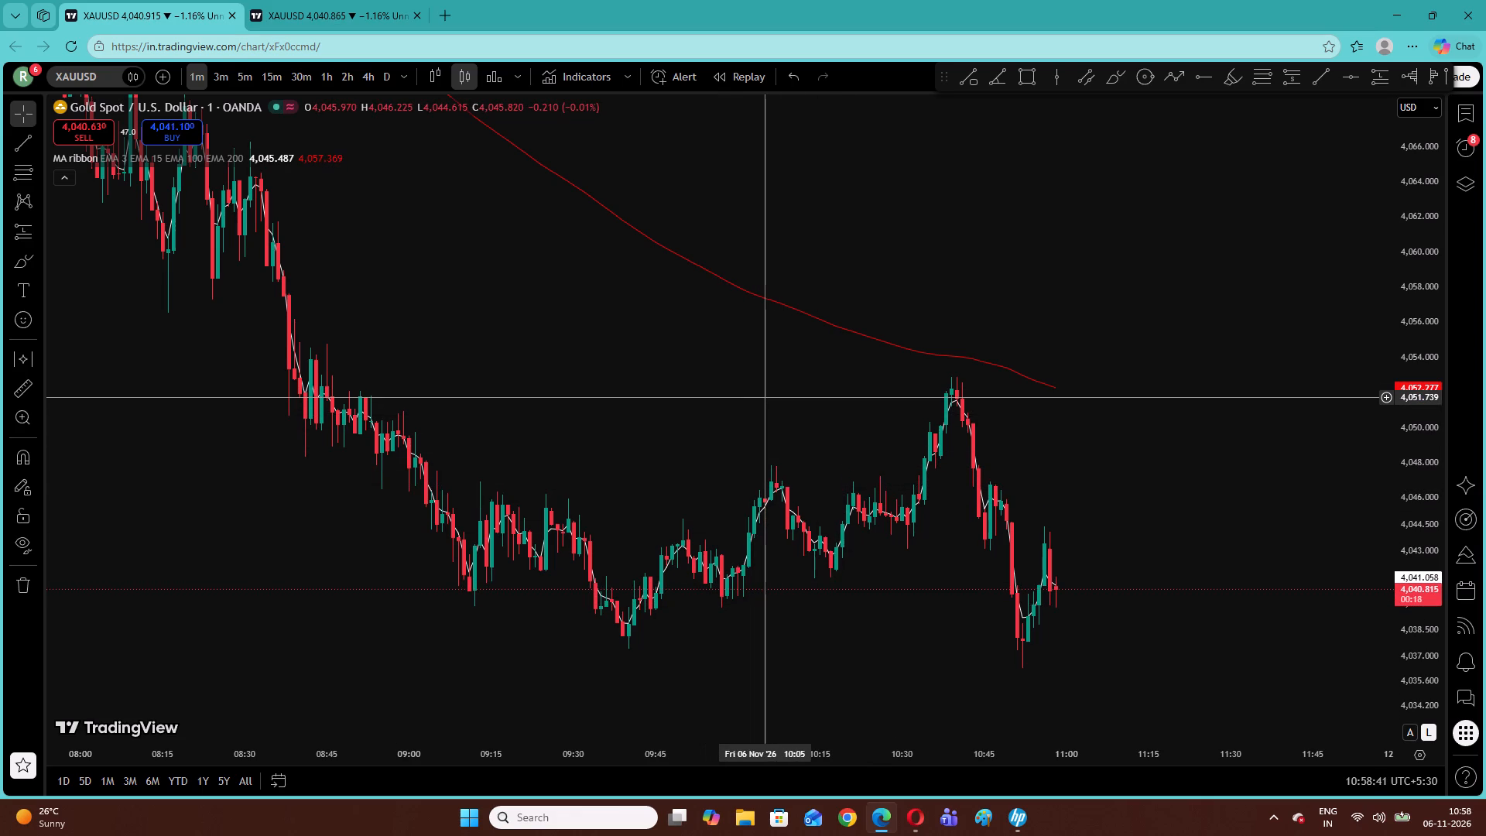
Switch the XAUUSD chart to the 5-minute timeframe.
left_click_drag(269, 72, 259, 77)
left_click(252, 77)
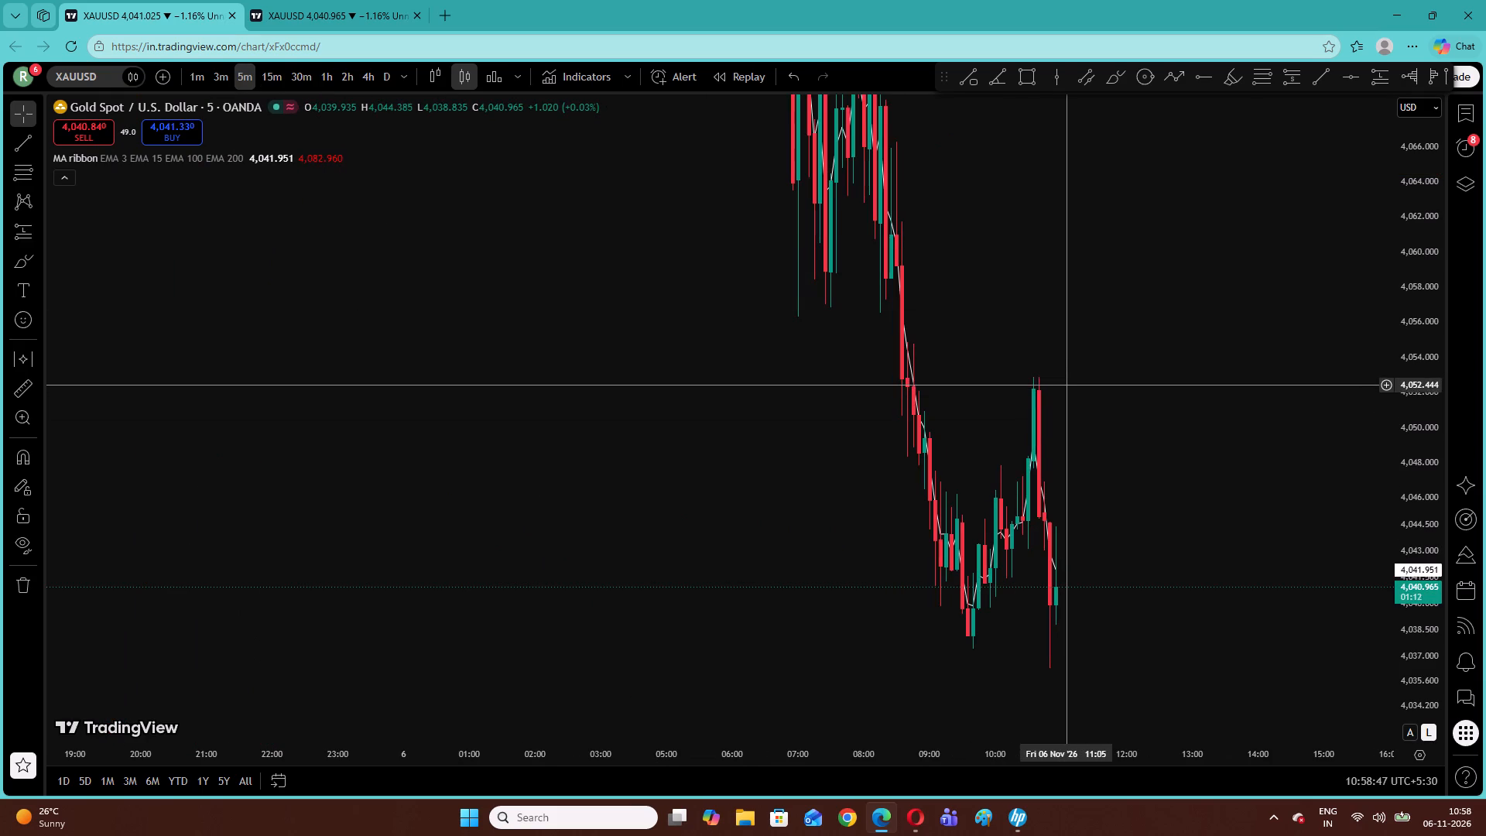
left_click_drag(1422, 385, 1432, 679)
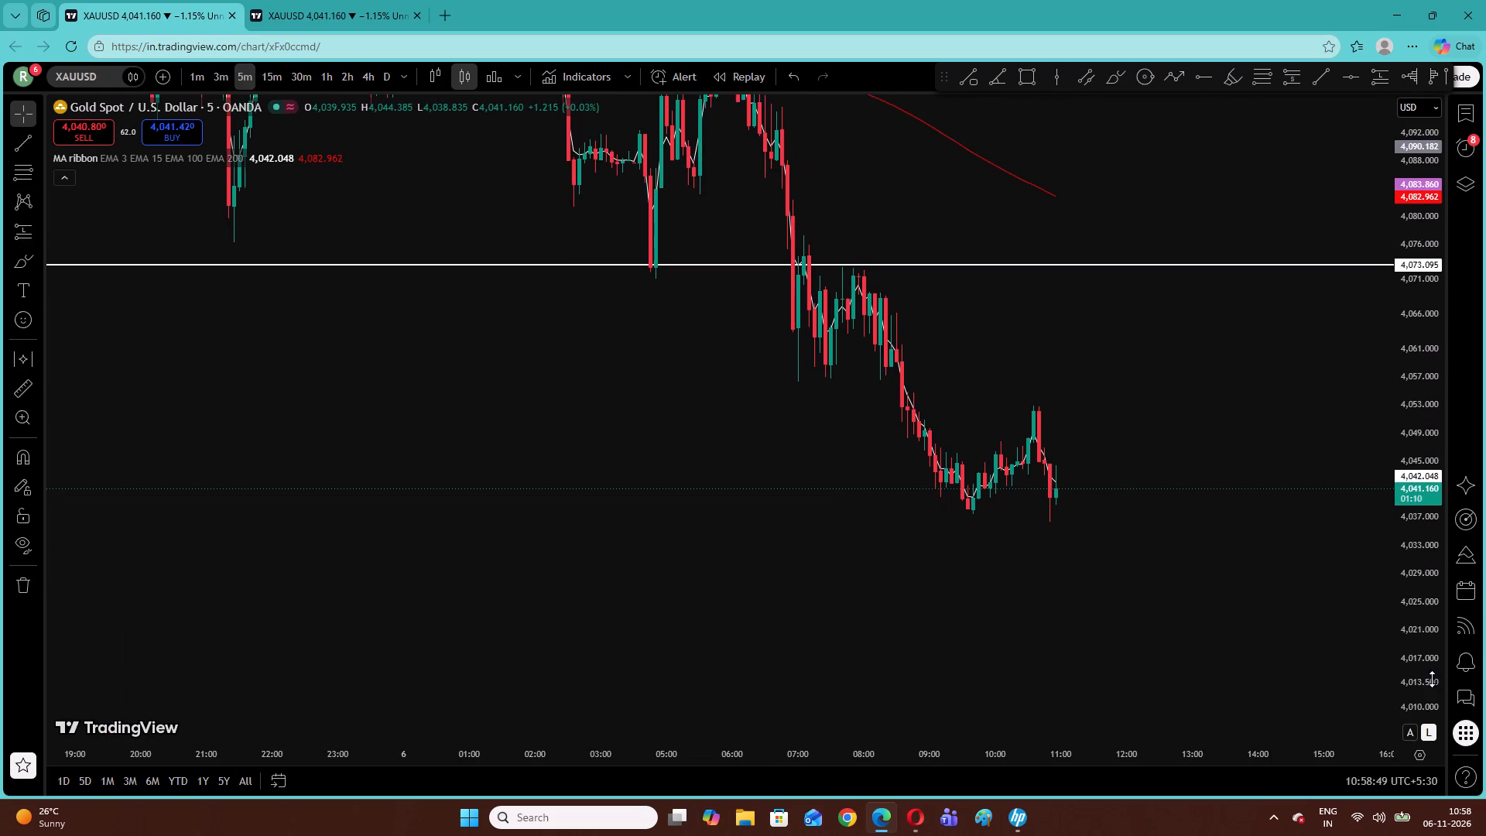
left_click_drag(1432, 679, 1429, 675)
Remove all 10 drawings from the XAUUSD chart.
right_click(991, 320)
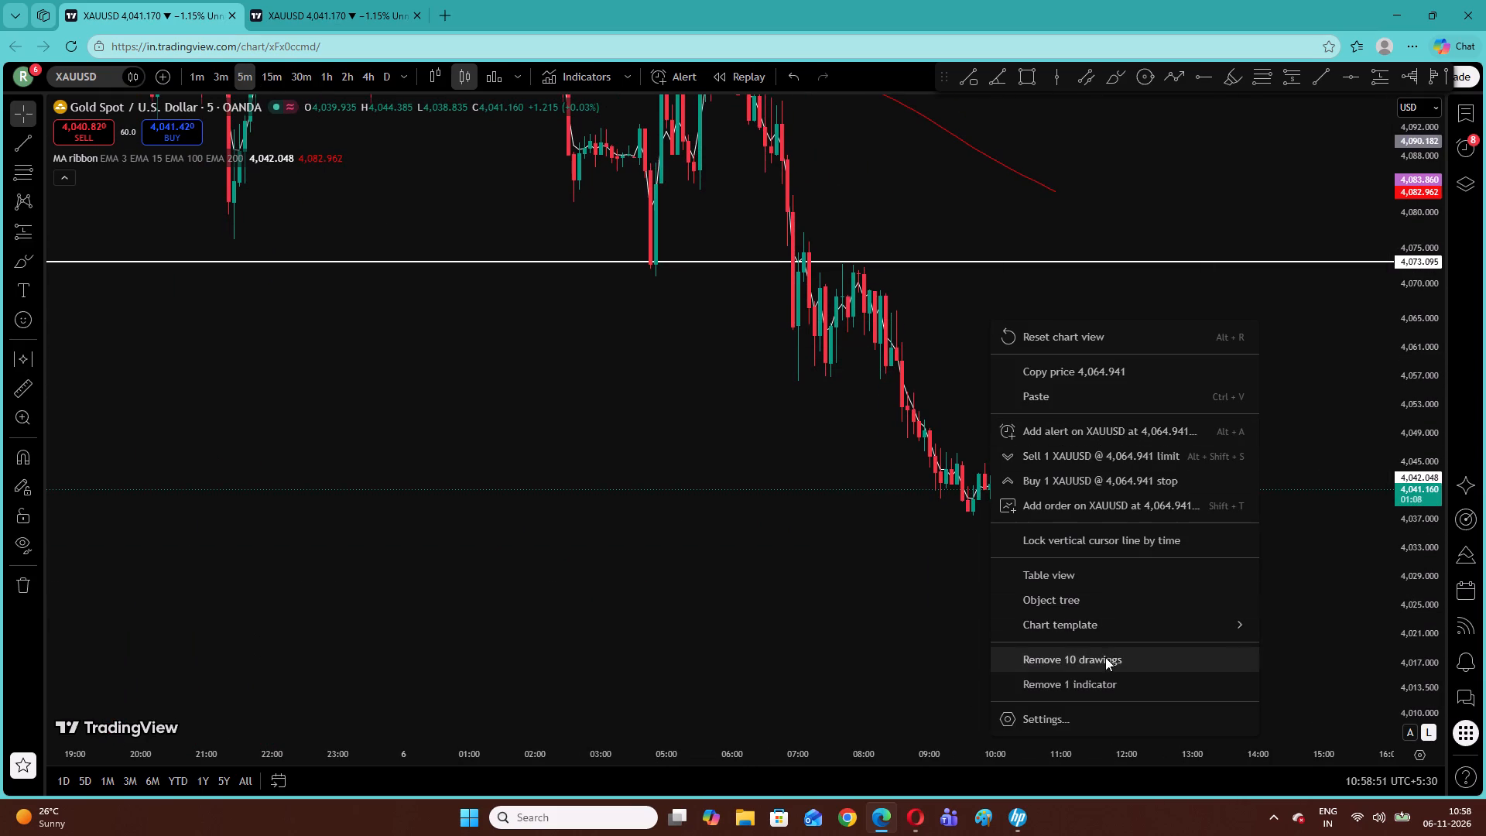
left_click(1105, 660)
Reset the chart view and examine the 5-minute XAUUSD swings relative to the EMA 200 line from 5 to 6 November.
left_click_drag(988, 214, 923, 516)
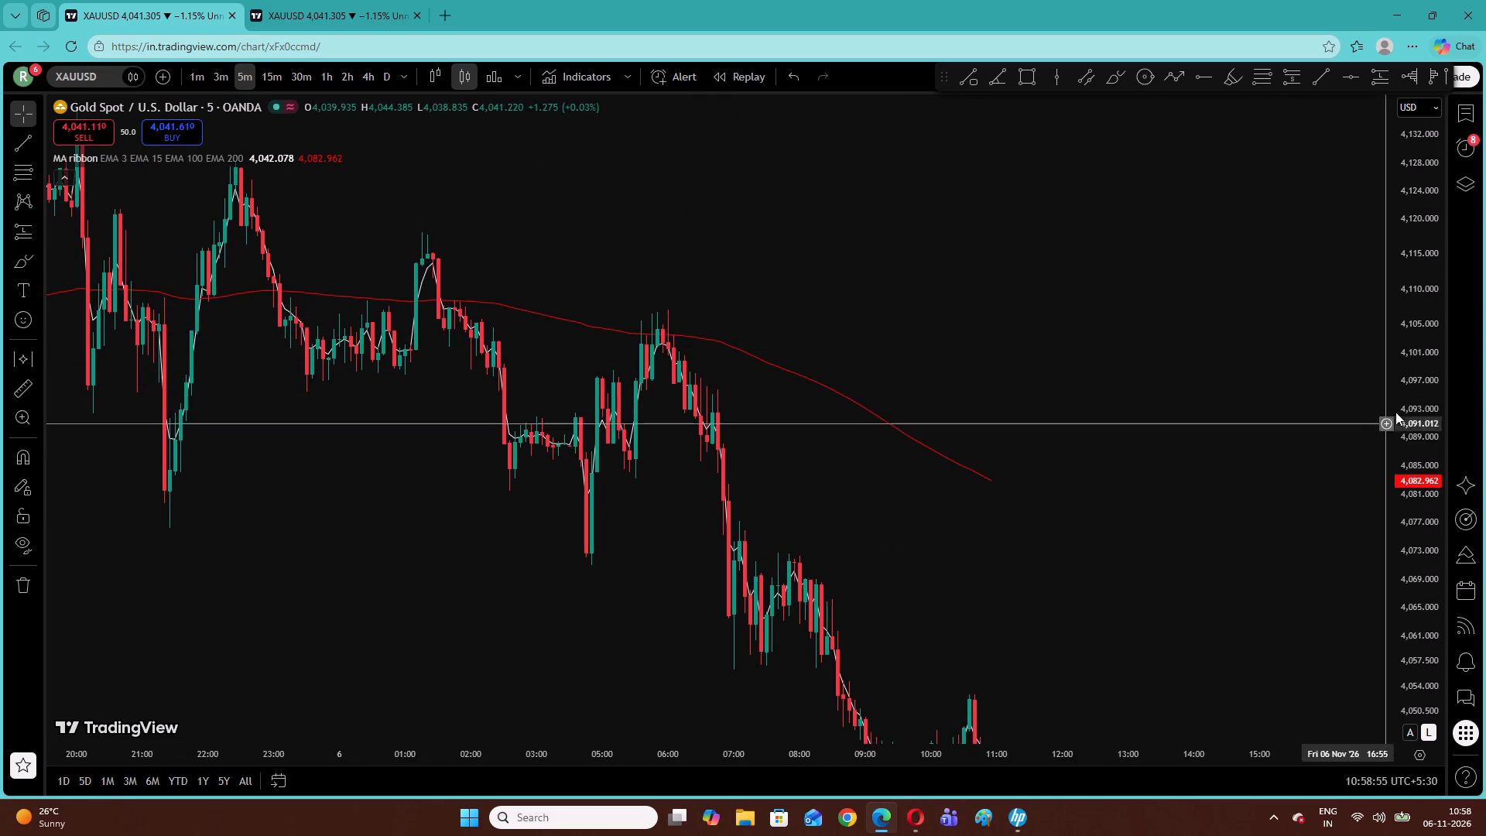
left_click_drag(1435, 358, 1402, 427)
right_click(967, 289)
left_click(983, 304)
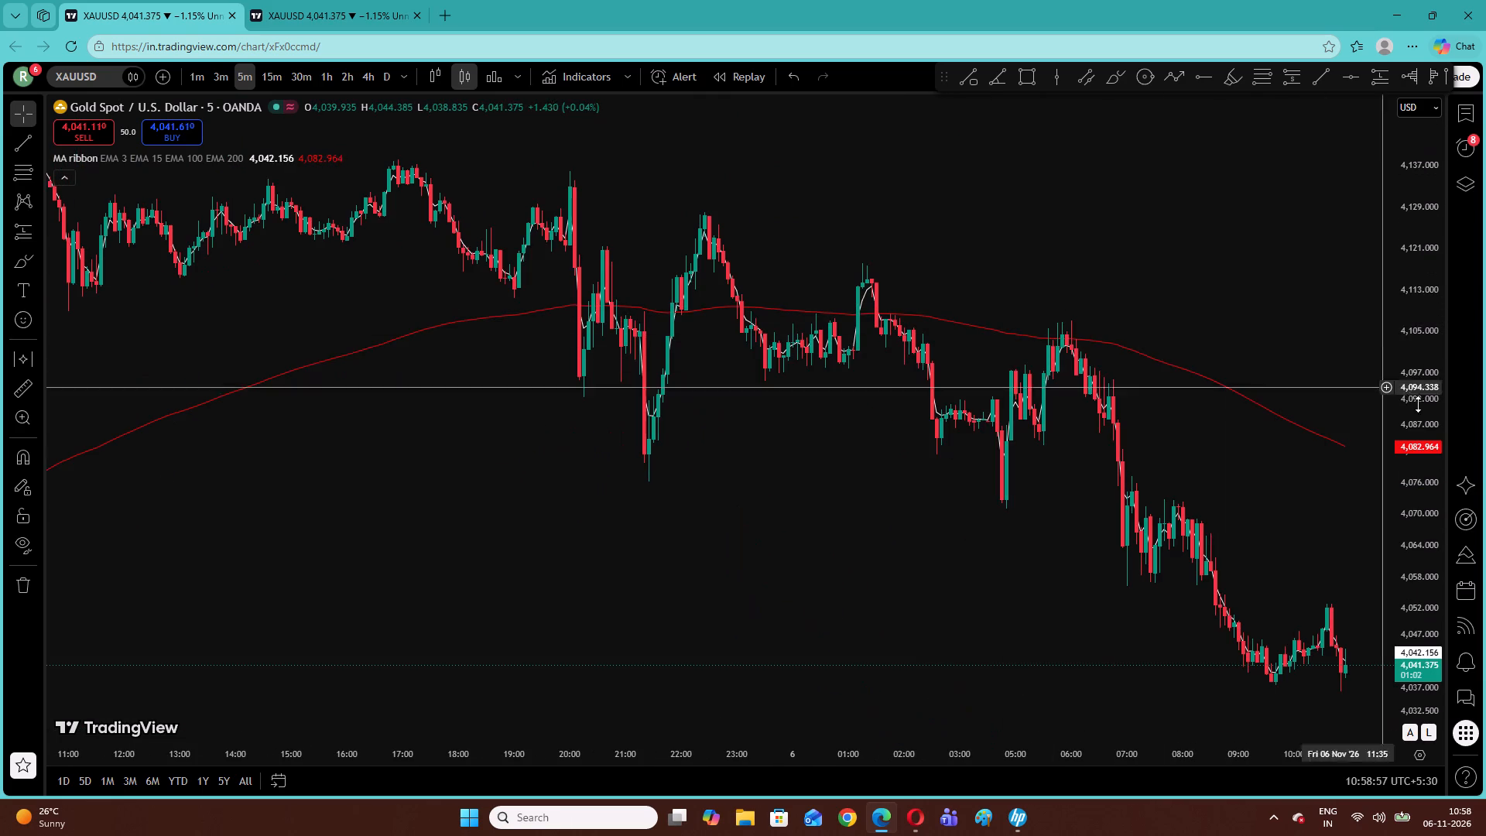
left_click_drag(1424, 413, 1418, 433)
left_click_drag(1172, 309, 1100, 333)
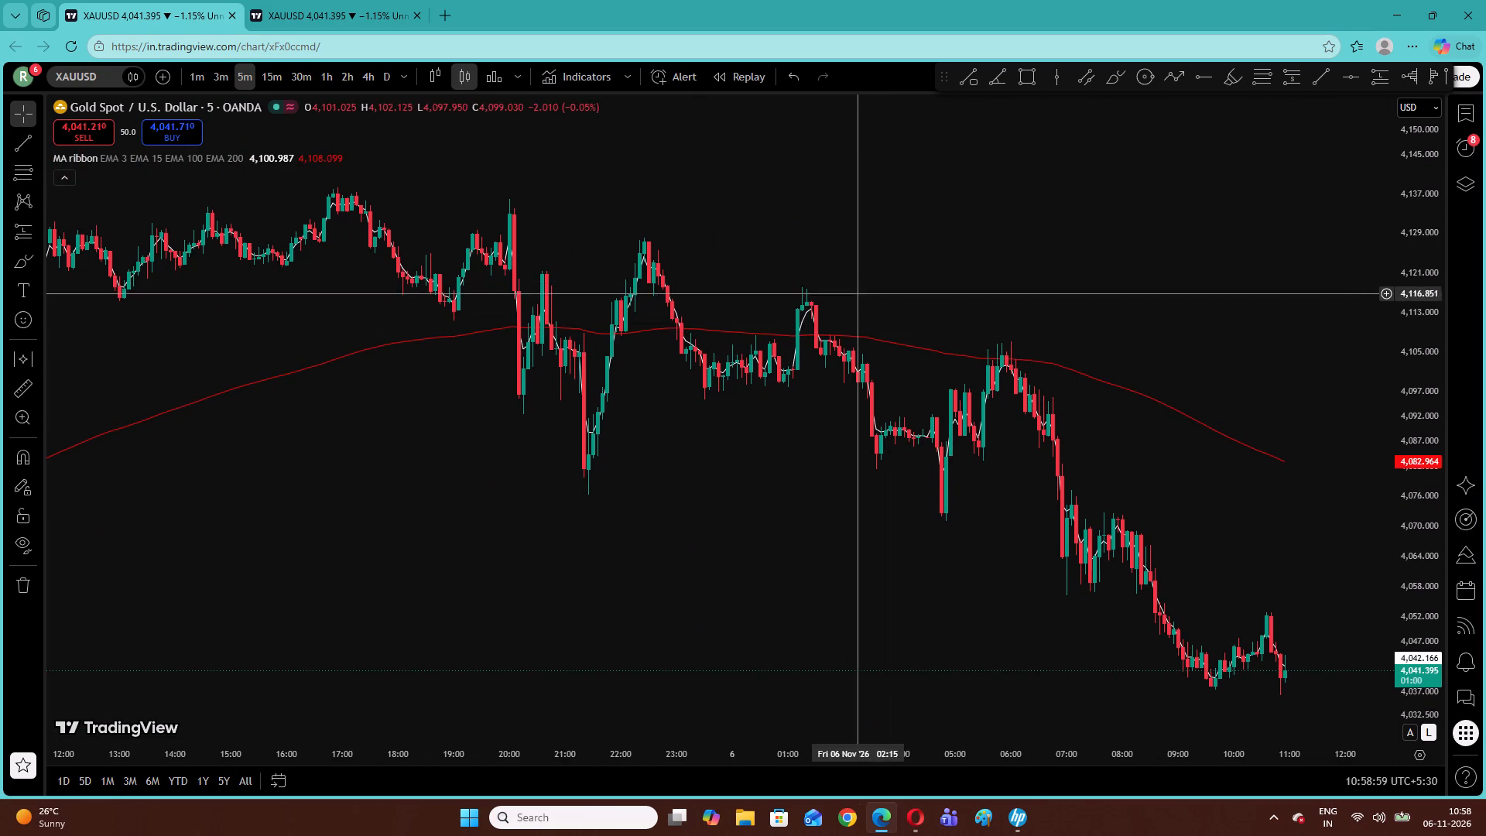
left_click_drag(947, 309, 702, 277)
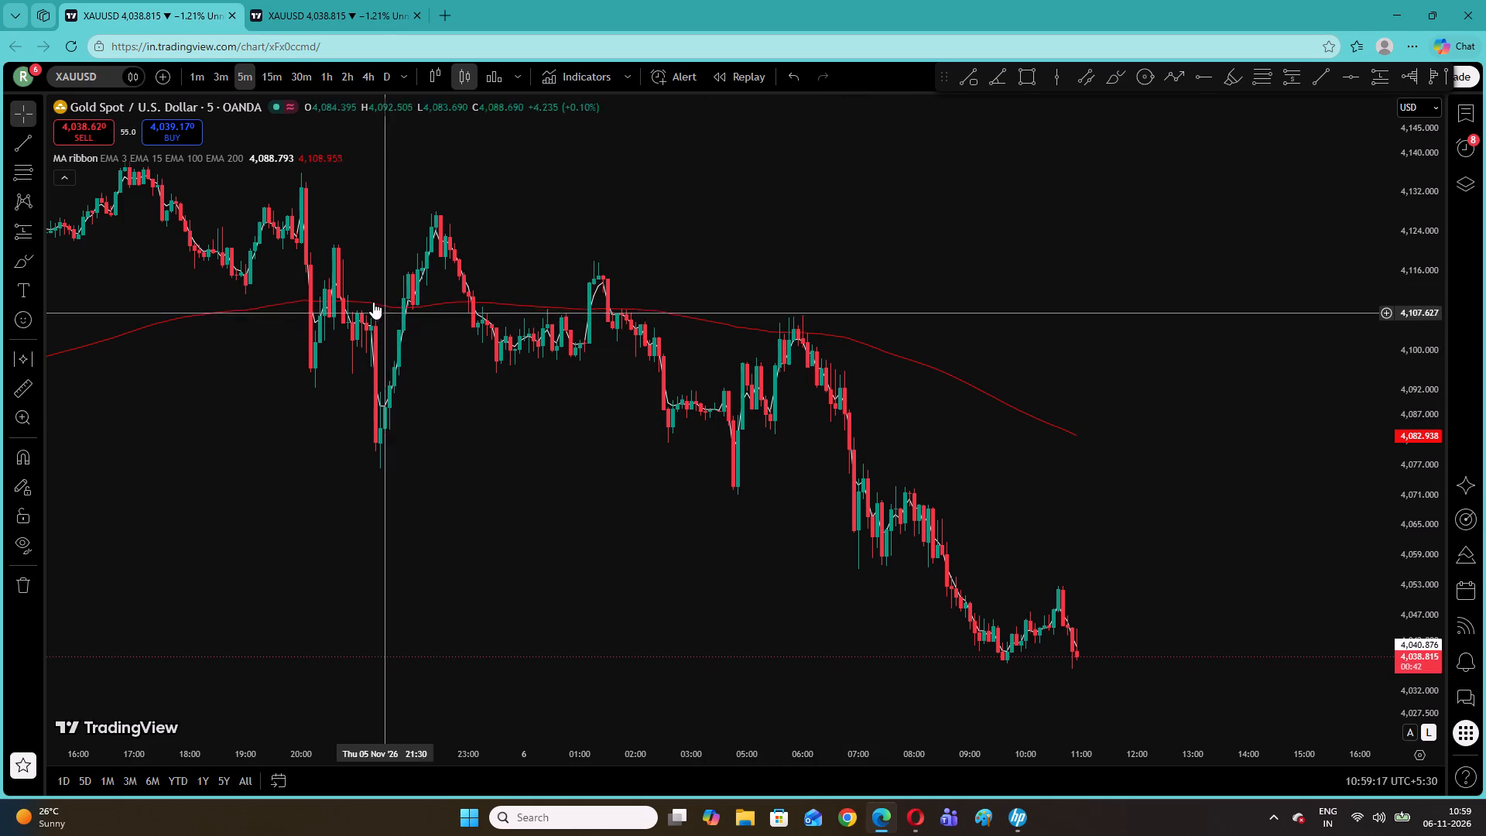
Draw a thin rectangle zone from 6 November 01:35 to about 08:40, between about 4,108.7 and 4,106.8.
left_click(21, 143)
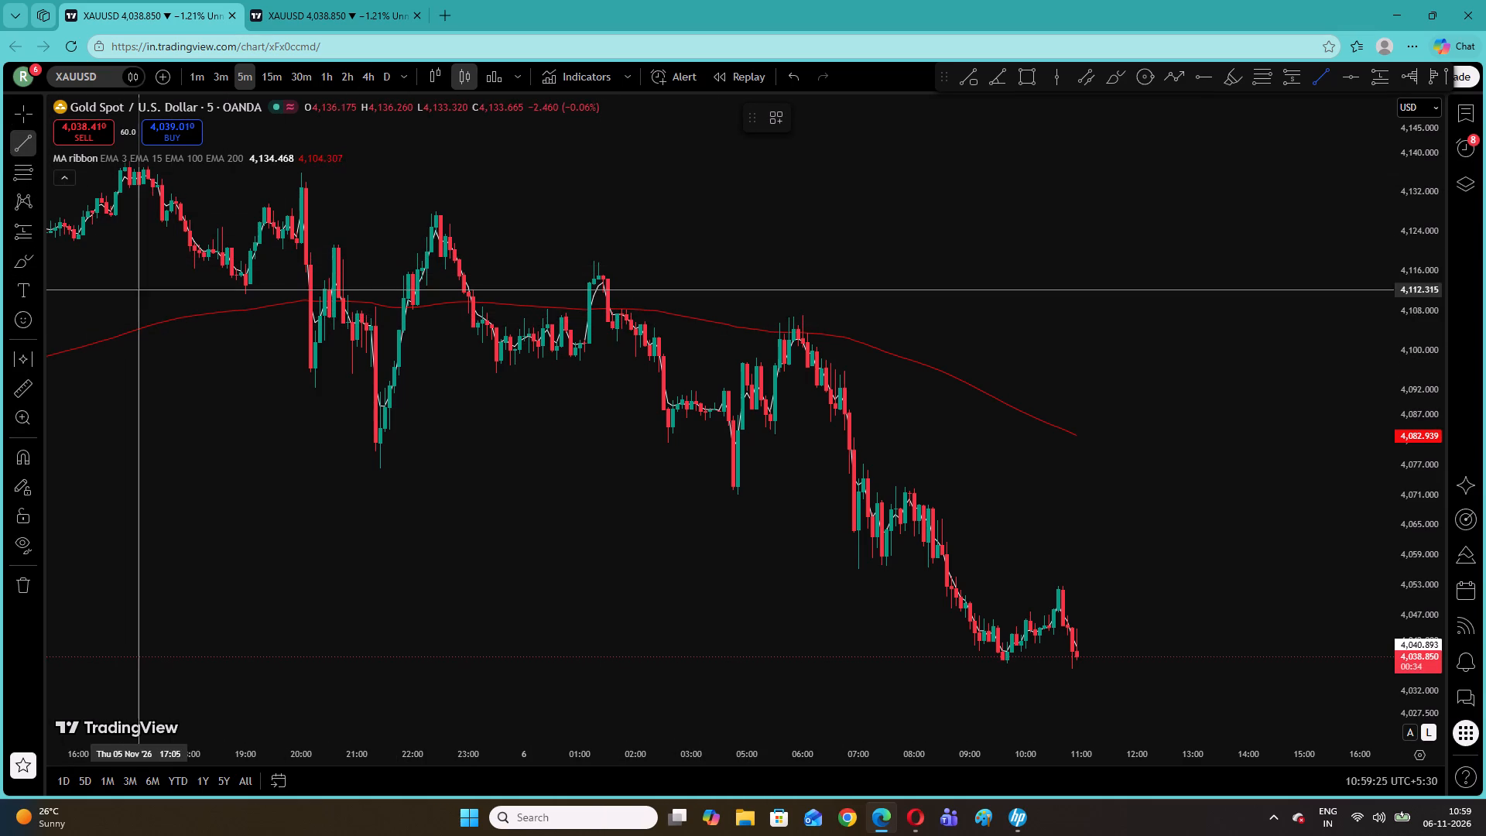
left_click(36, 264)
left_click(79, 492)
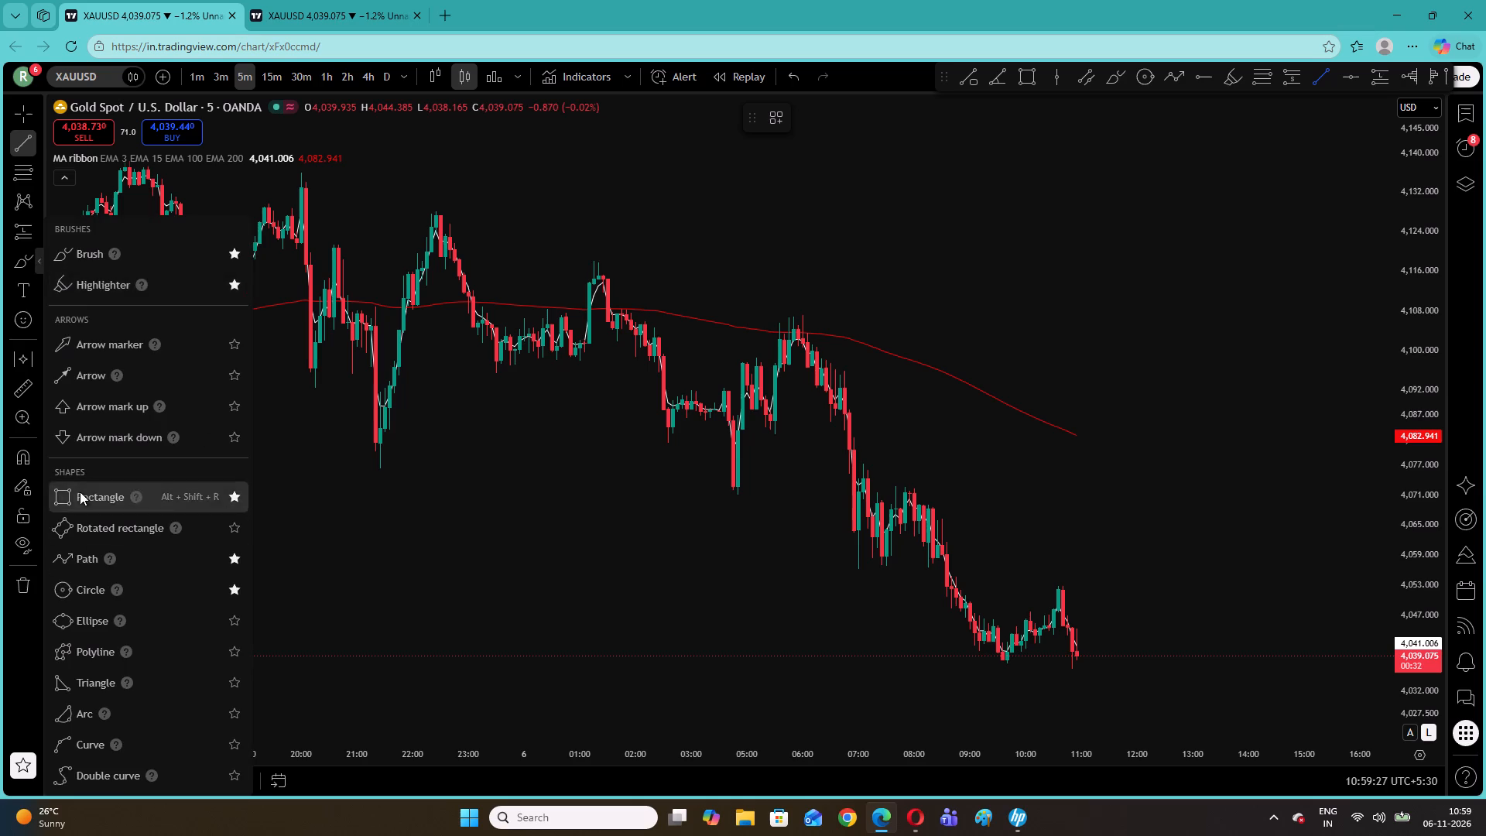
left_click(611, 307)
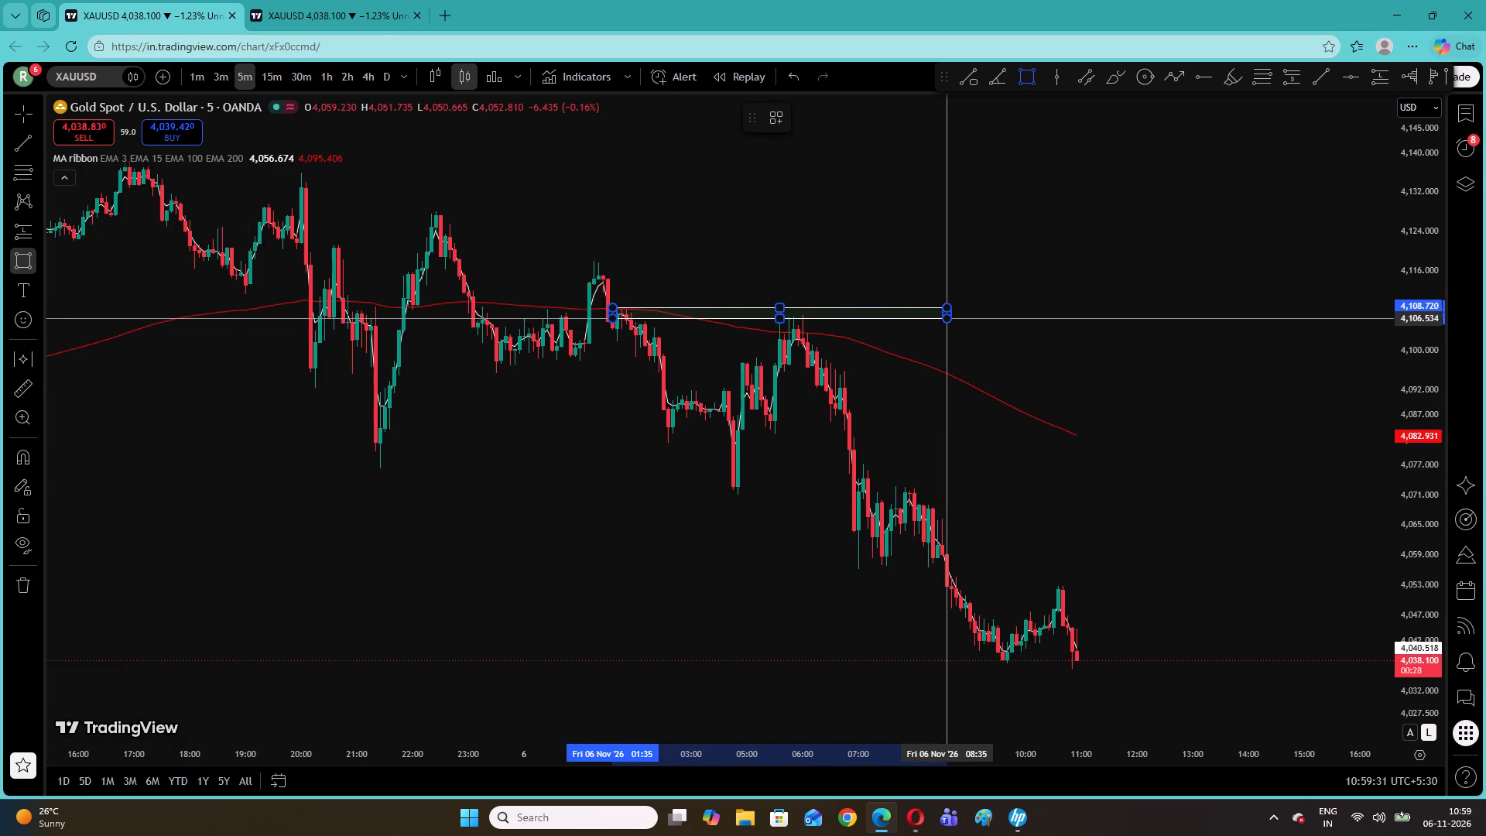
left_click(953, 317)
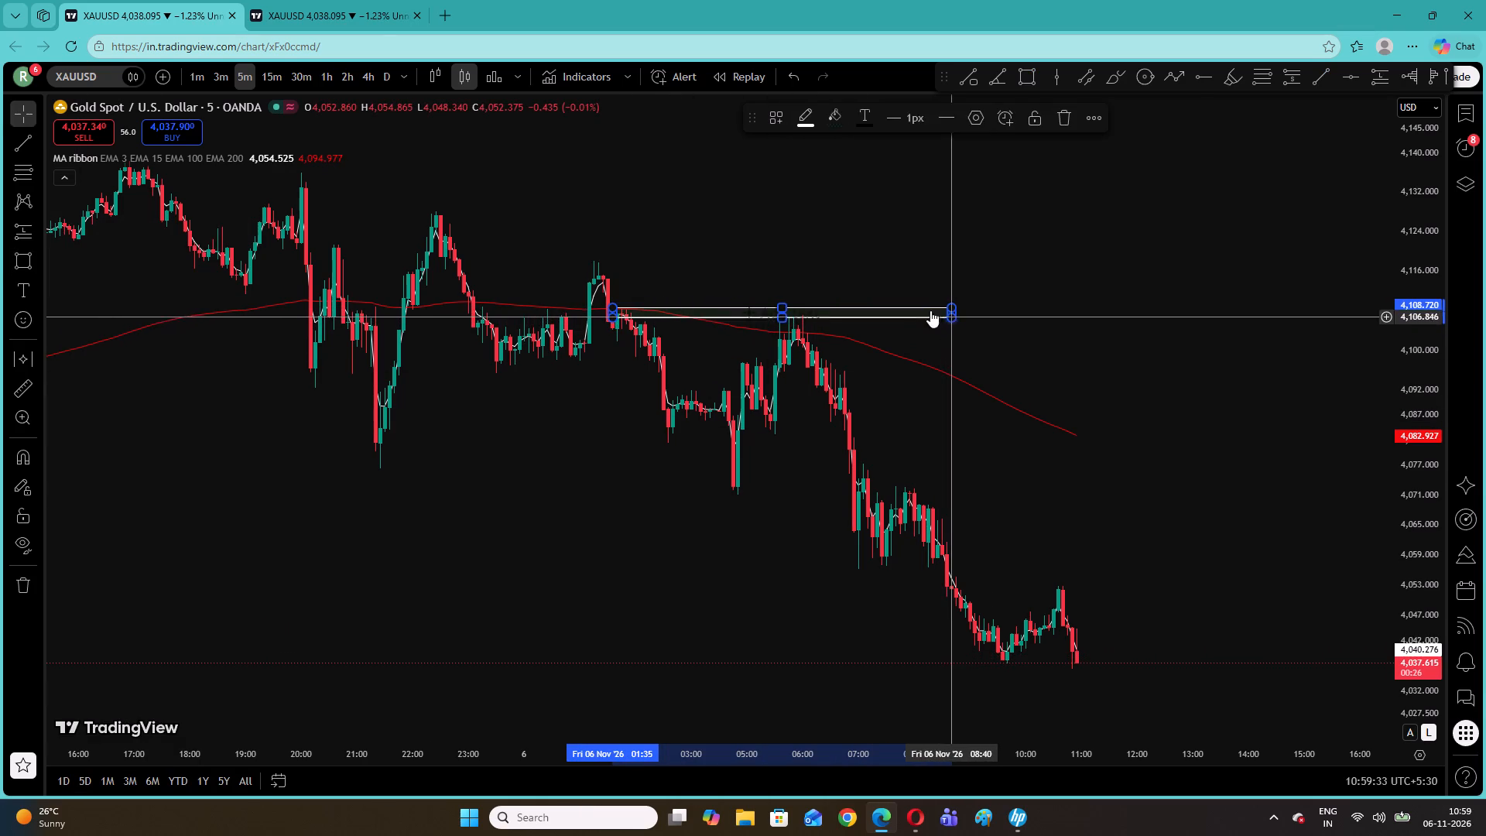
left_click(813, 271)
Compare the price action around the rectangle zone on the 1-hour, 4-hour and 30-minute timeframes.
left_click(329, 77)
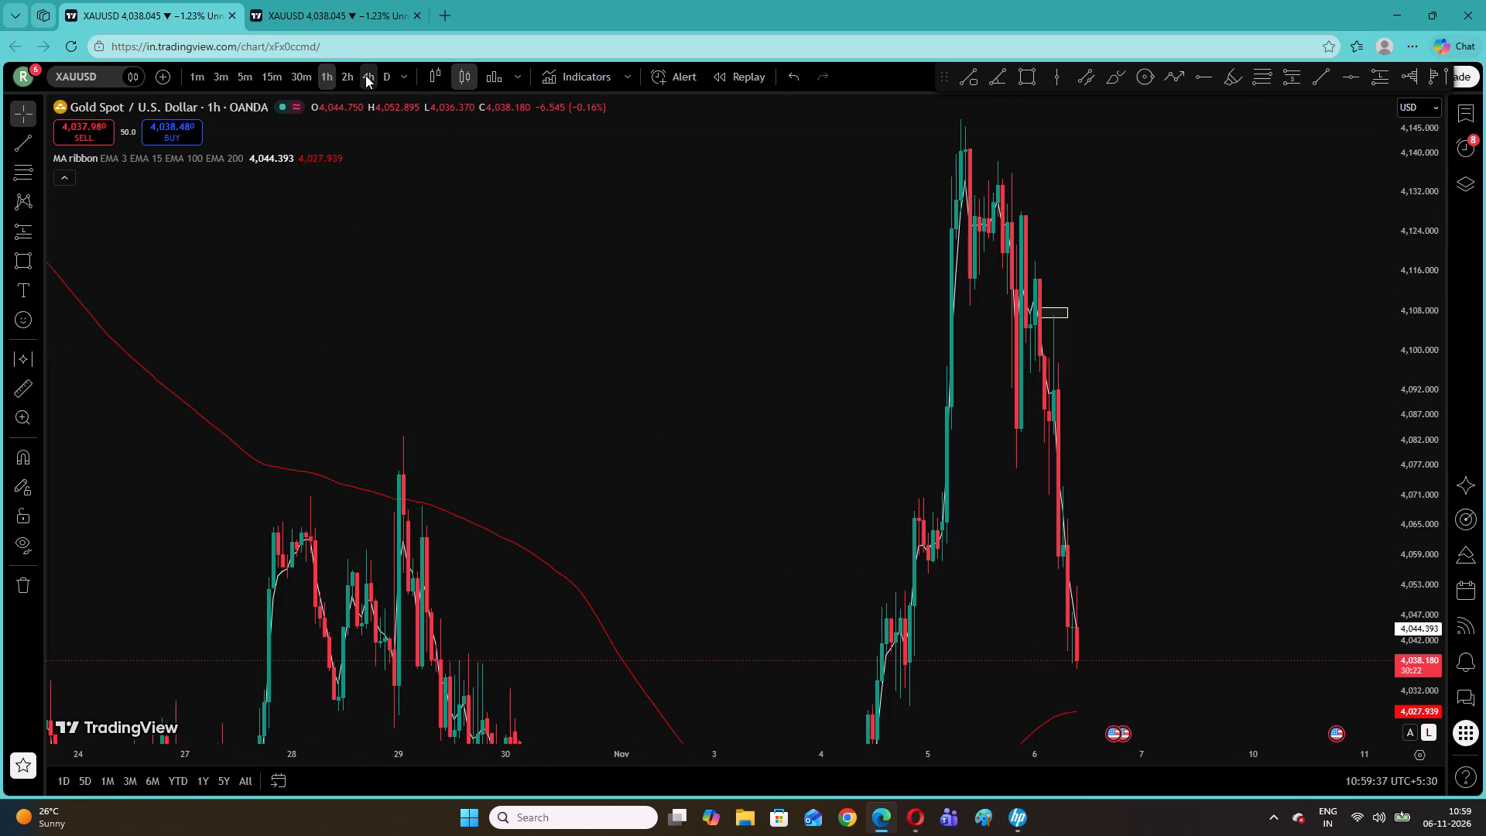
left_click(364, 74)
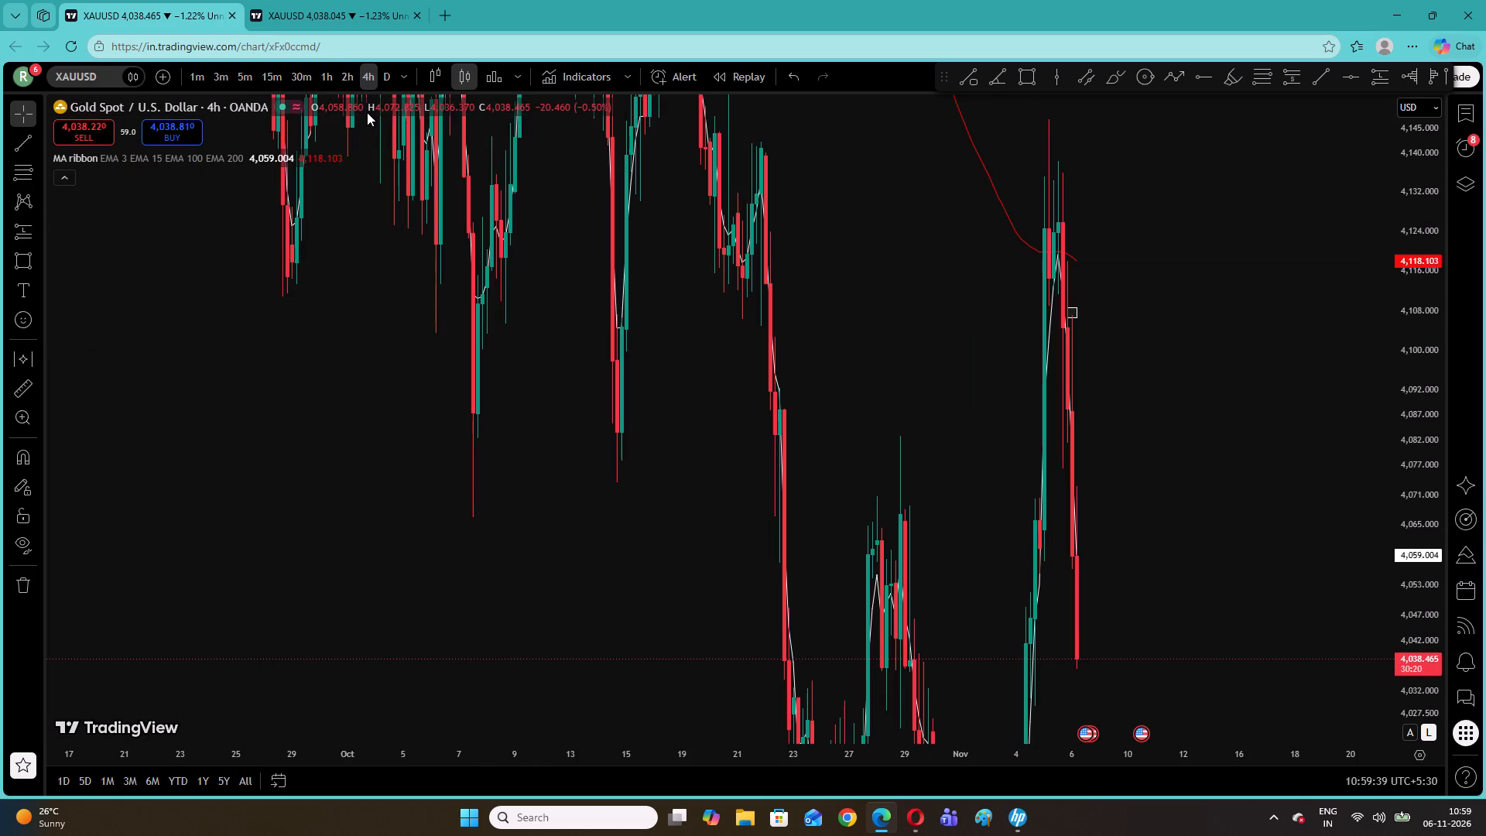
left_click(312, 77)
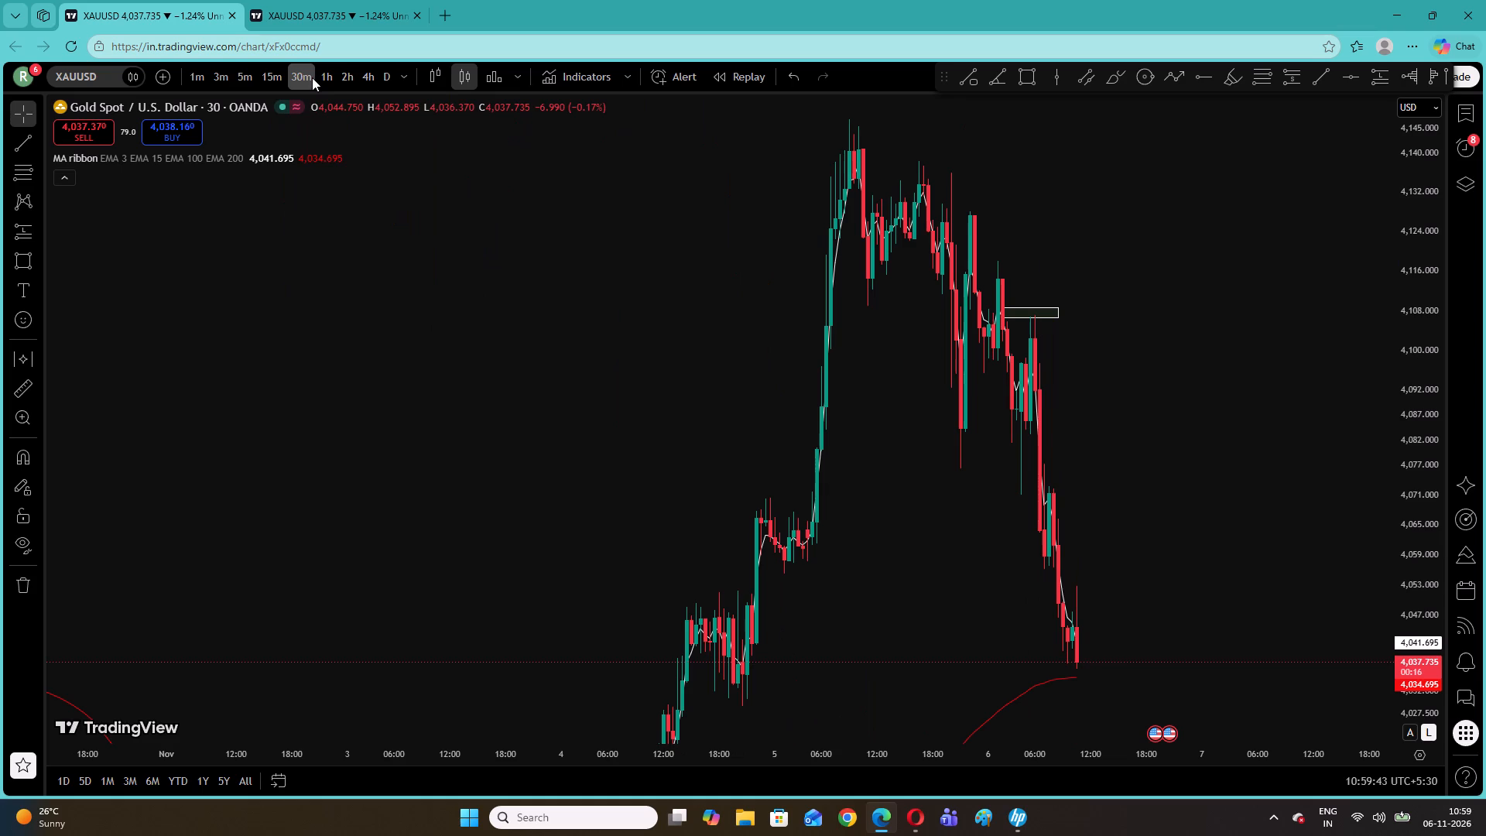
left_click(368, 76)
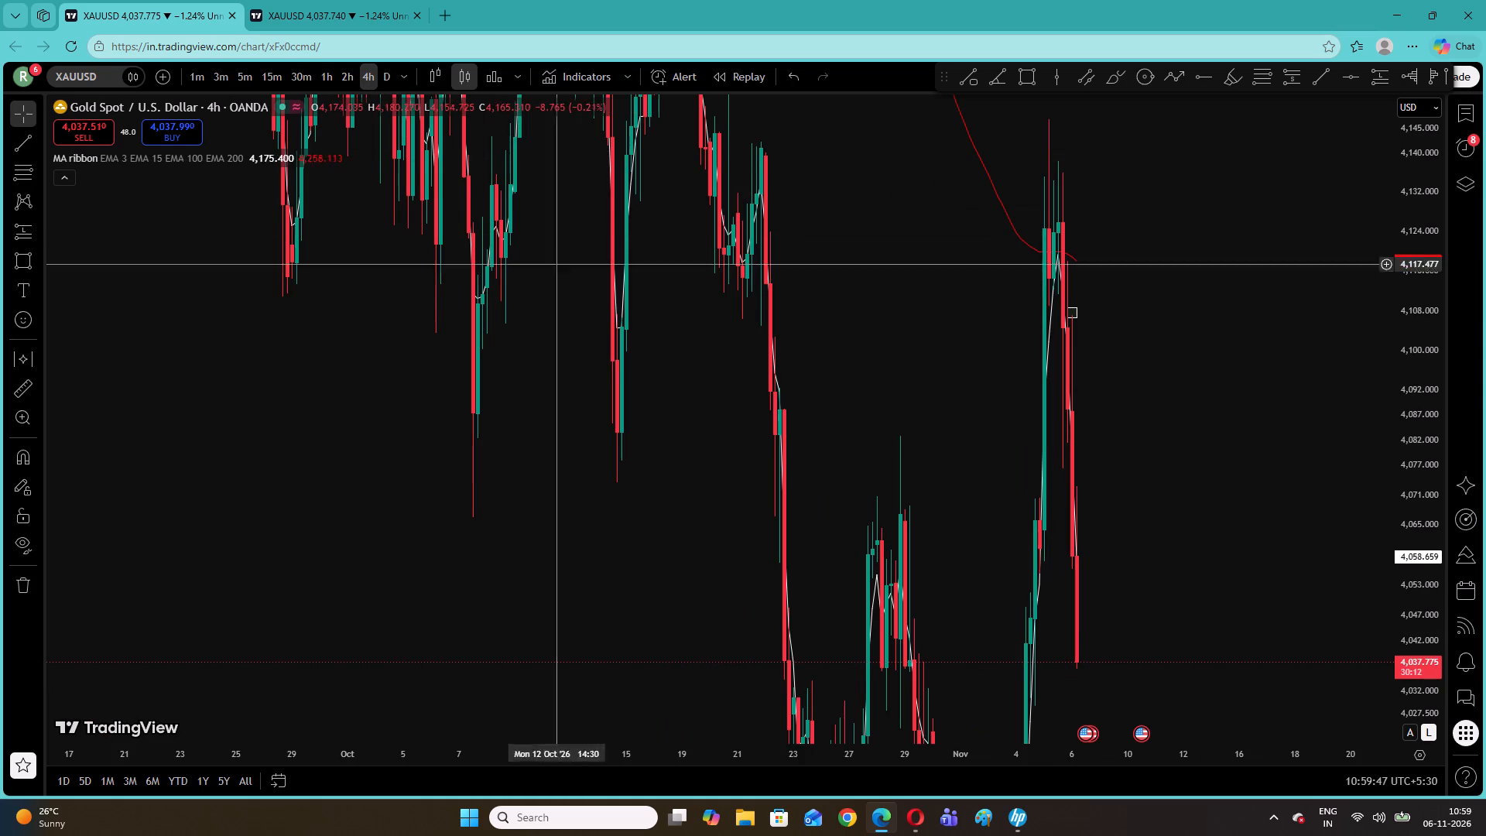
left_click_drag(893, 235, 746, 375)
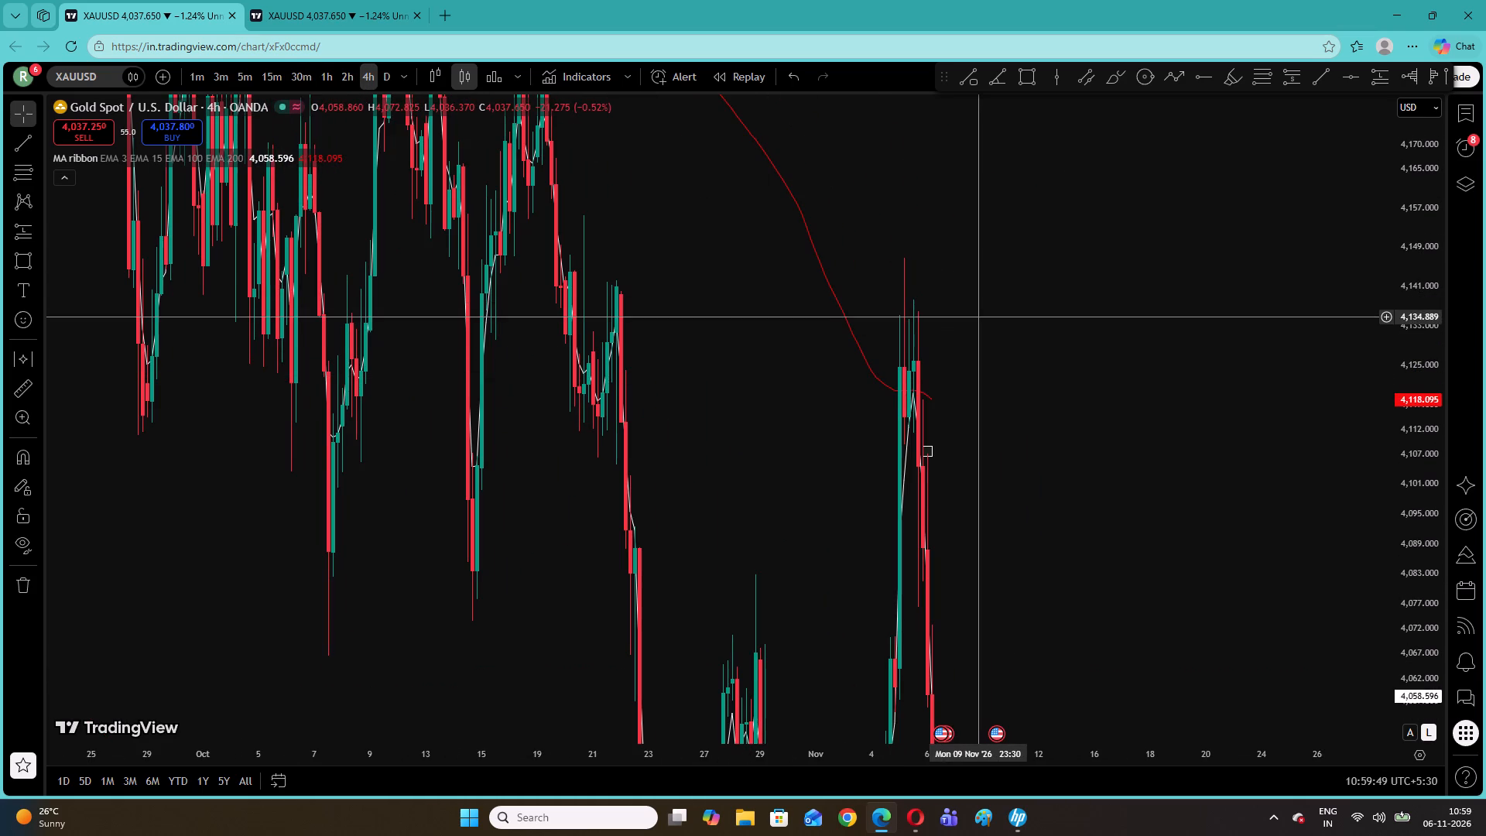
left_click(297, 76)
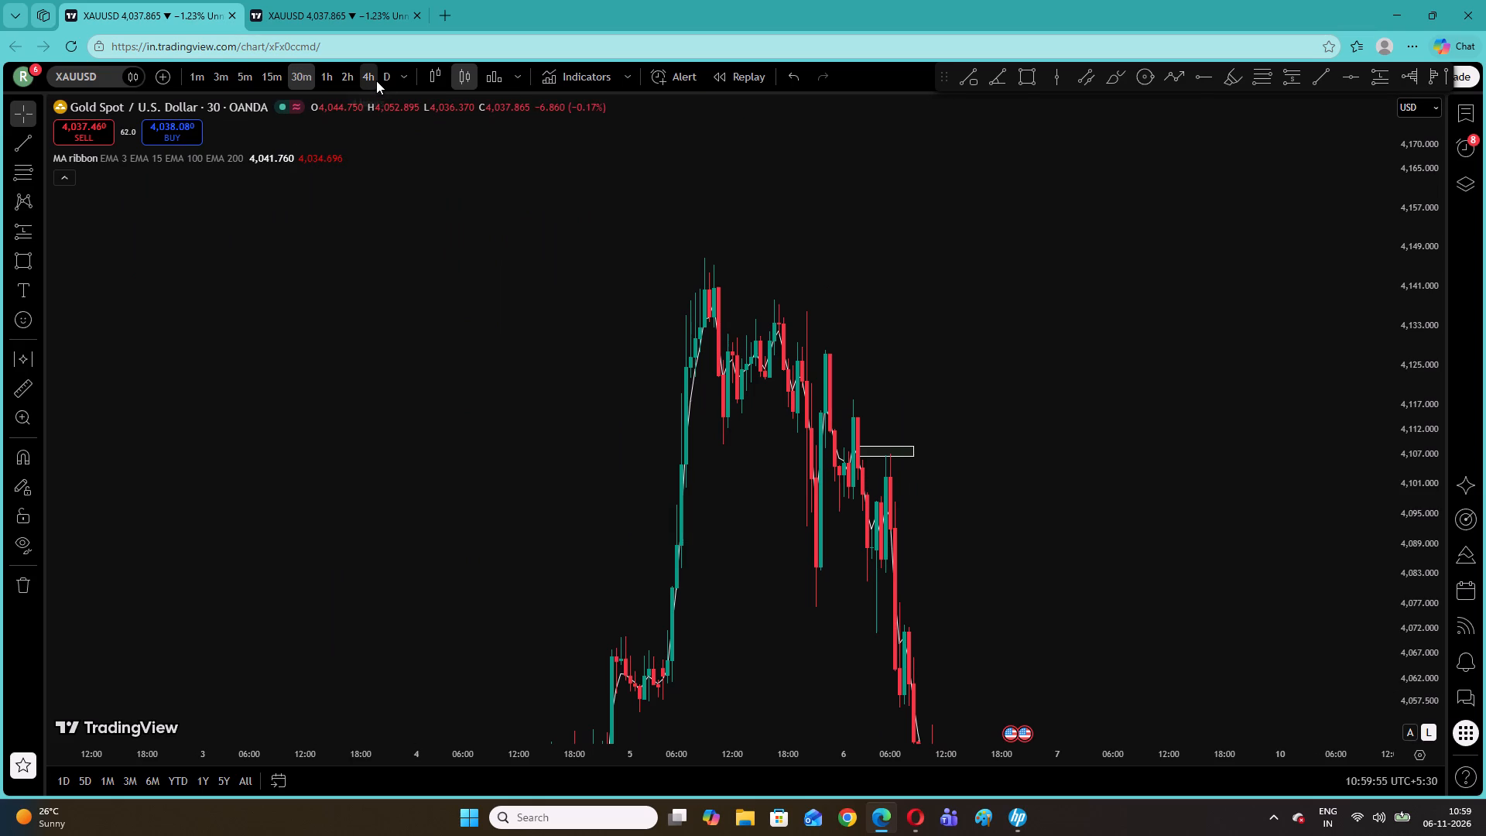
left_click_drag(376, 81, 378, 92)
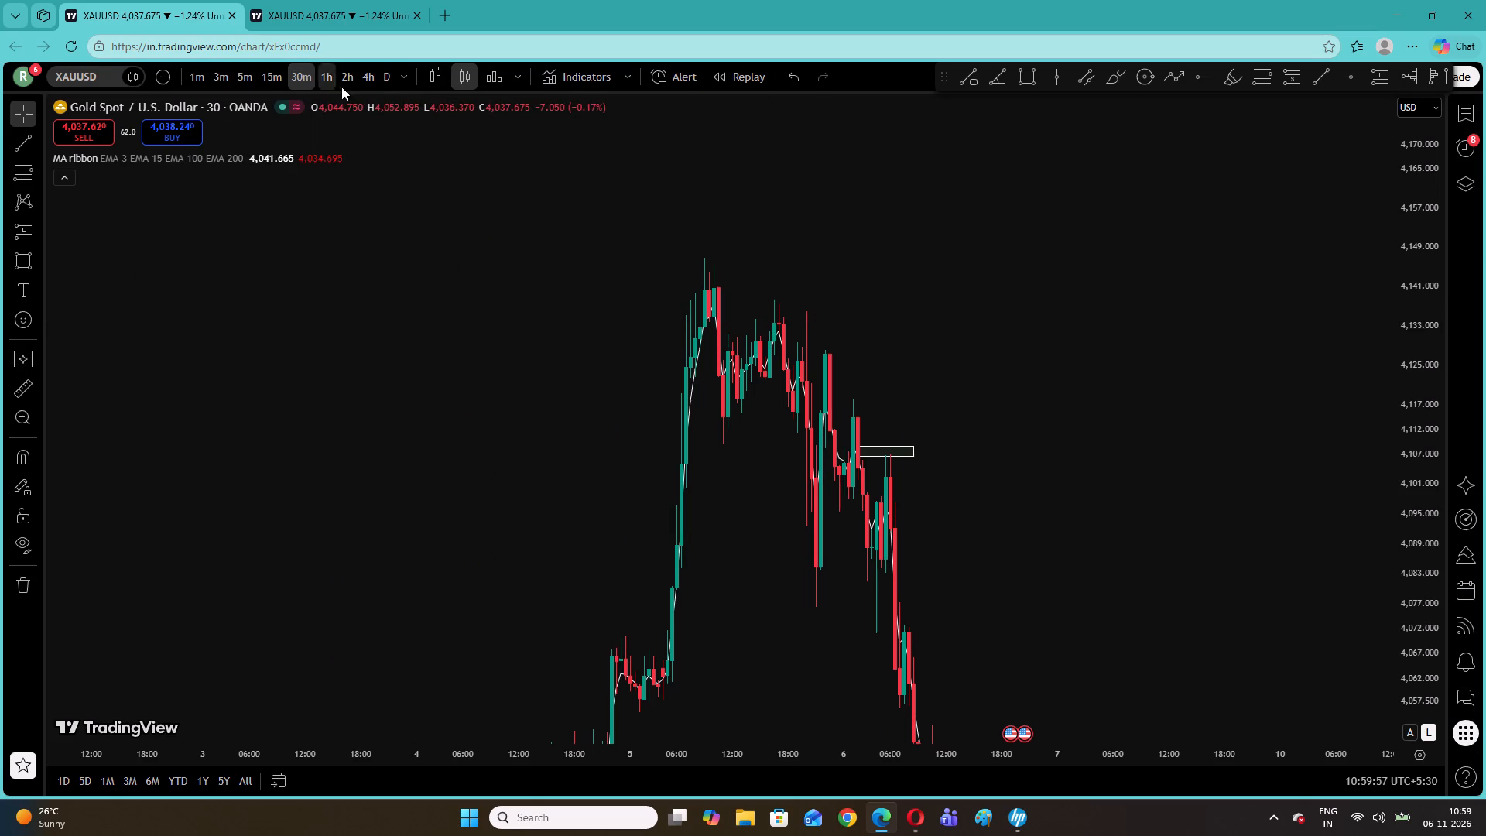
left_click(368, 78)
left_click_drag(1000, 370, 939, 293)
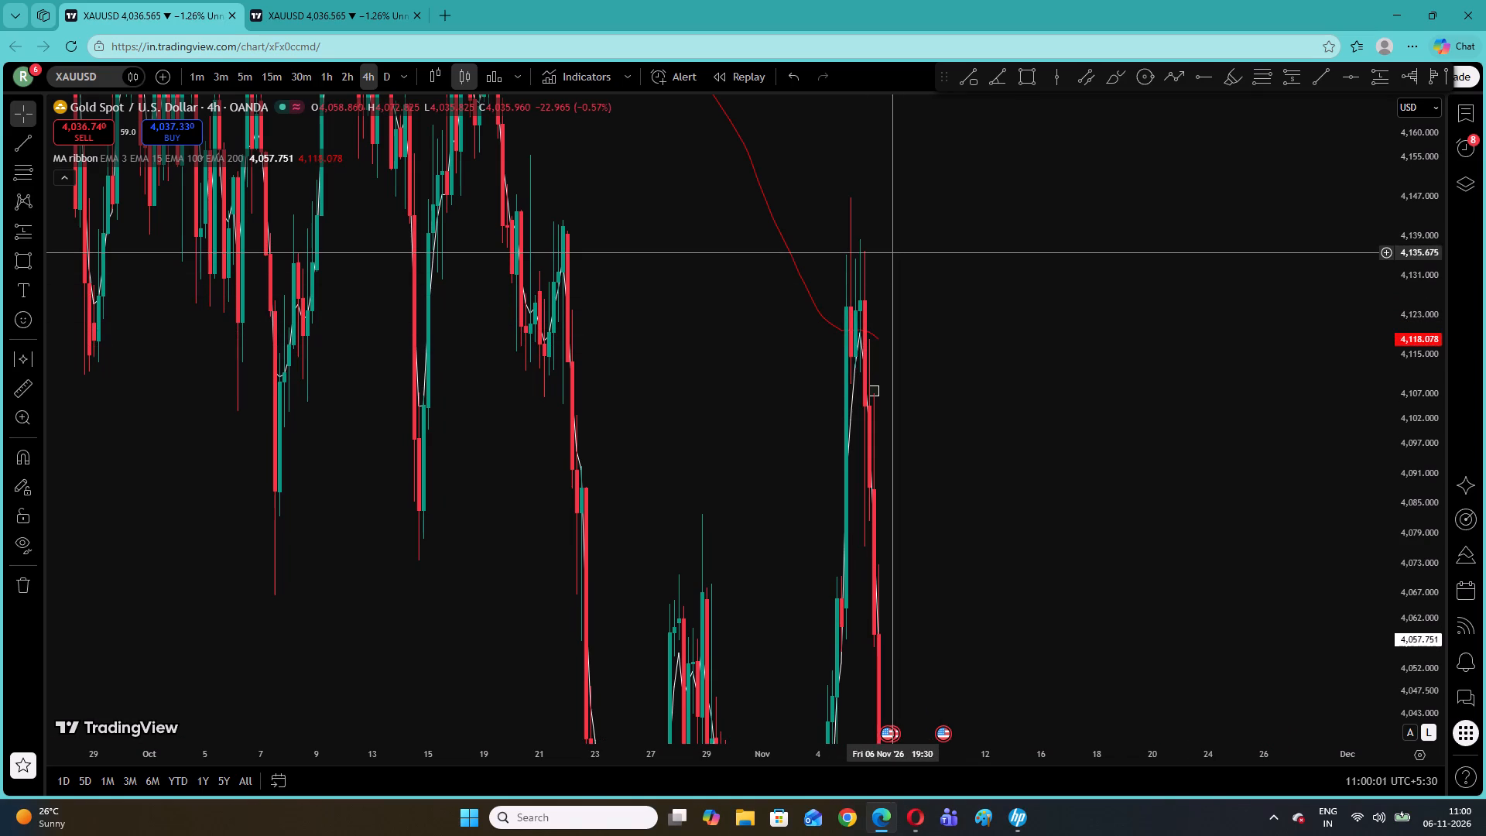
left_click(302, 74)
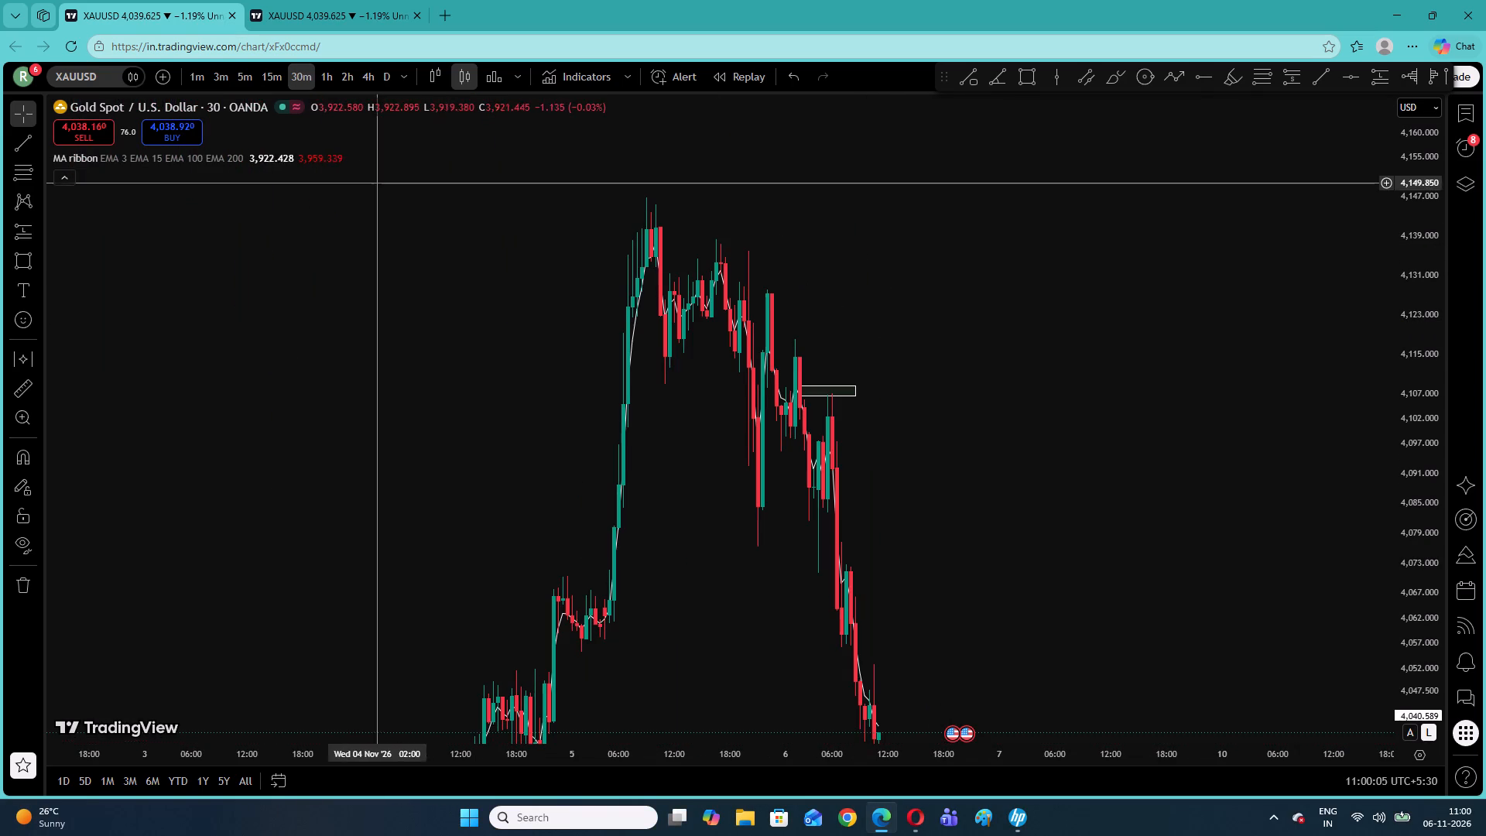
left_click(365, 77)
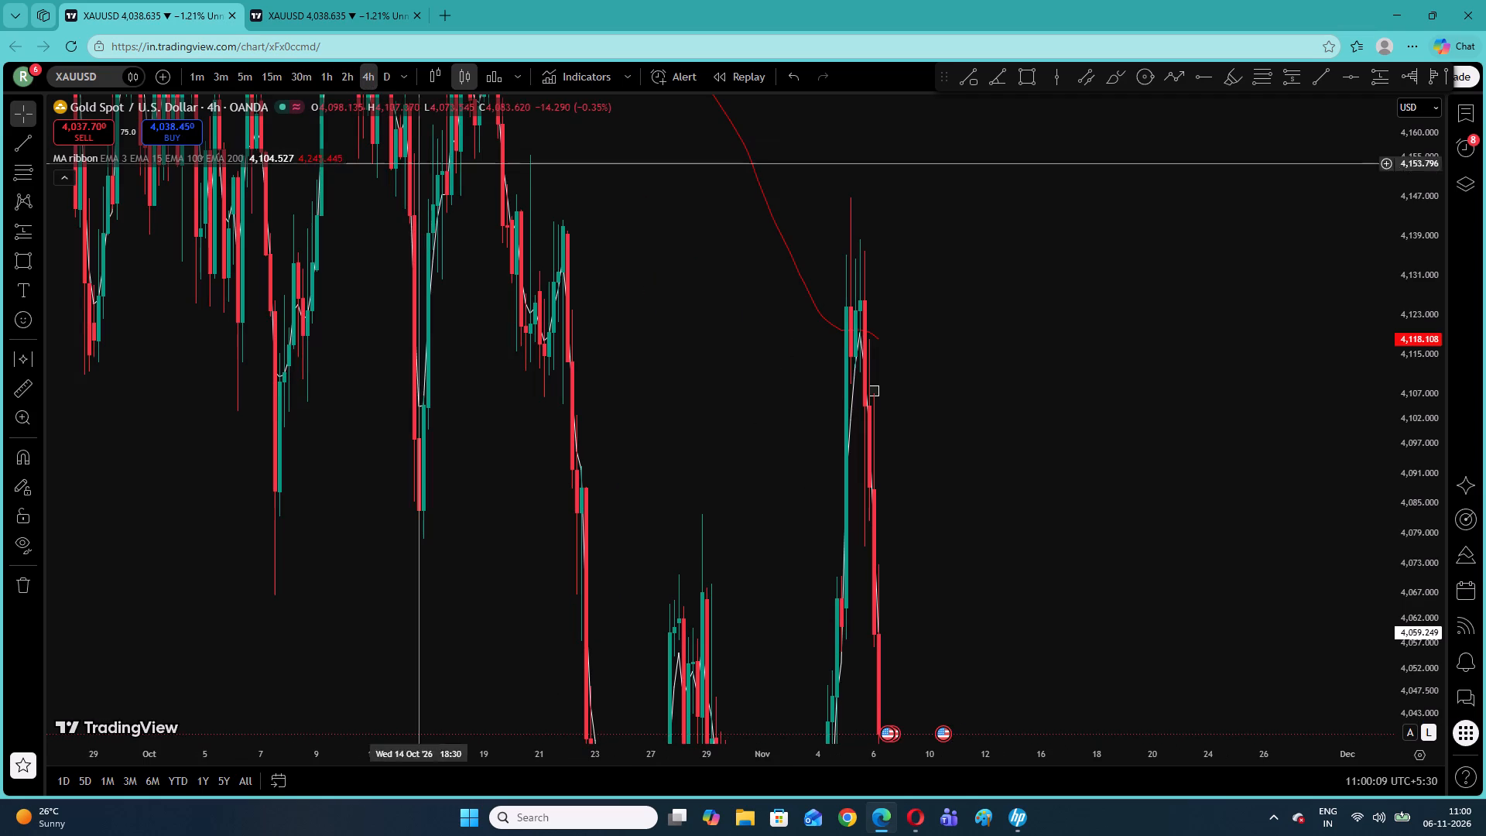
Return the chart to the 5-minute timeframe and examine price below the rectangle zone.
left_click(241, 70)
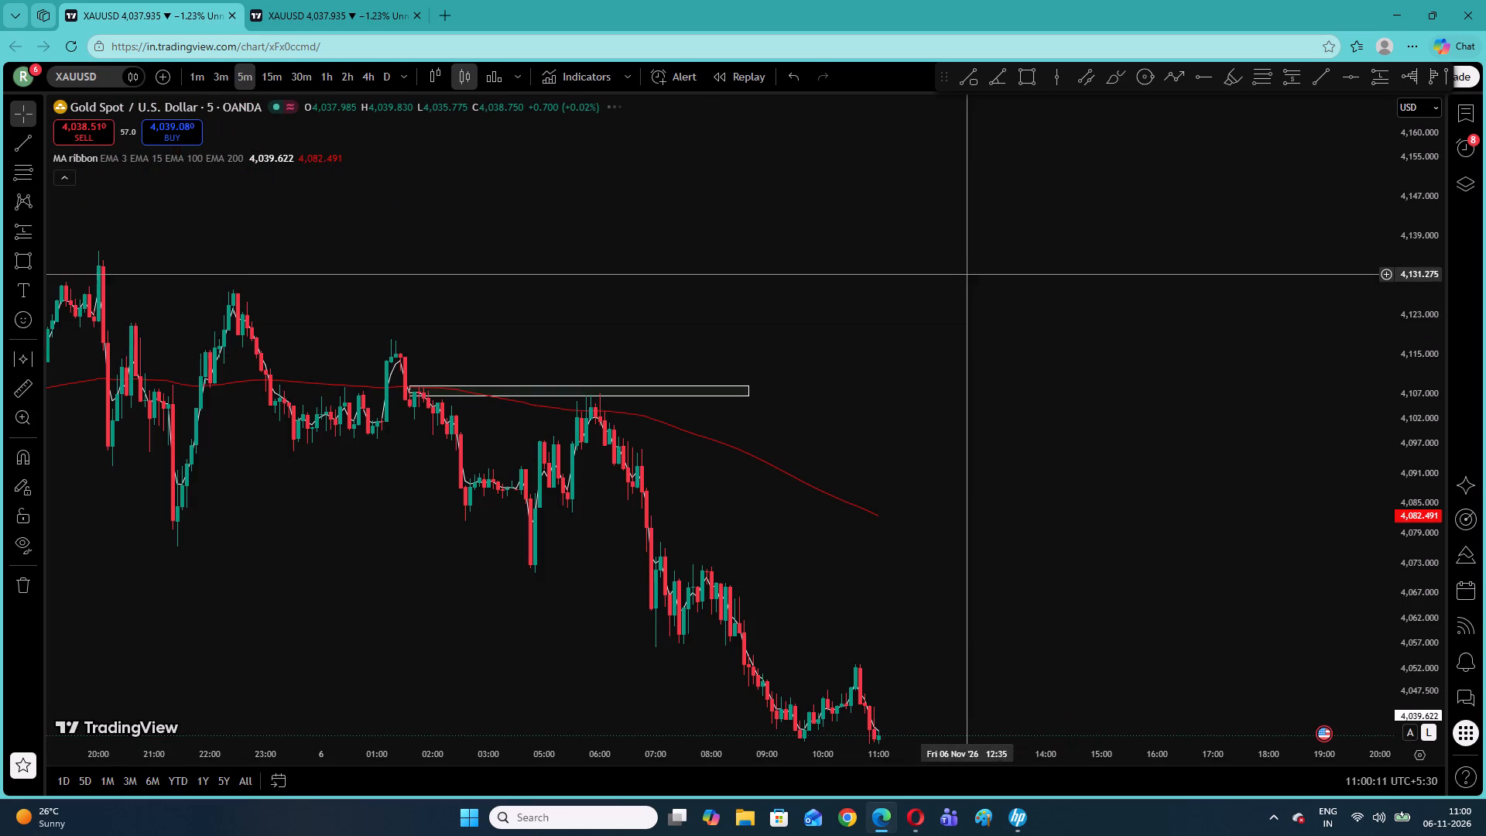
left_click_drag(895, 289, 1147, 195)
left_click_drag(1419, 451, 1382, 227)
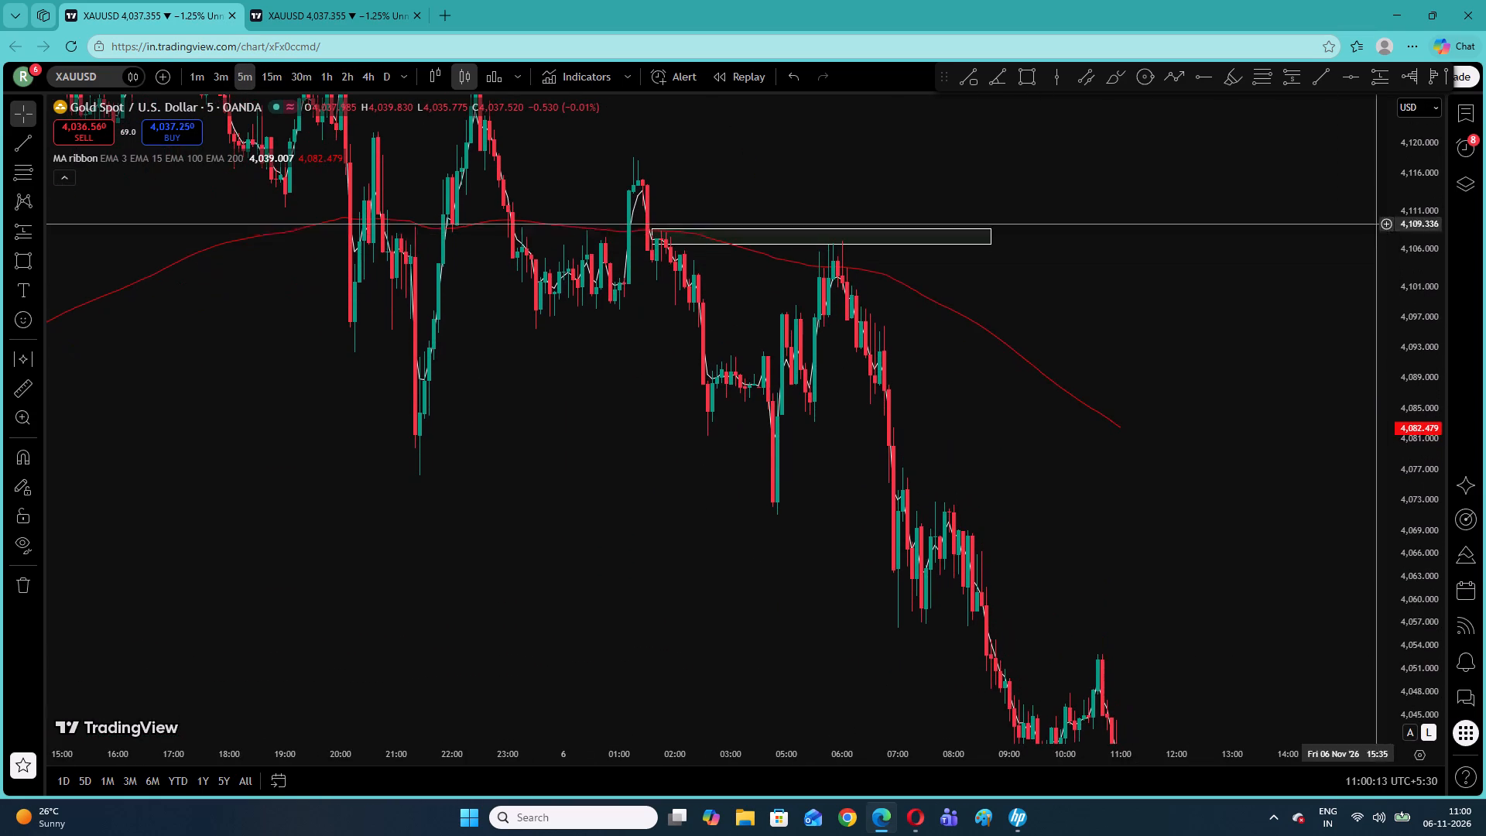
left_click_drag(1215, 425, 1112, 216)
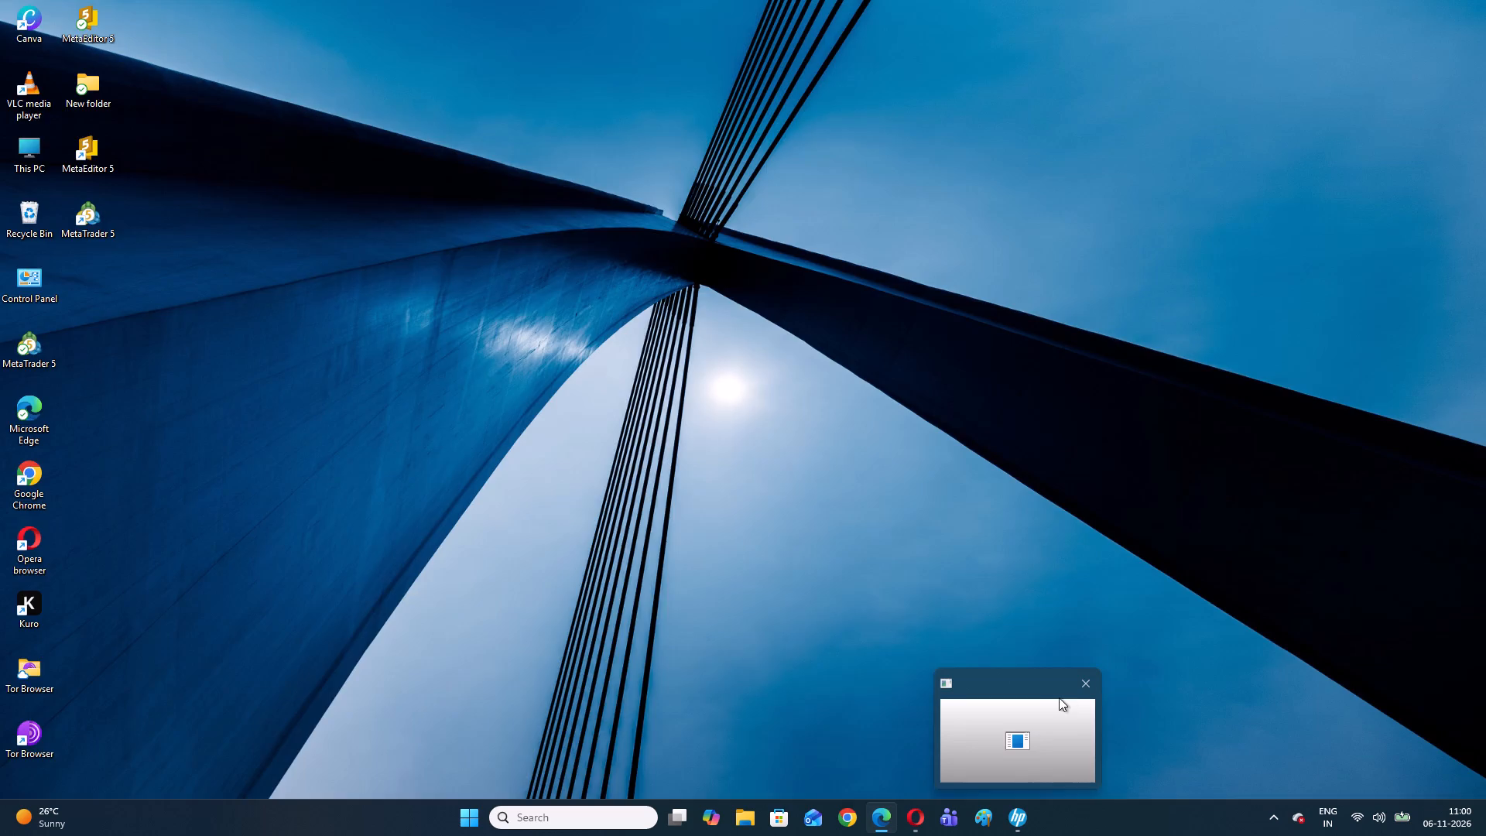
Close the HP app window from its taskbar preview.
left_click(1087, 684)
Switch to the Opera browser window.
left_click(918, 821)
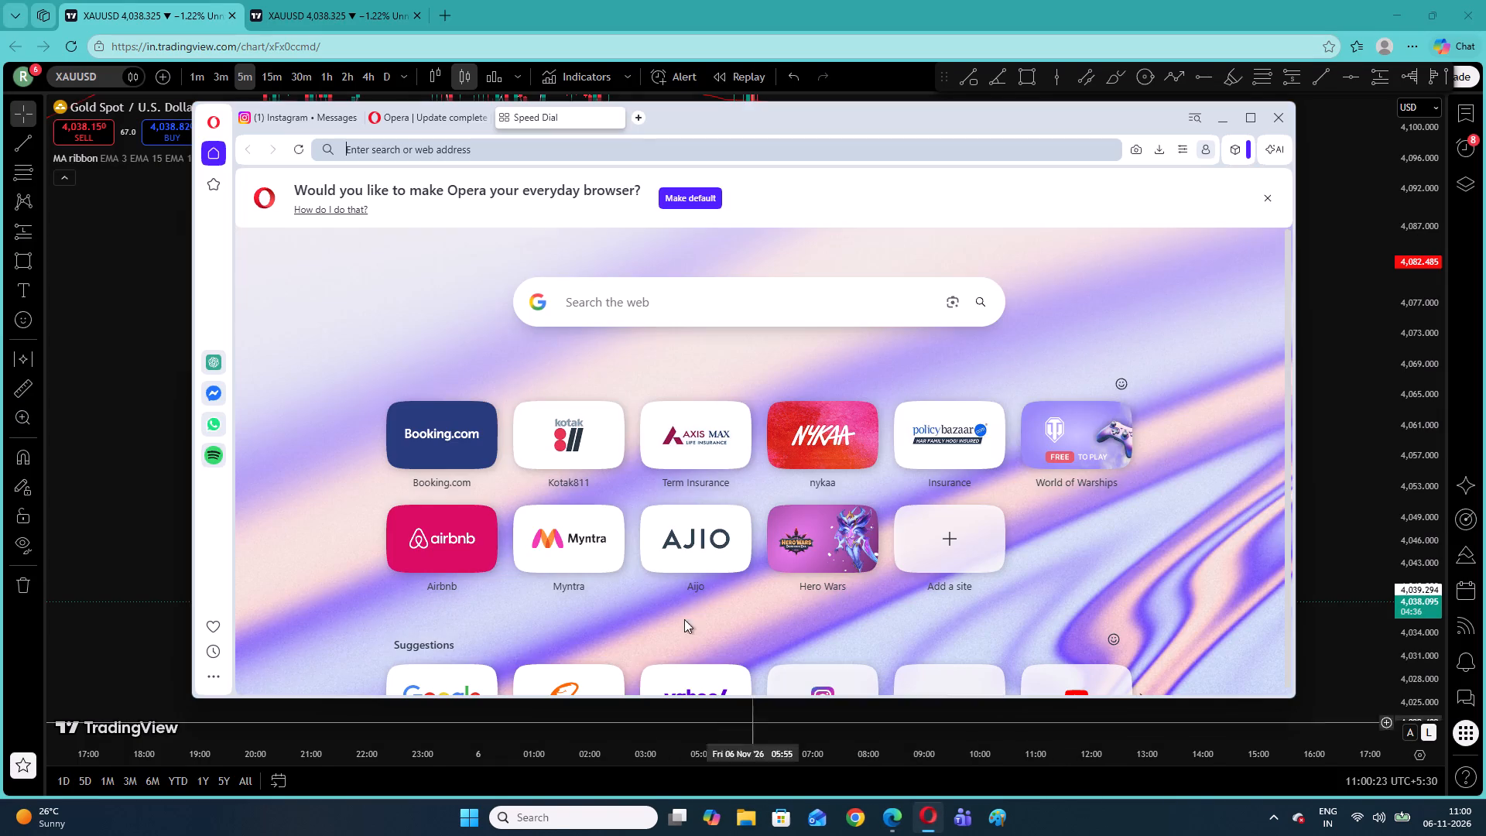
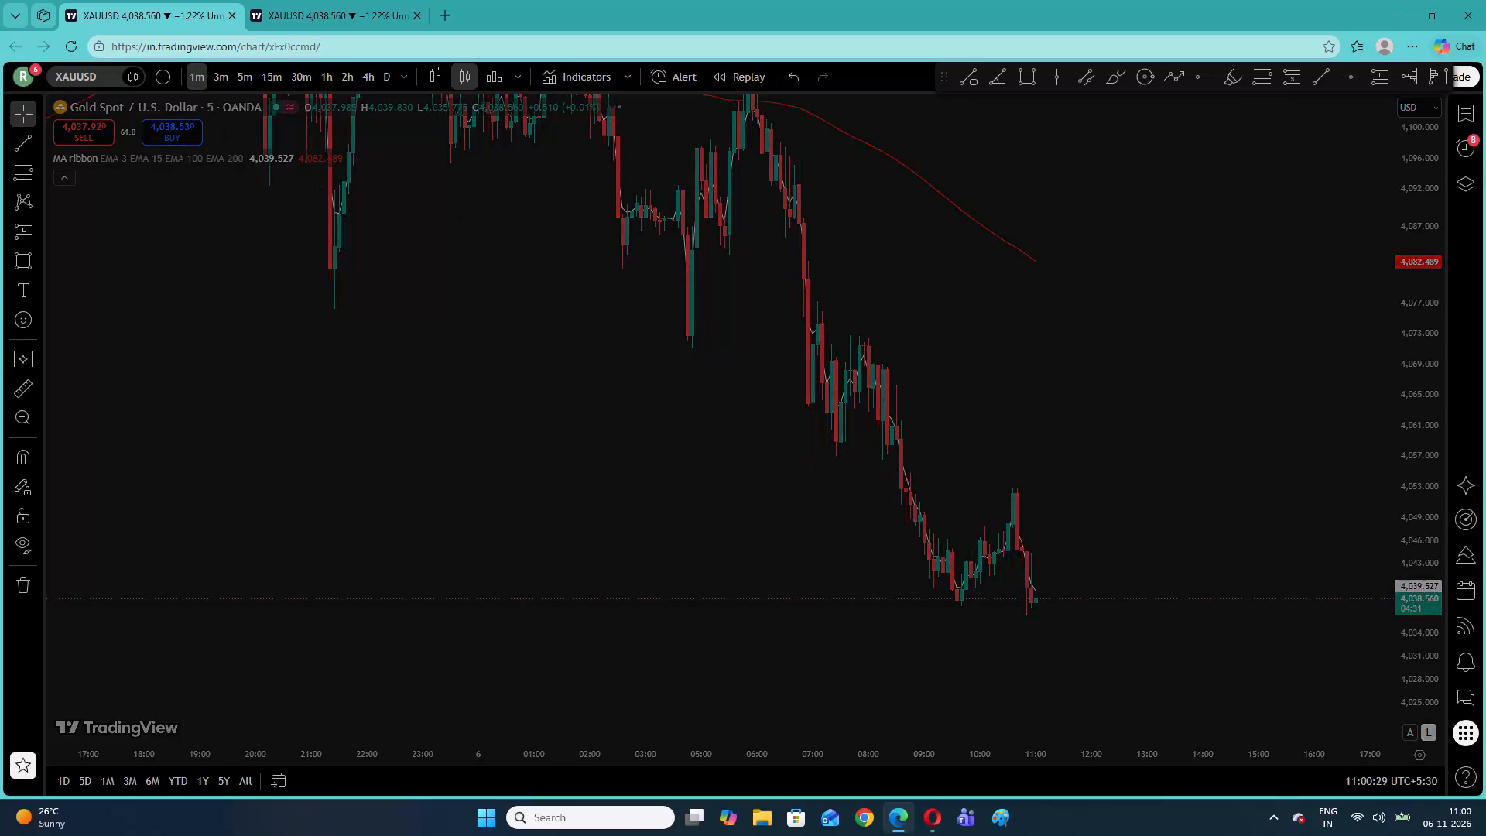
Compare the recent XAUUSD price action on the 5-minute and 1-minute timeframes, ending on the 1-minute chart.
left_click_drag(1410, 475, 1388, 313)
left_click_drag(1196, 454, 1121, 304)
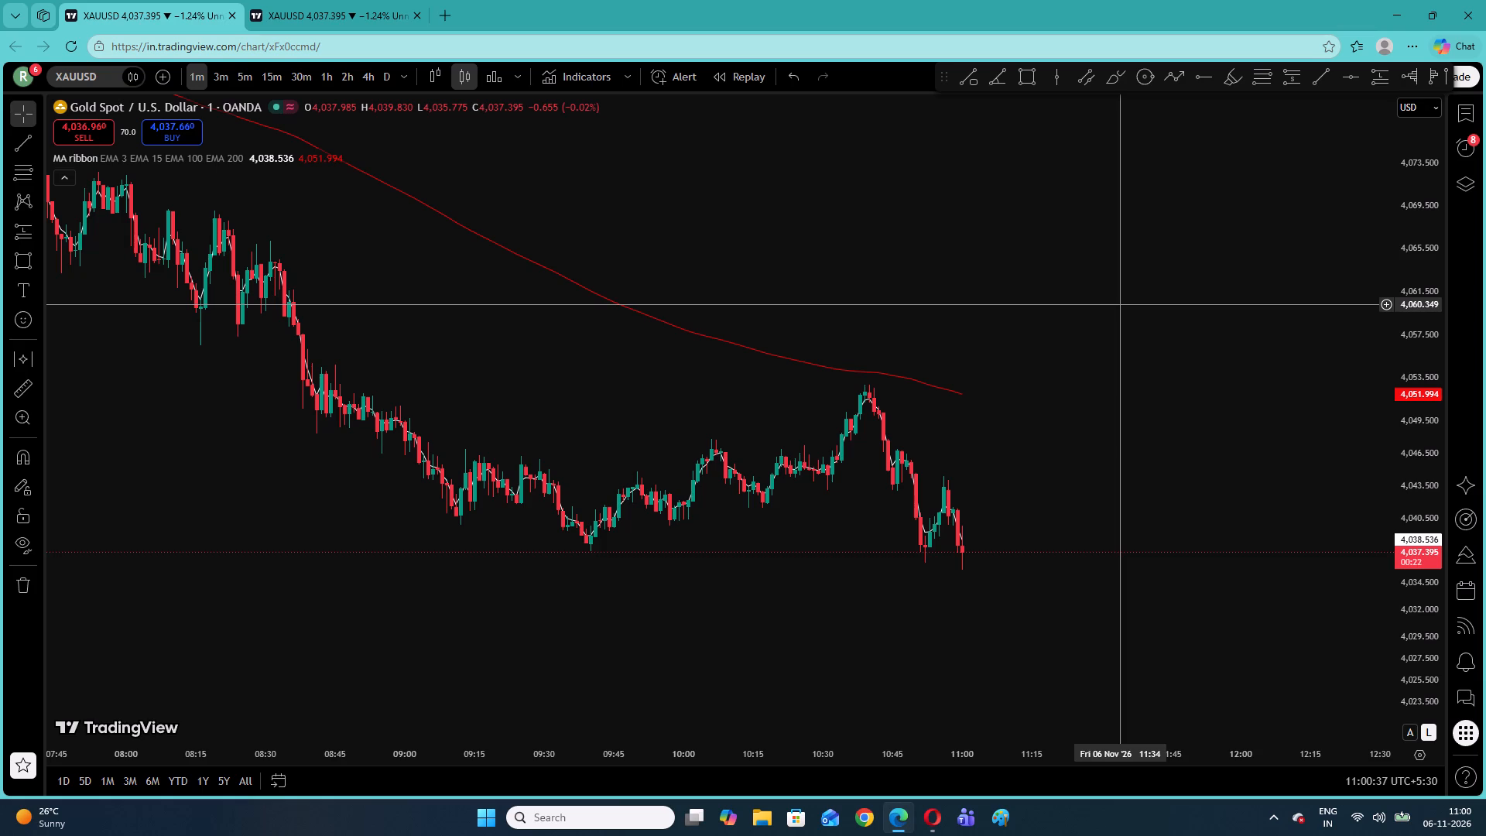
left_click(238, 74)
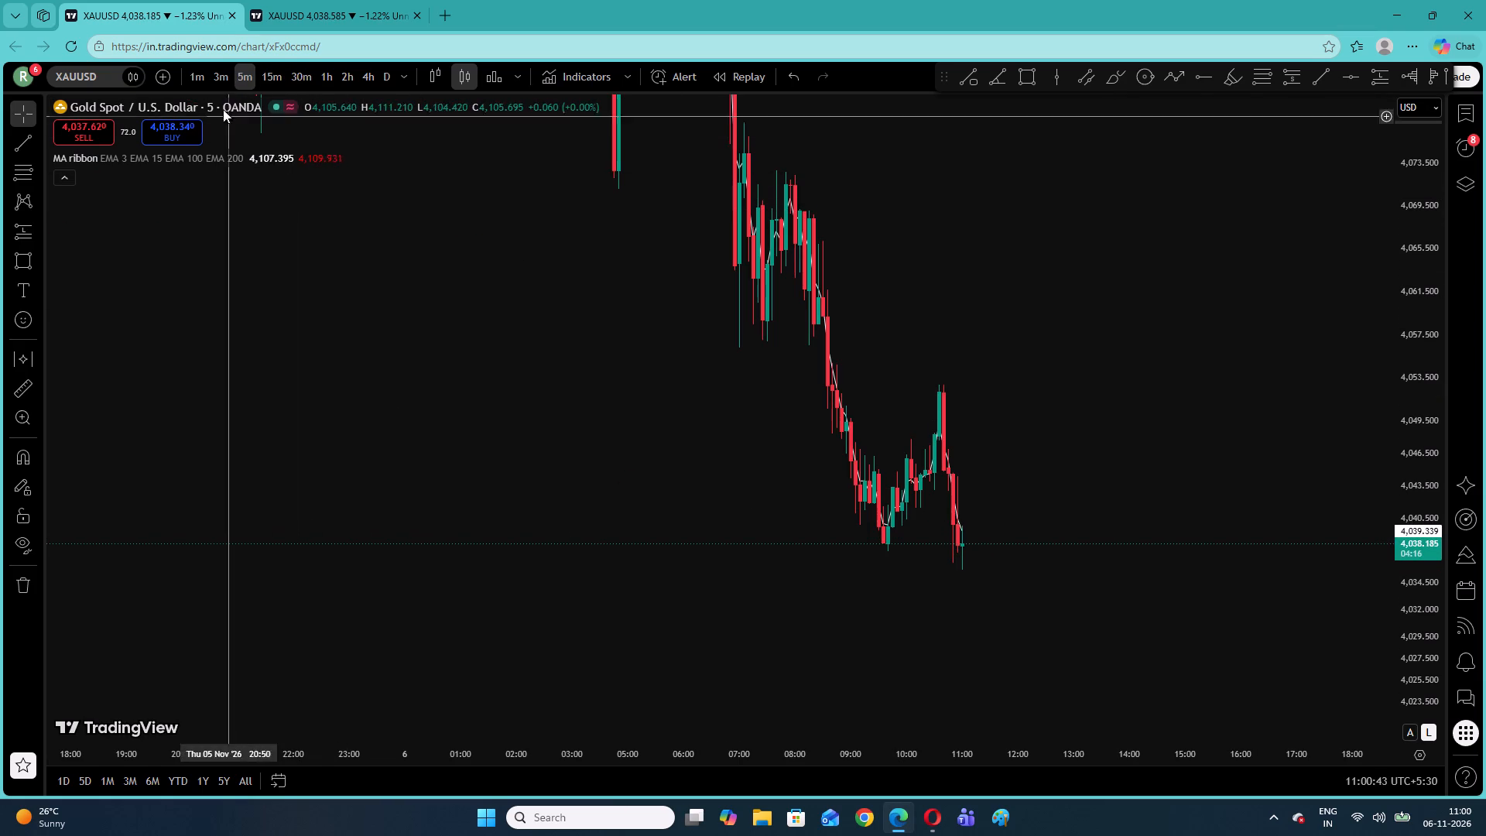
left_click(214, 75)
left_click(187, 74)
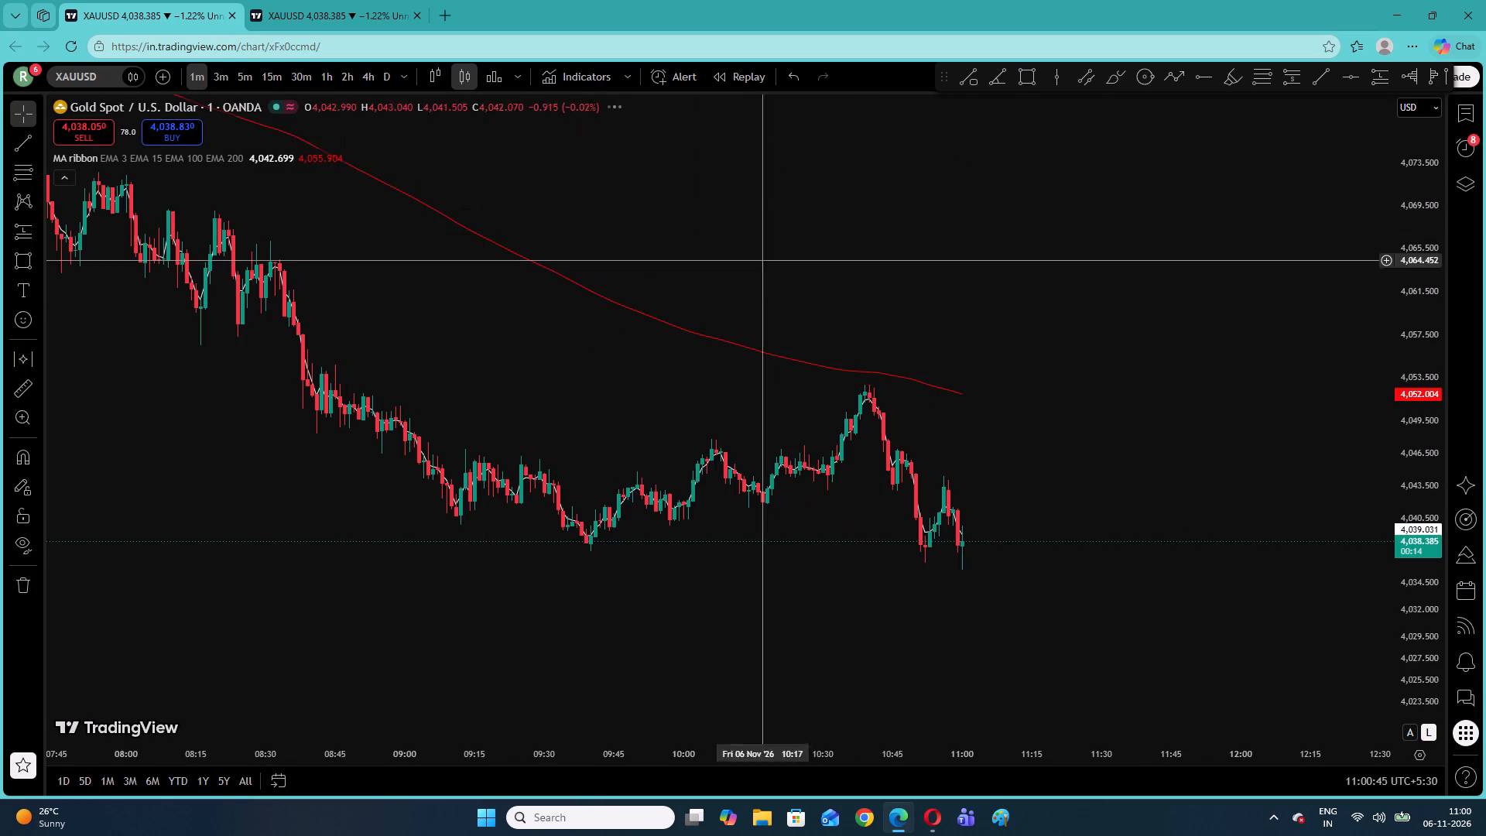
left_click_drag(936, 351, 926, 284)
left_click_drag(1419, 522, 1385, 317)
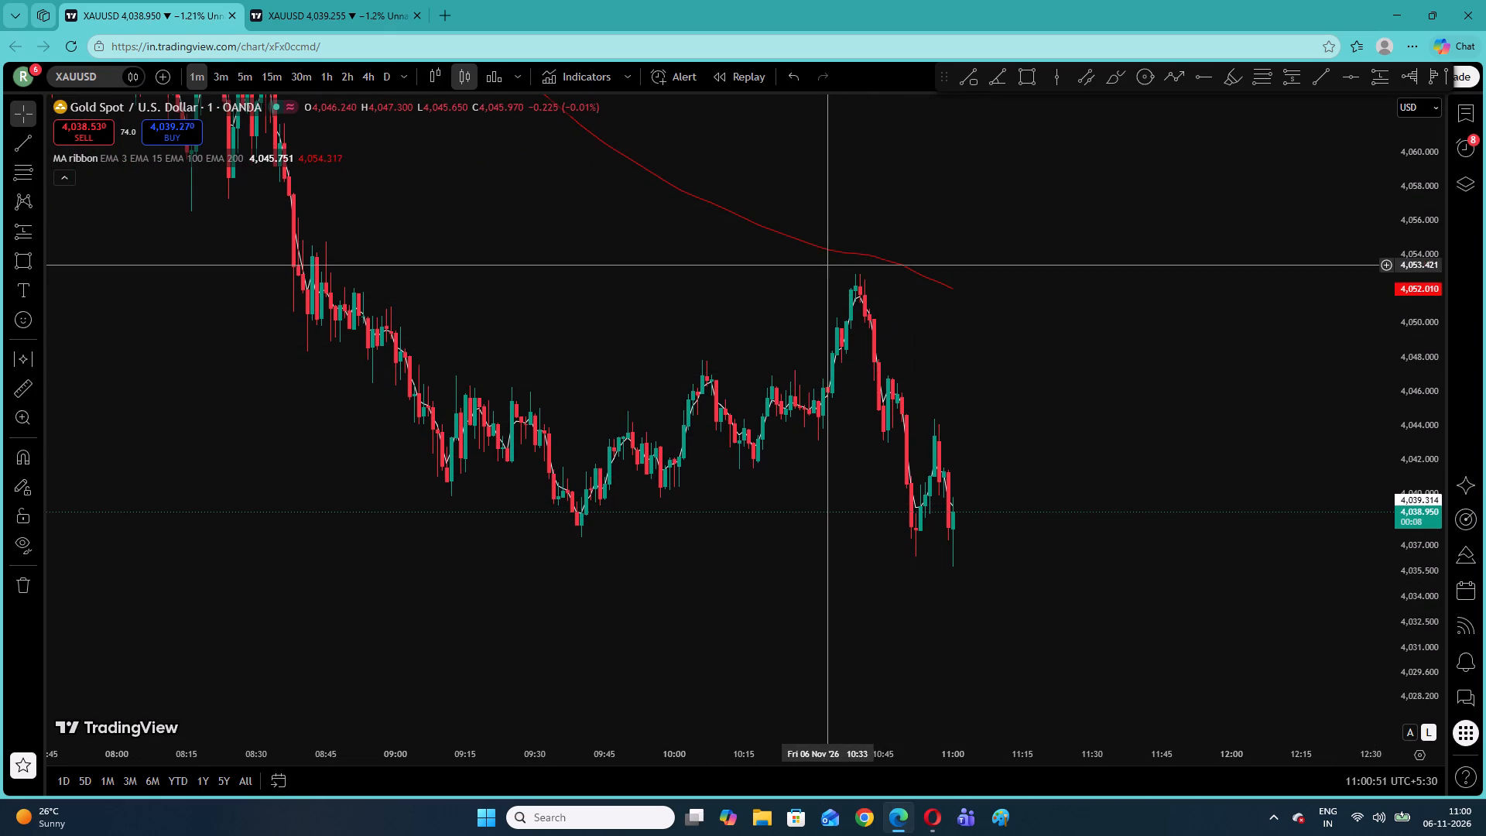
Draw a rectangle zone on the 1-minute chart from about 4,087.3 down to 4,082.9, spanning 04:53 to 05:32 on 6 Nov.
left_click_drag(521, 272, 898, 470)
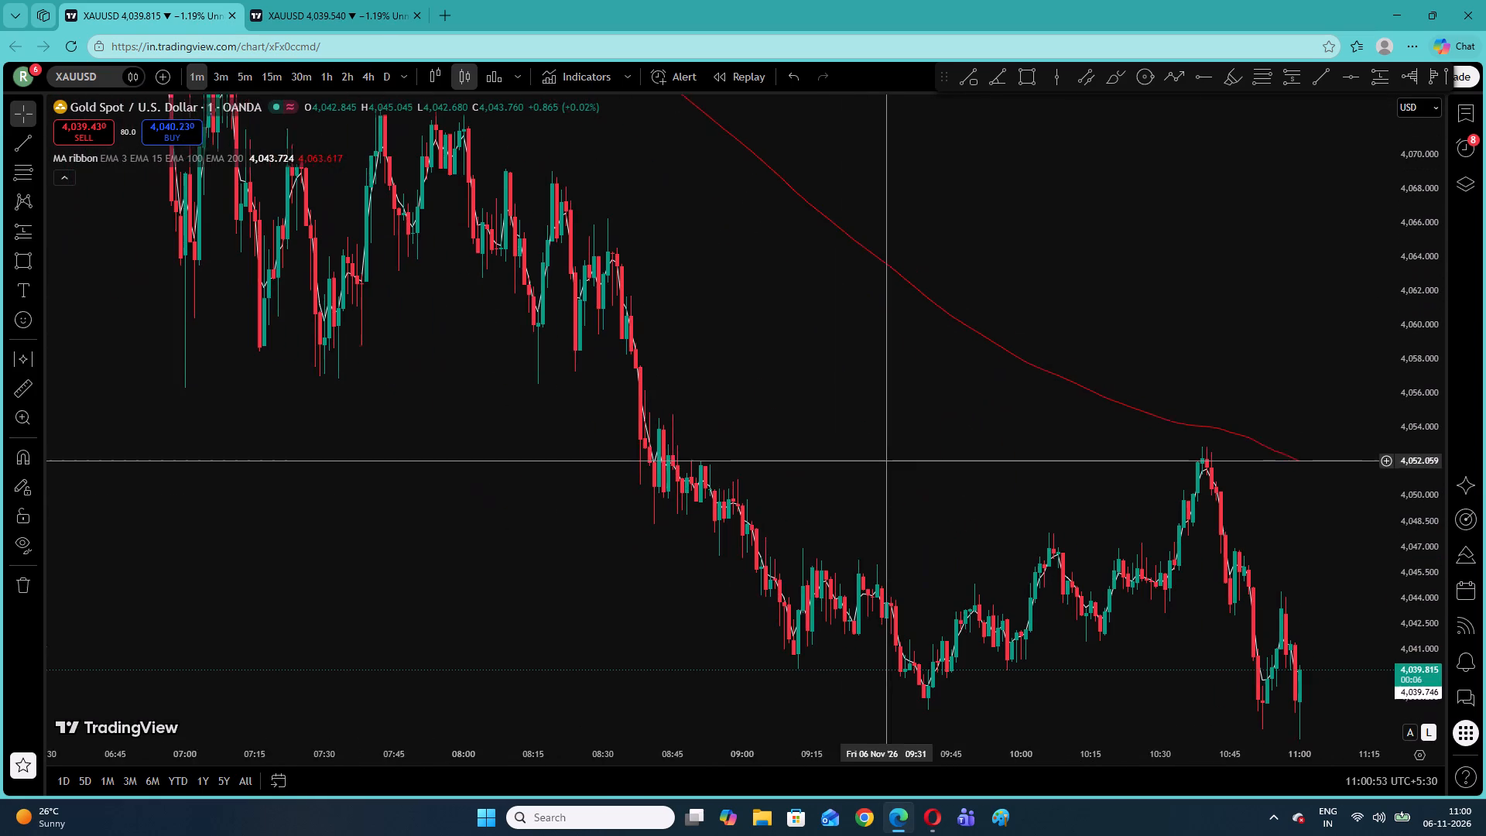
left_click_drag(898, 470, 899, 470)
left_click_drag(553, 314, 802, 601)
left_click_drag(488, 199, 802, 433)
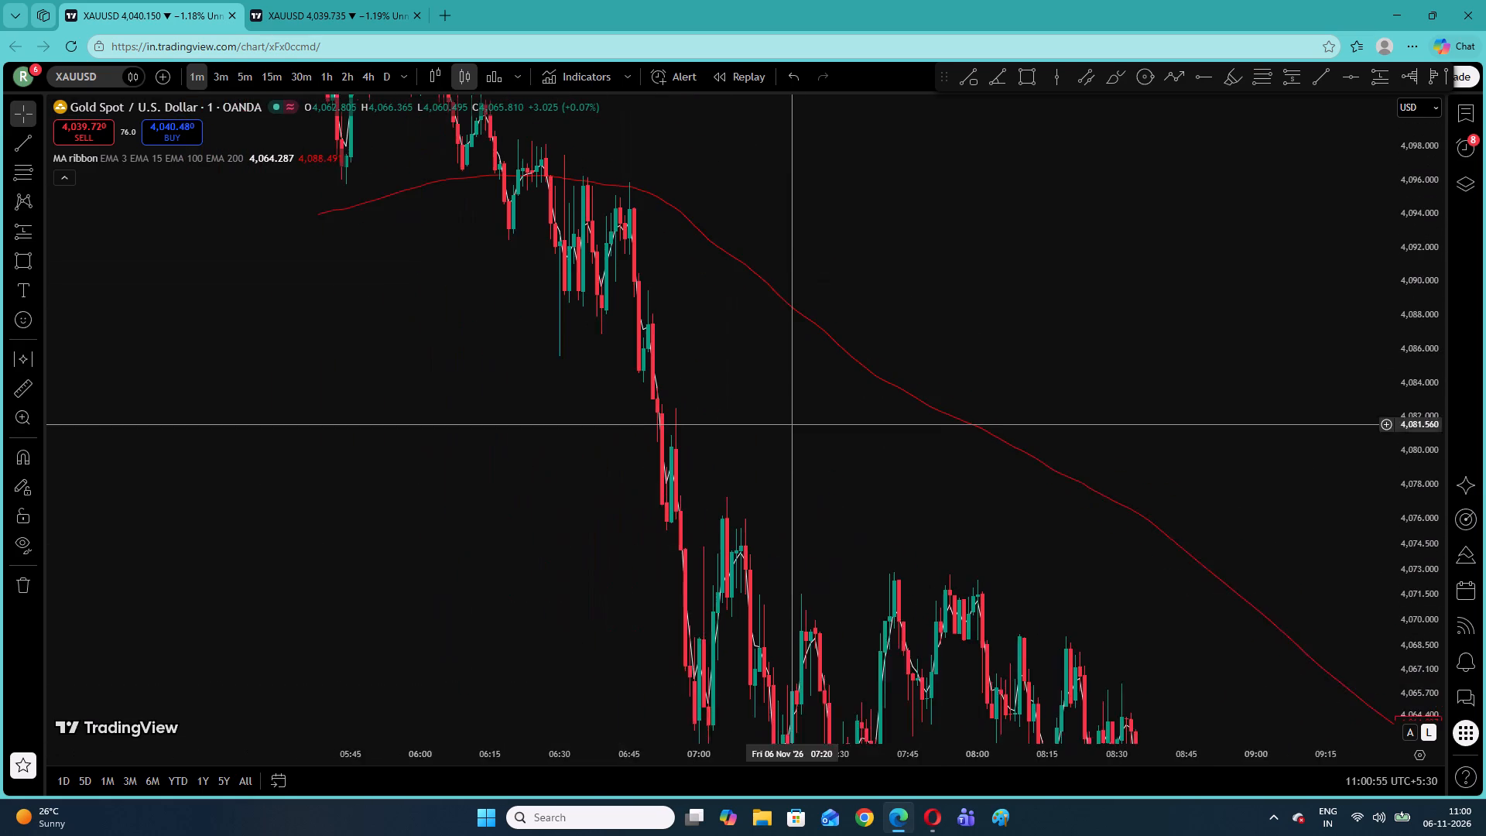
left_click_drag(802, 433, 826, 468)
left_click_drag(491, 333, 674, 491)
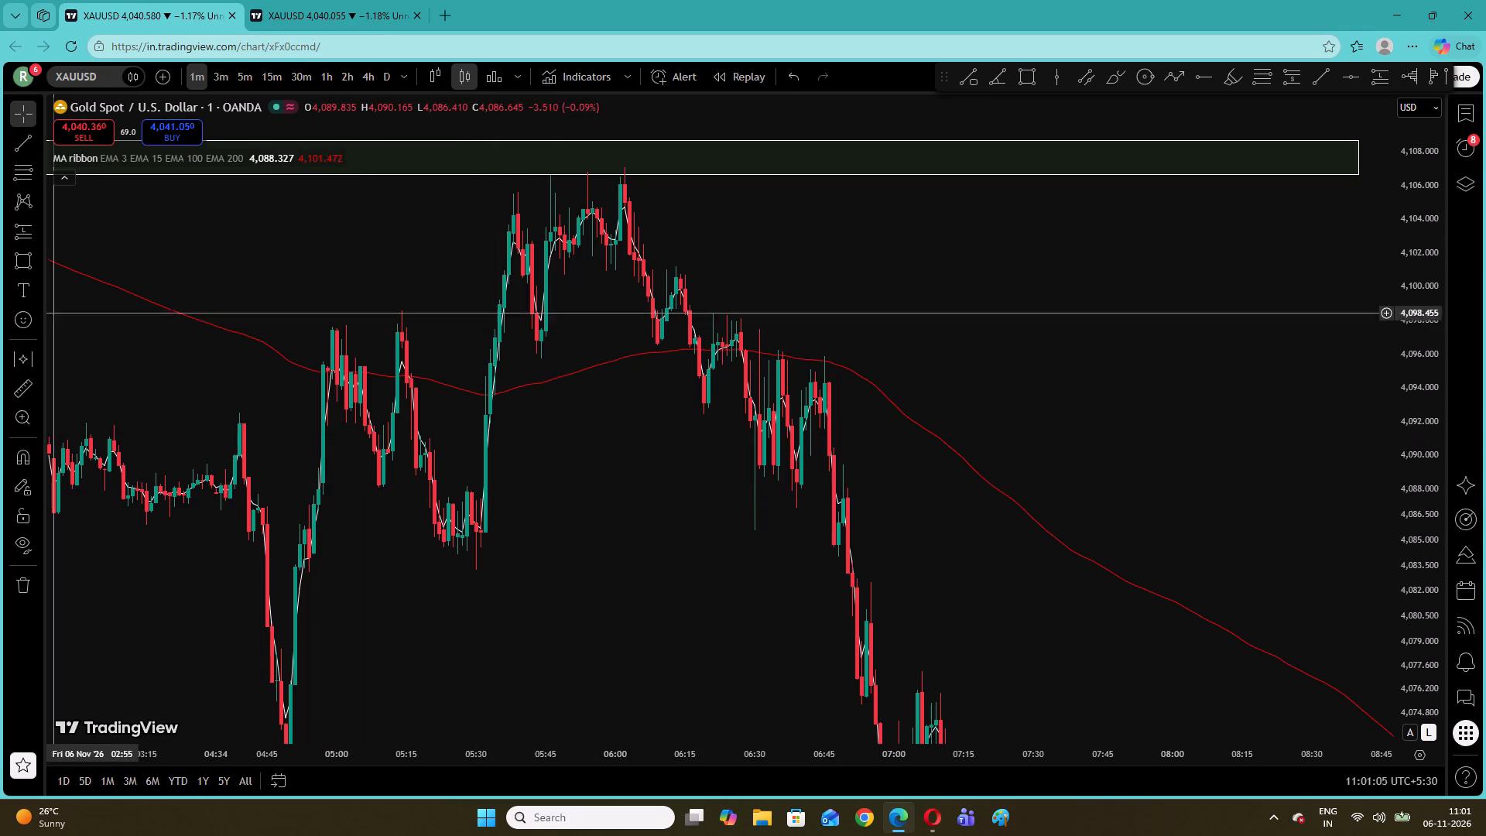
left_click(16, 257)
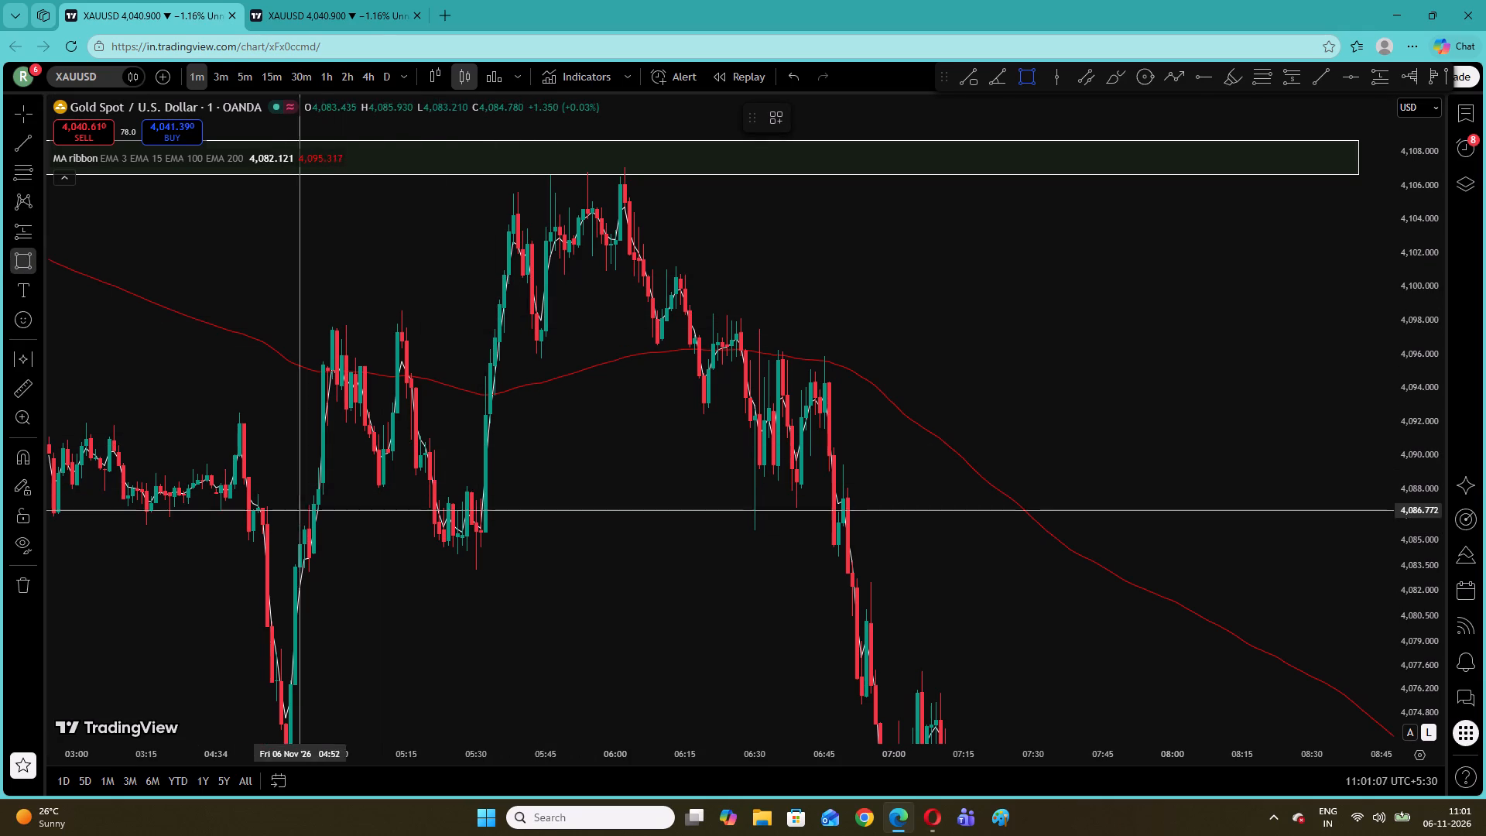
left_click(305, 502)
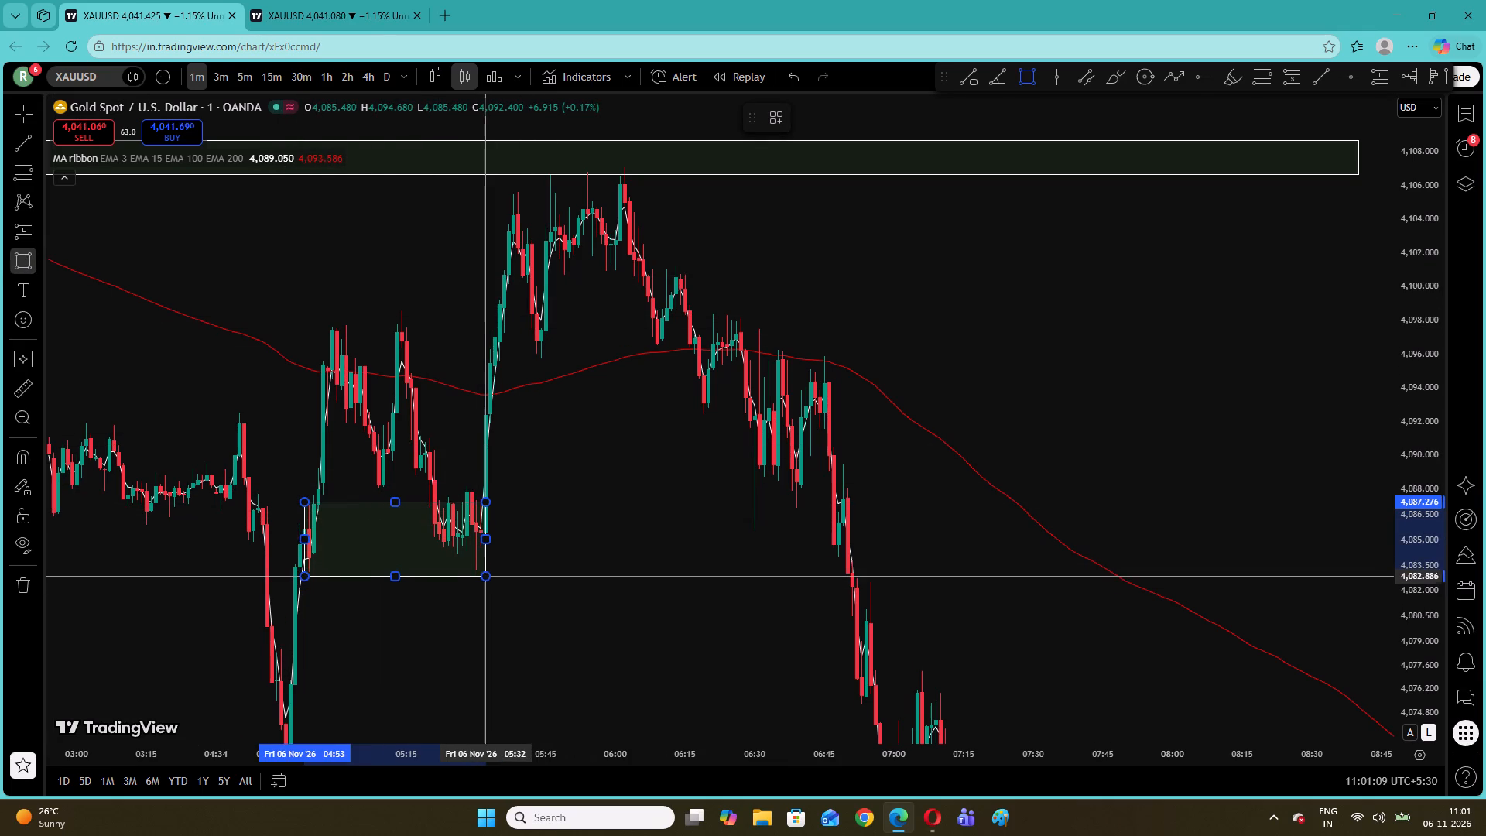
left_click(485, 574)
left_click(532, 553)
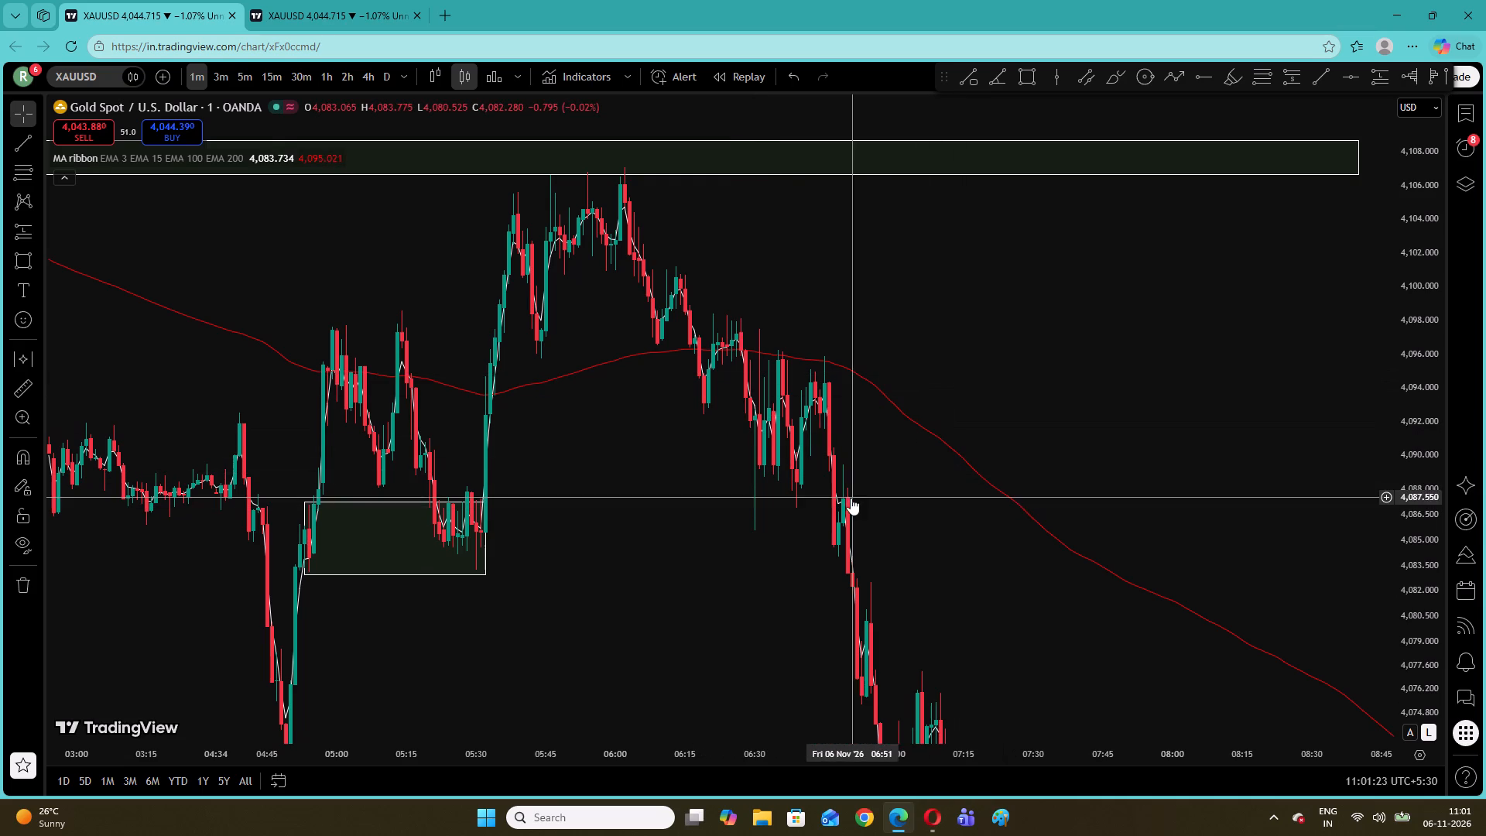
Examine the 1-minute price decline from the new rectangle zone through to the latest candles.
left_click_drag(1049, 543, 793, 426)
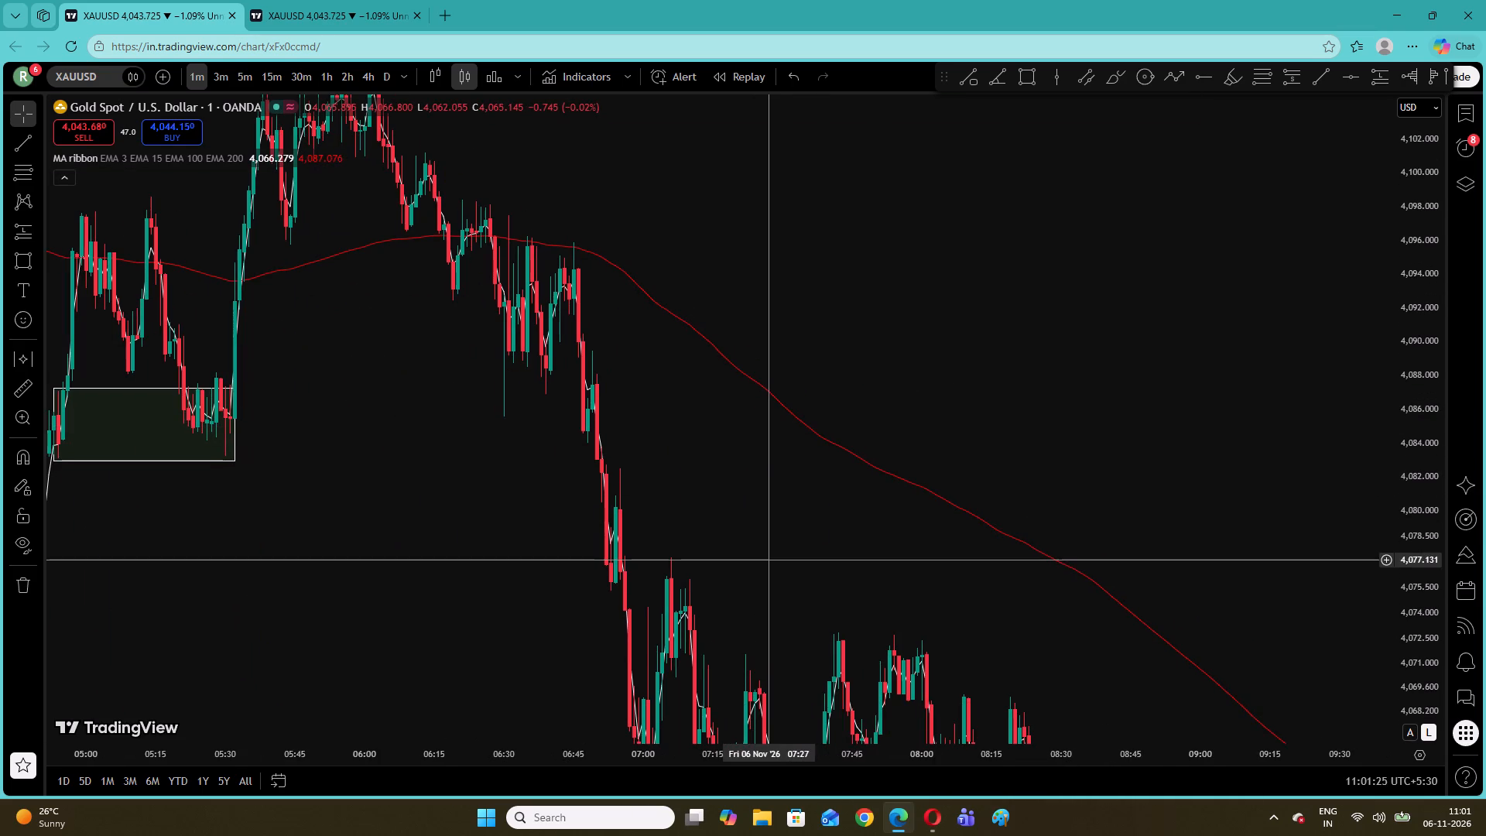
left_click_drag(768, 560, 735, 437)
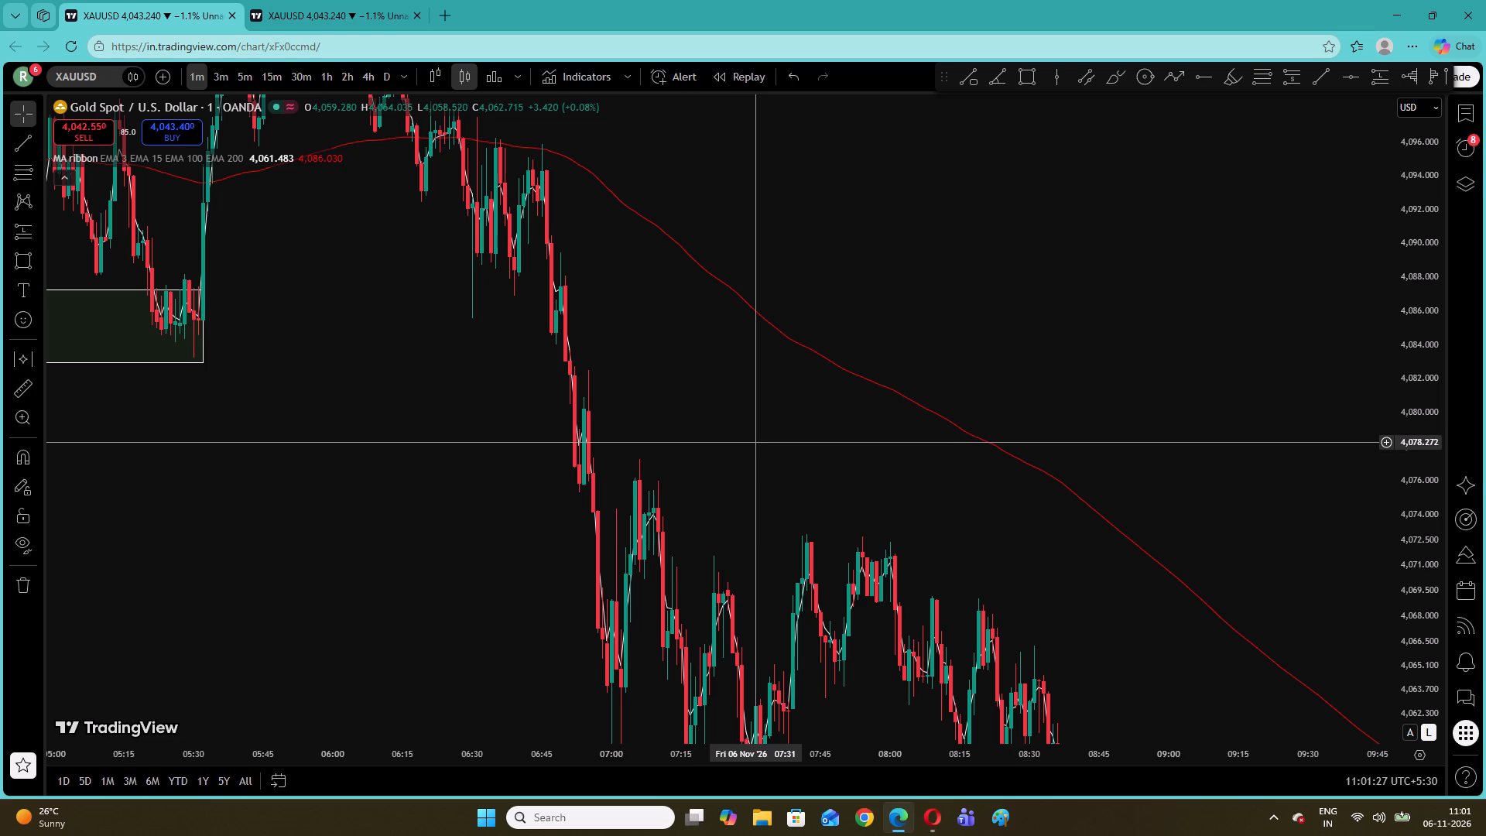
left_click_drag(762, 444, 734, 306)
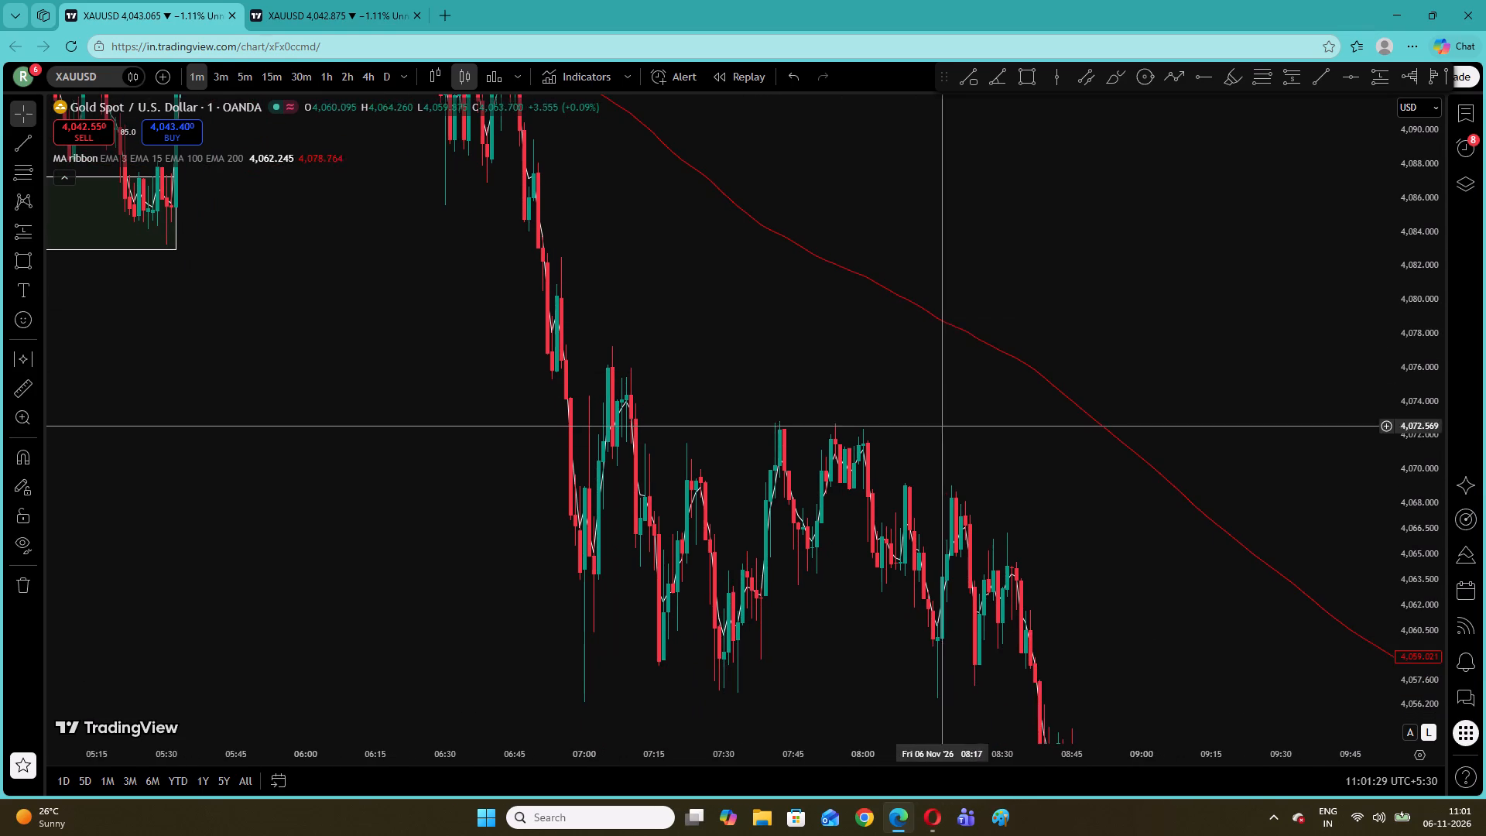
left_click_drag(1419, 432, 1421, 519)
left_click_drag(1036, 550, 893, 488)
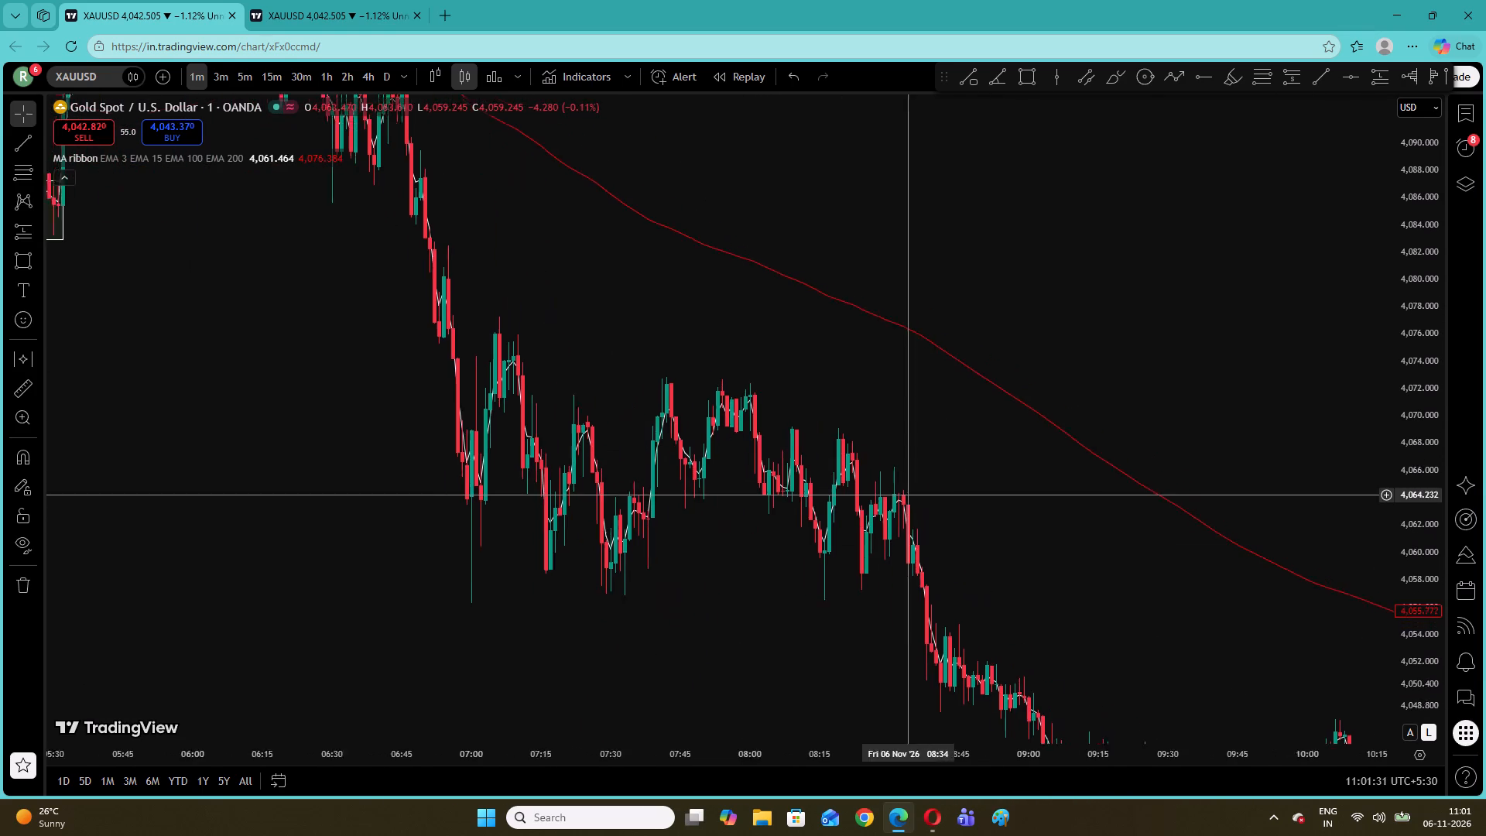
left_click_drag(893, 488, 887, 481)
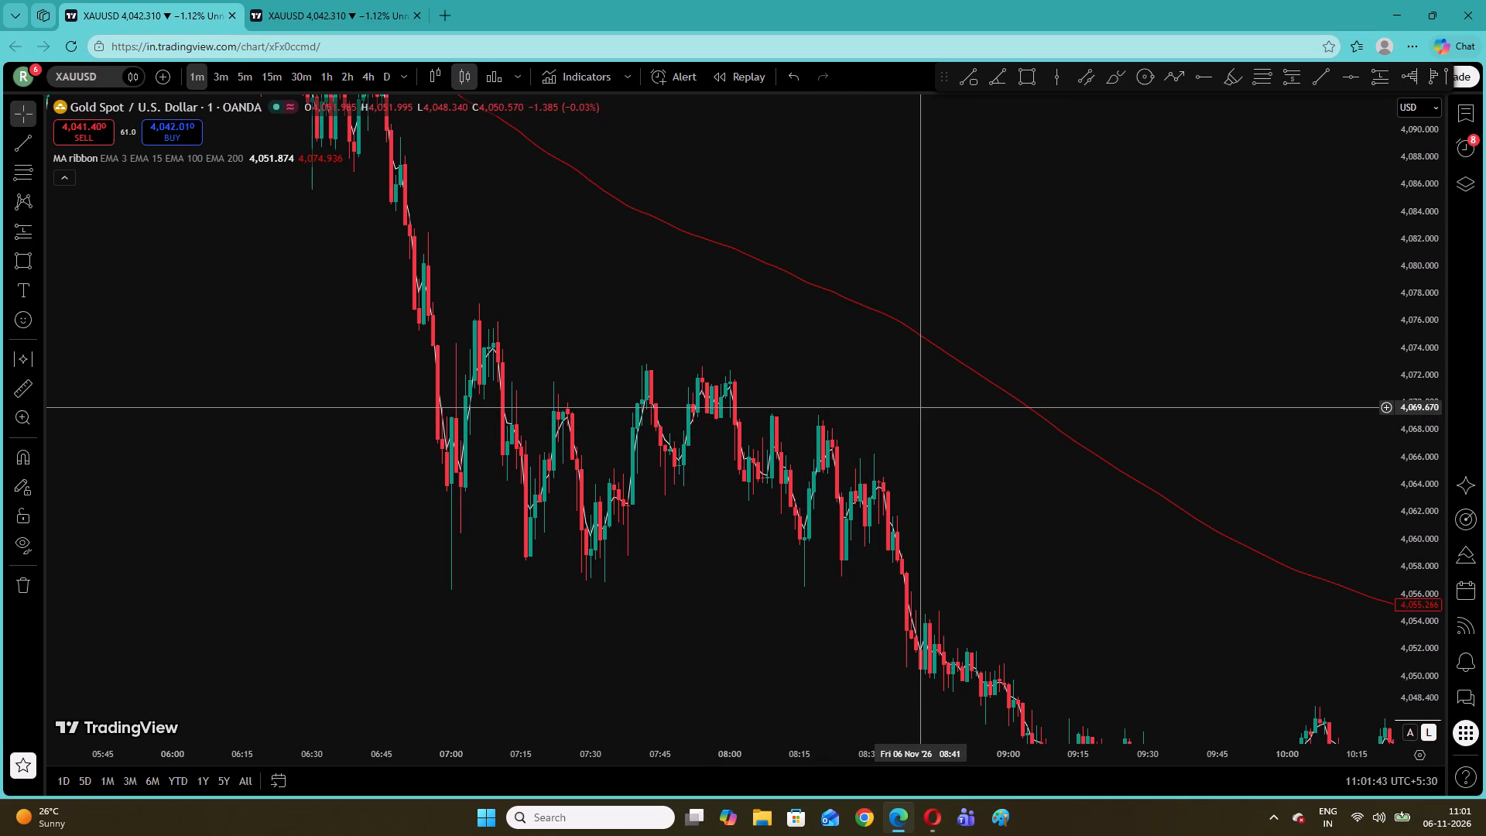
left_click_drag(1115, 560, 887, 409)
left_click_drag(960, 461, 823, 417)
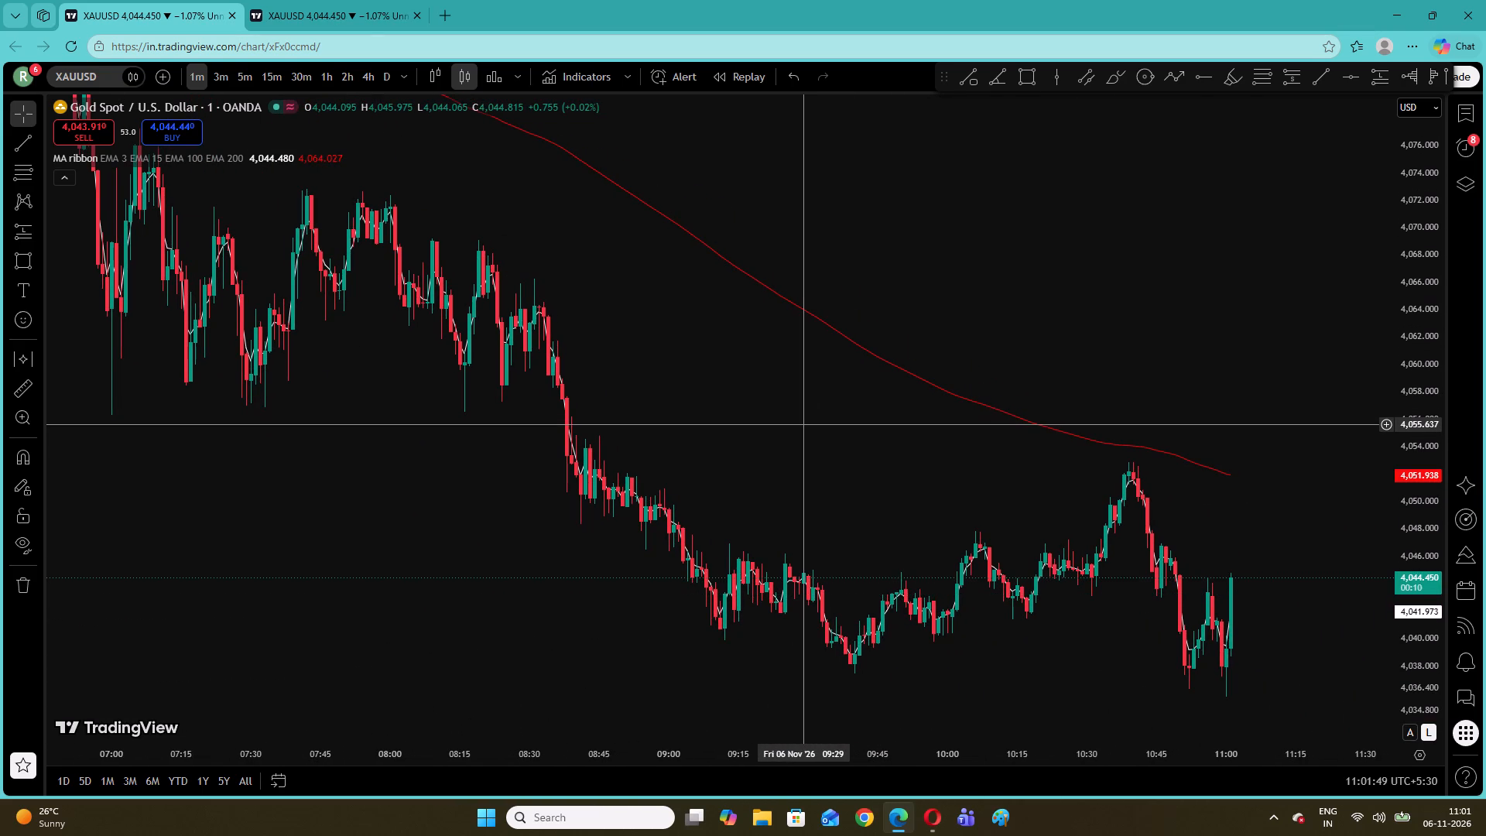
left_click_drag(921, 430, 752, 430)
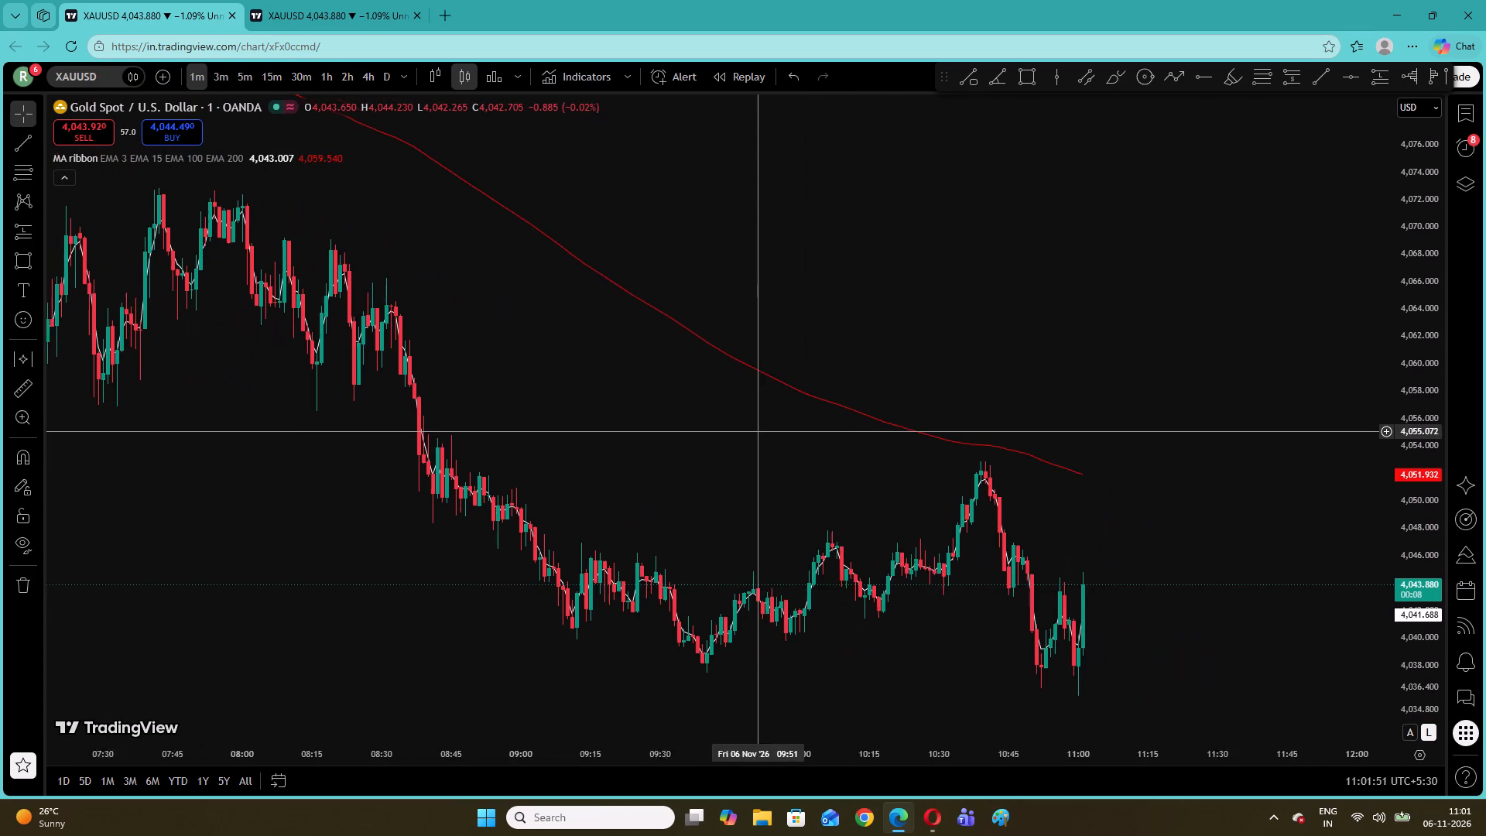
left_click_drag(752, 430, 751, 430)
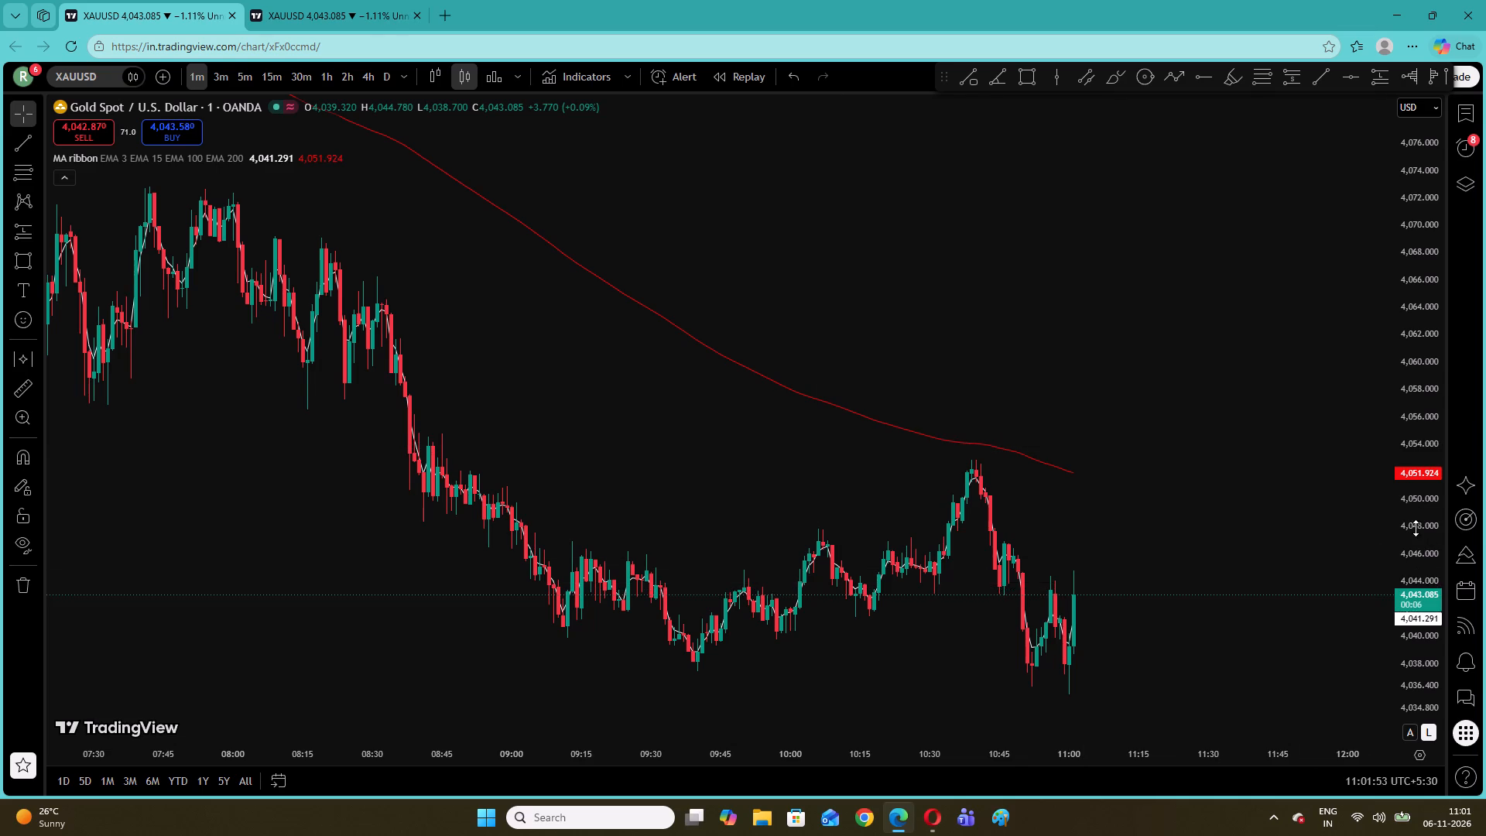
left_click_drag(1416, 528, 1420, 611)
left_click_drag(1269, 518, 1122, 461)
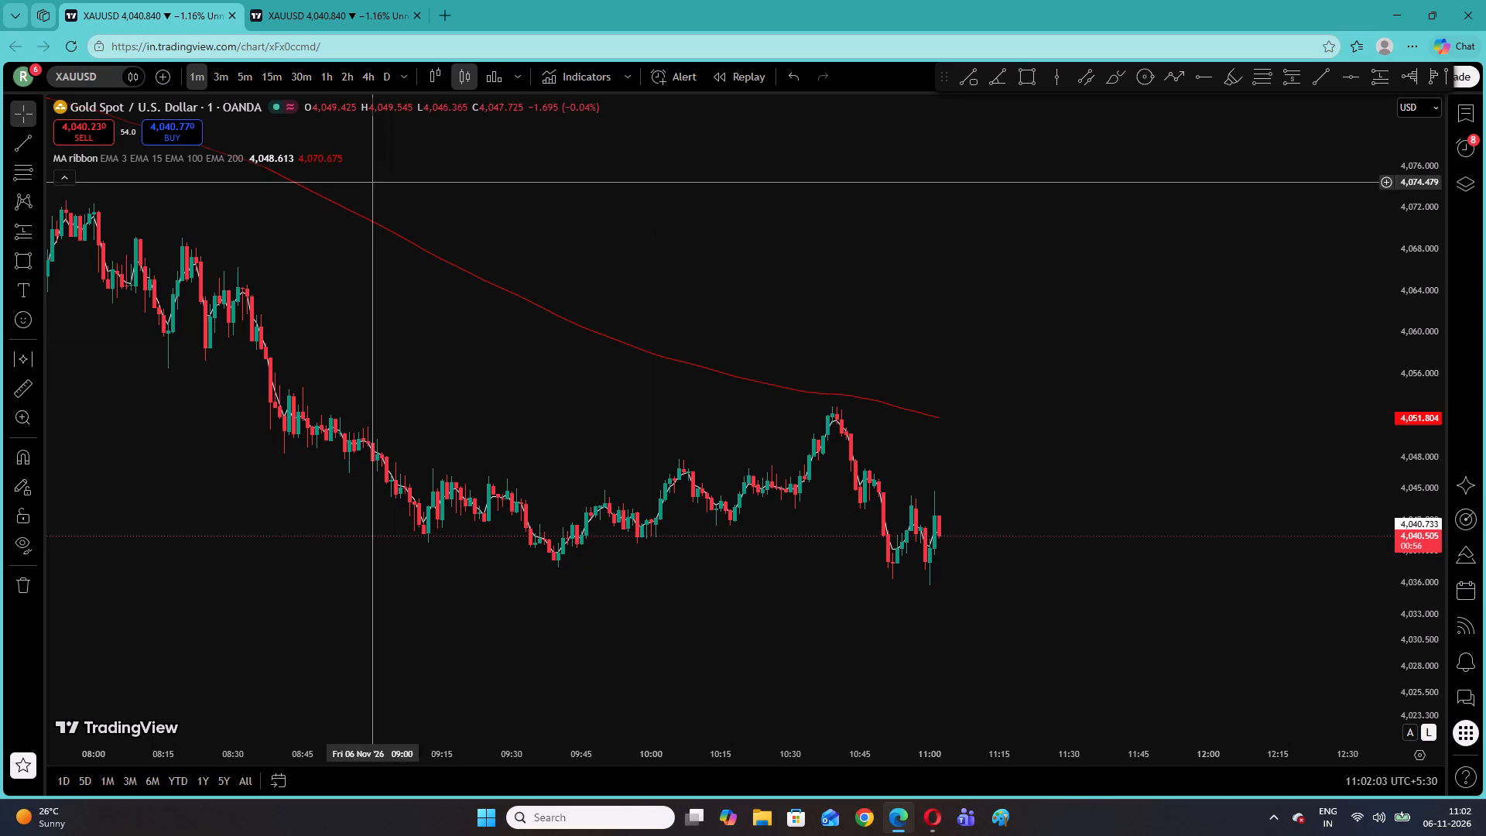
Switch to the daily timeframe and draw a near-horizontal trend line from the latest candle's low to about early December.
left_click(368, 80)
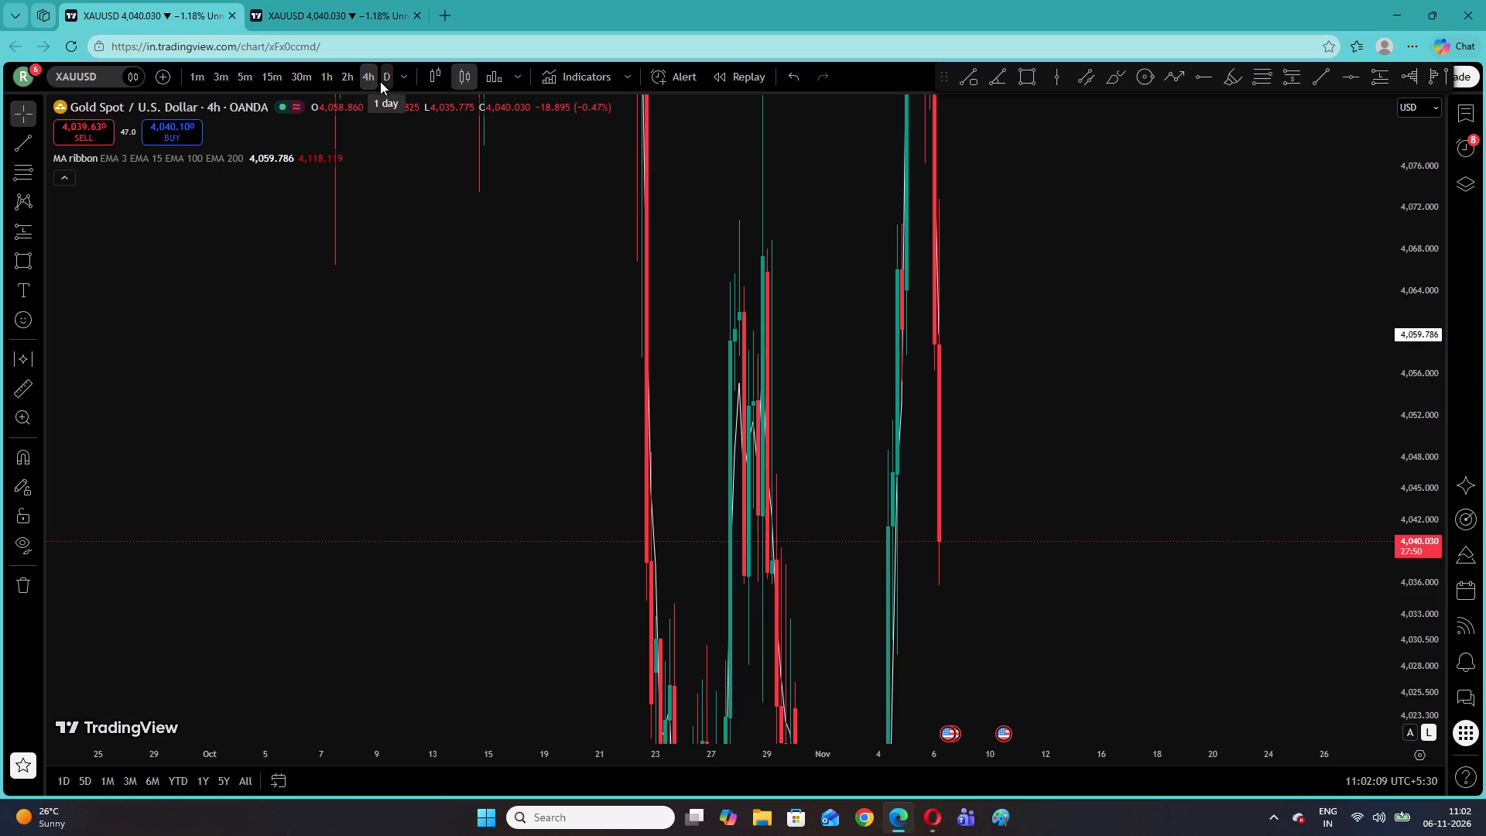
left_click(382, 81)
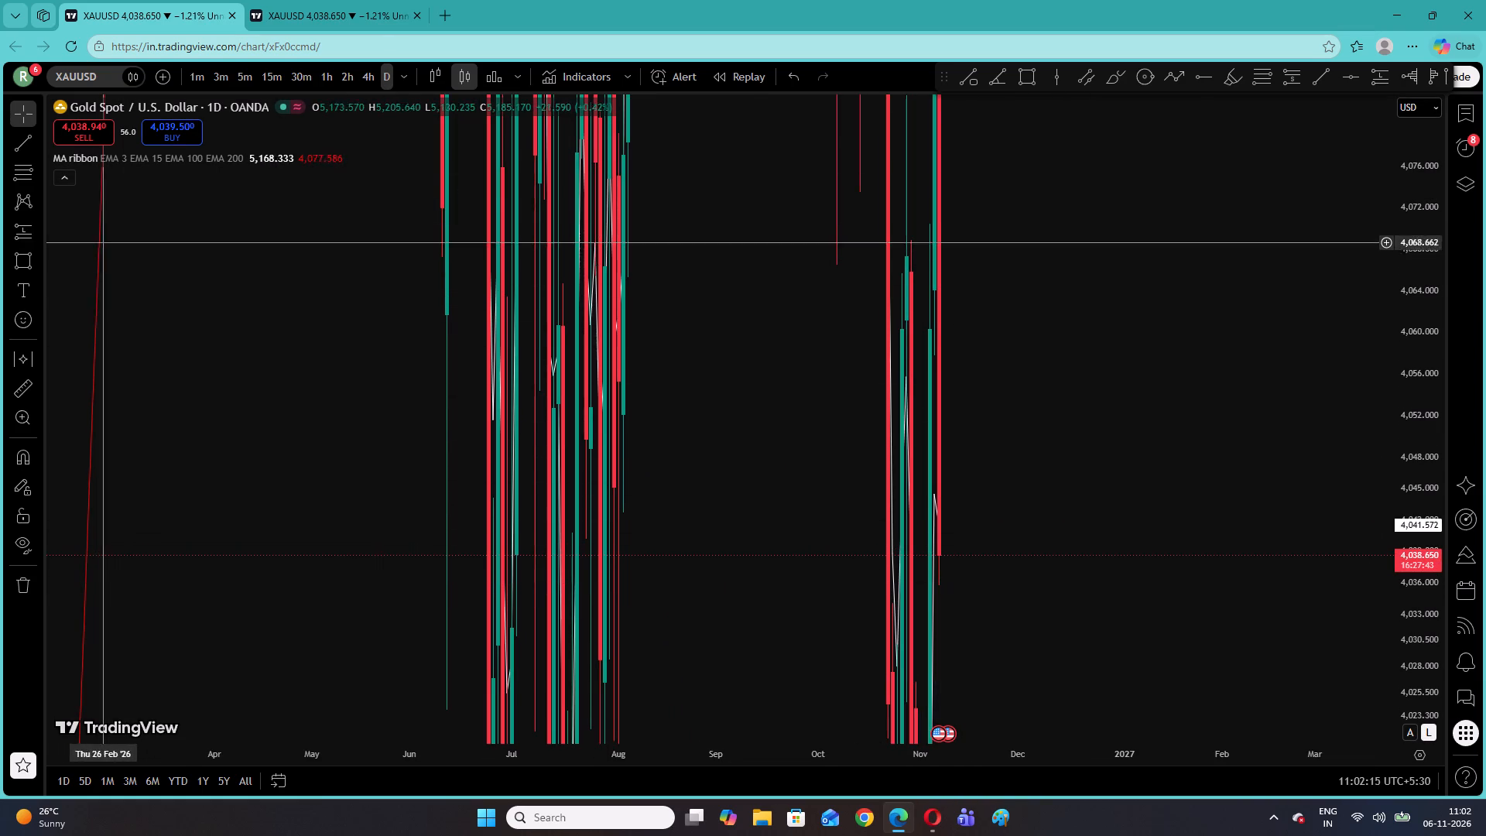
left_click(27, 150)
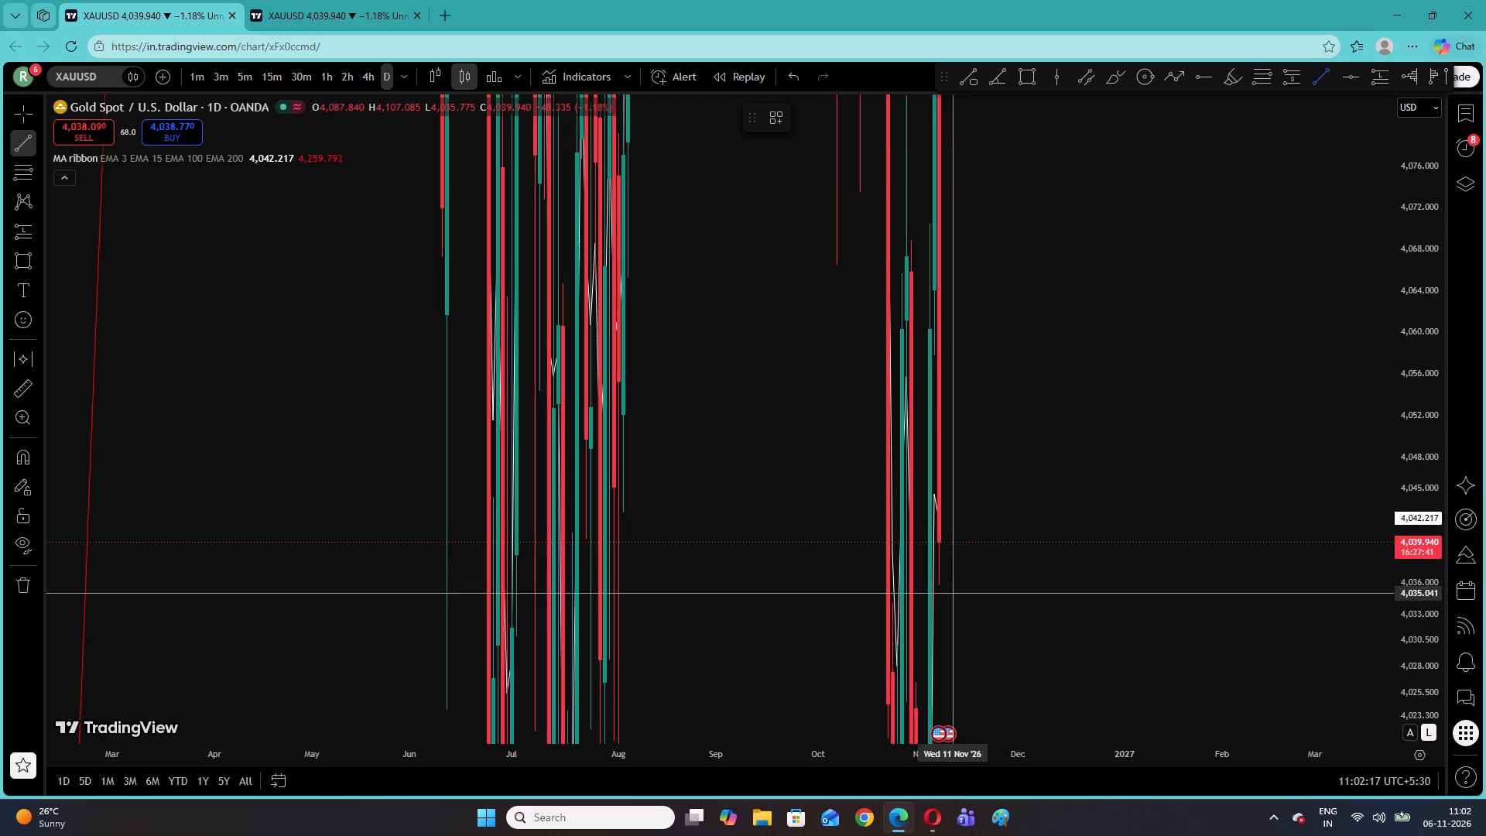
left_click(938, 586)
left_click(1019, 584)
left_click_drag(1031, 484, 1018, 481)
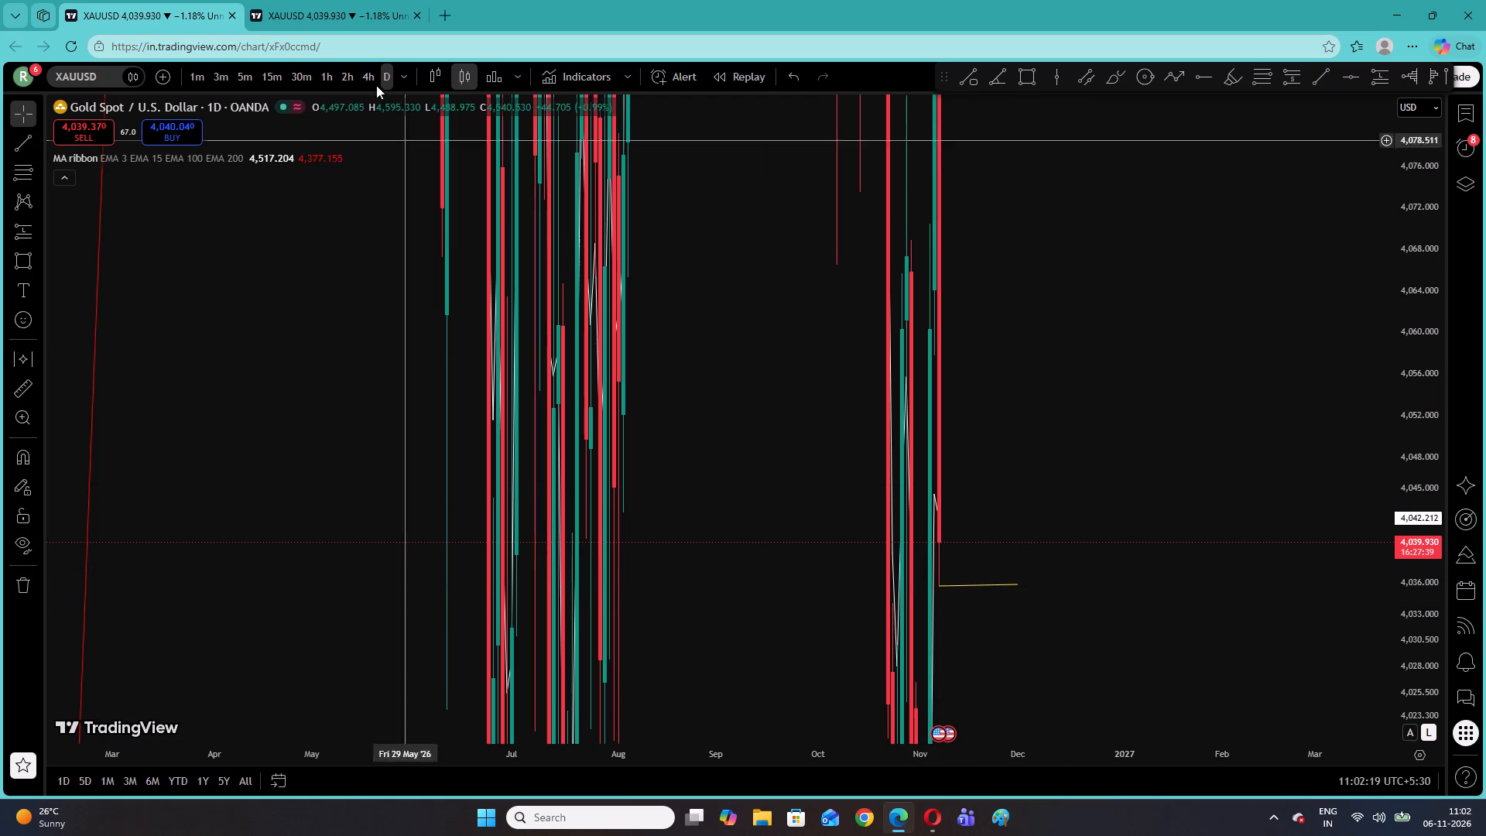
Return the chart to the 1-minute timeframe and examine the latest candles above the new trend line.
left_click(241, 84)
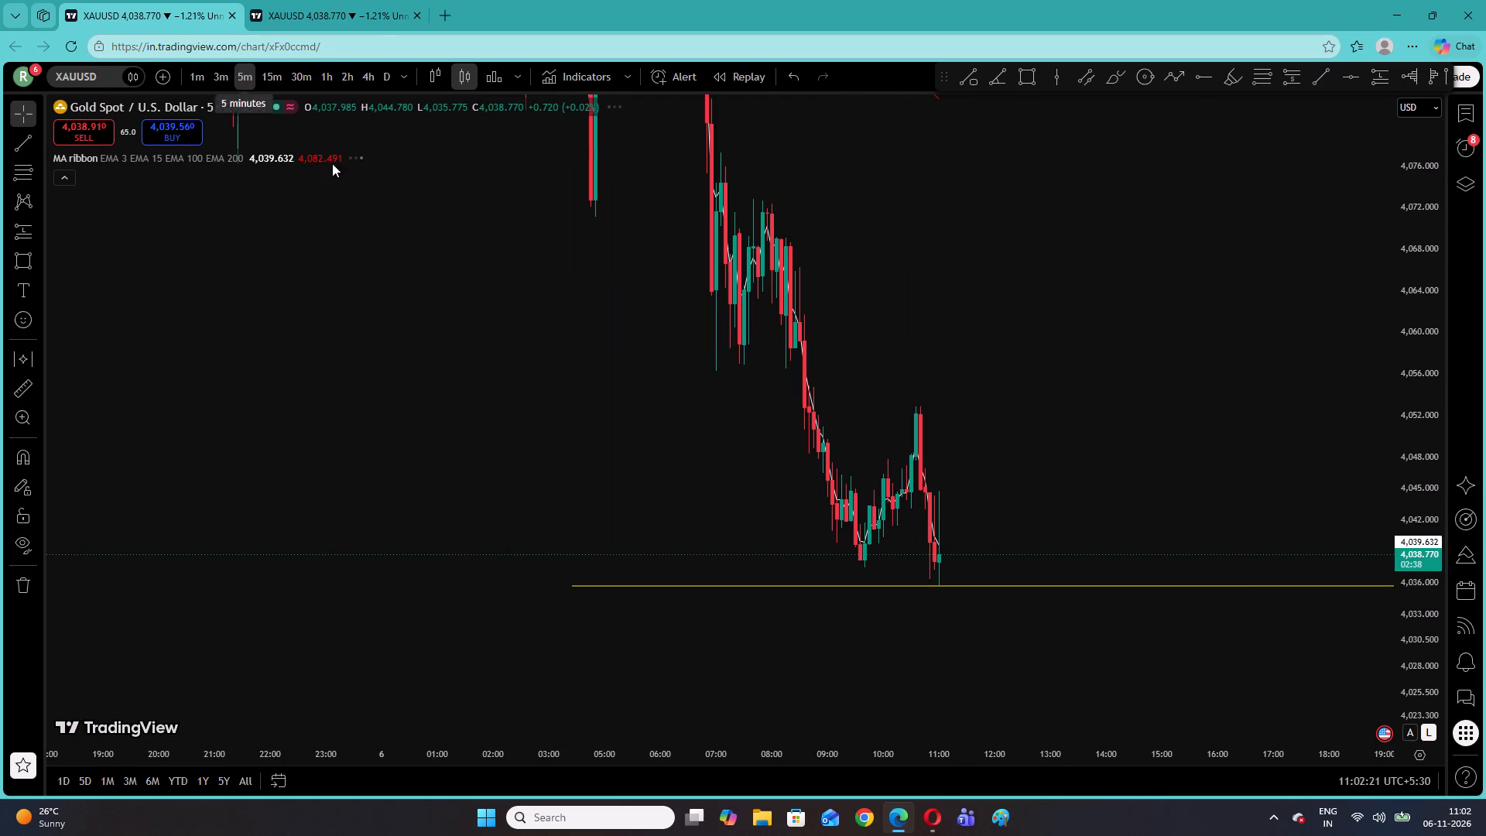
left_click(196, 79)
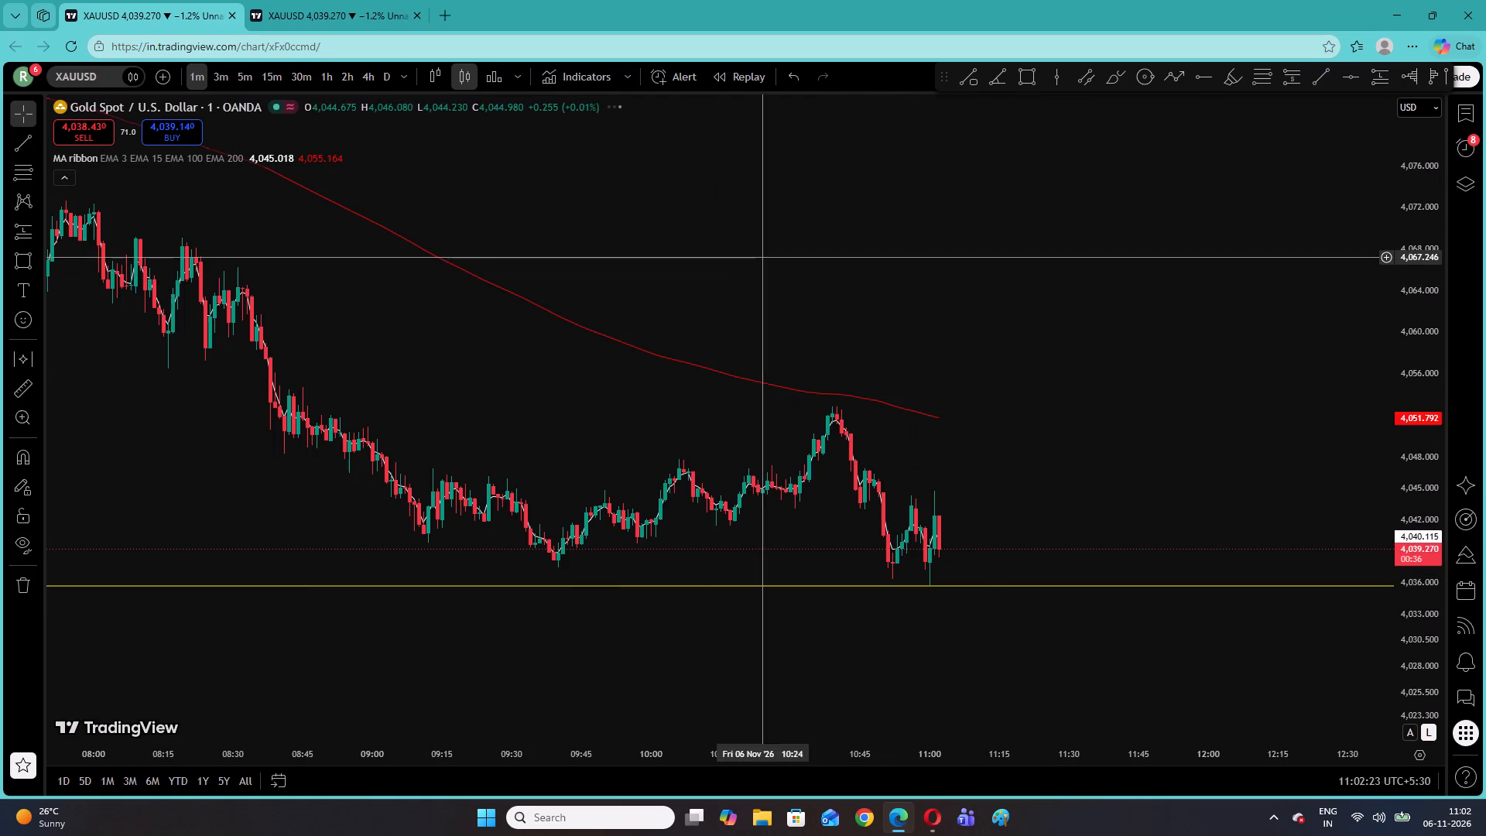
left_click_drag(1139, 419, 1056, 320)
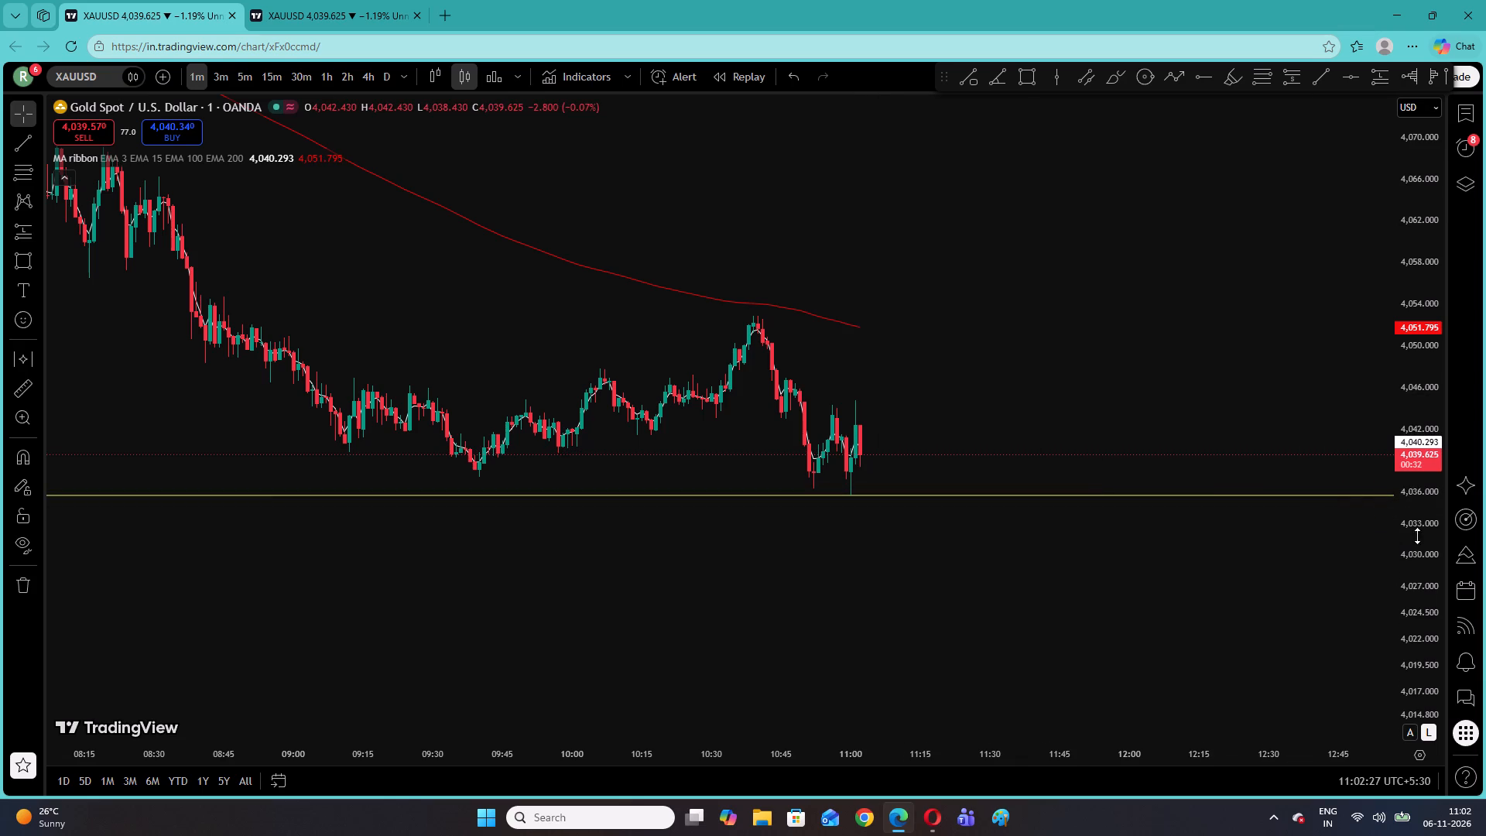
left_click_drag(1422, 530, 1394, 300)
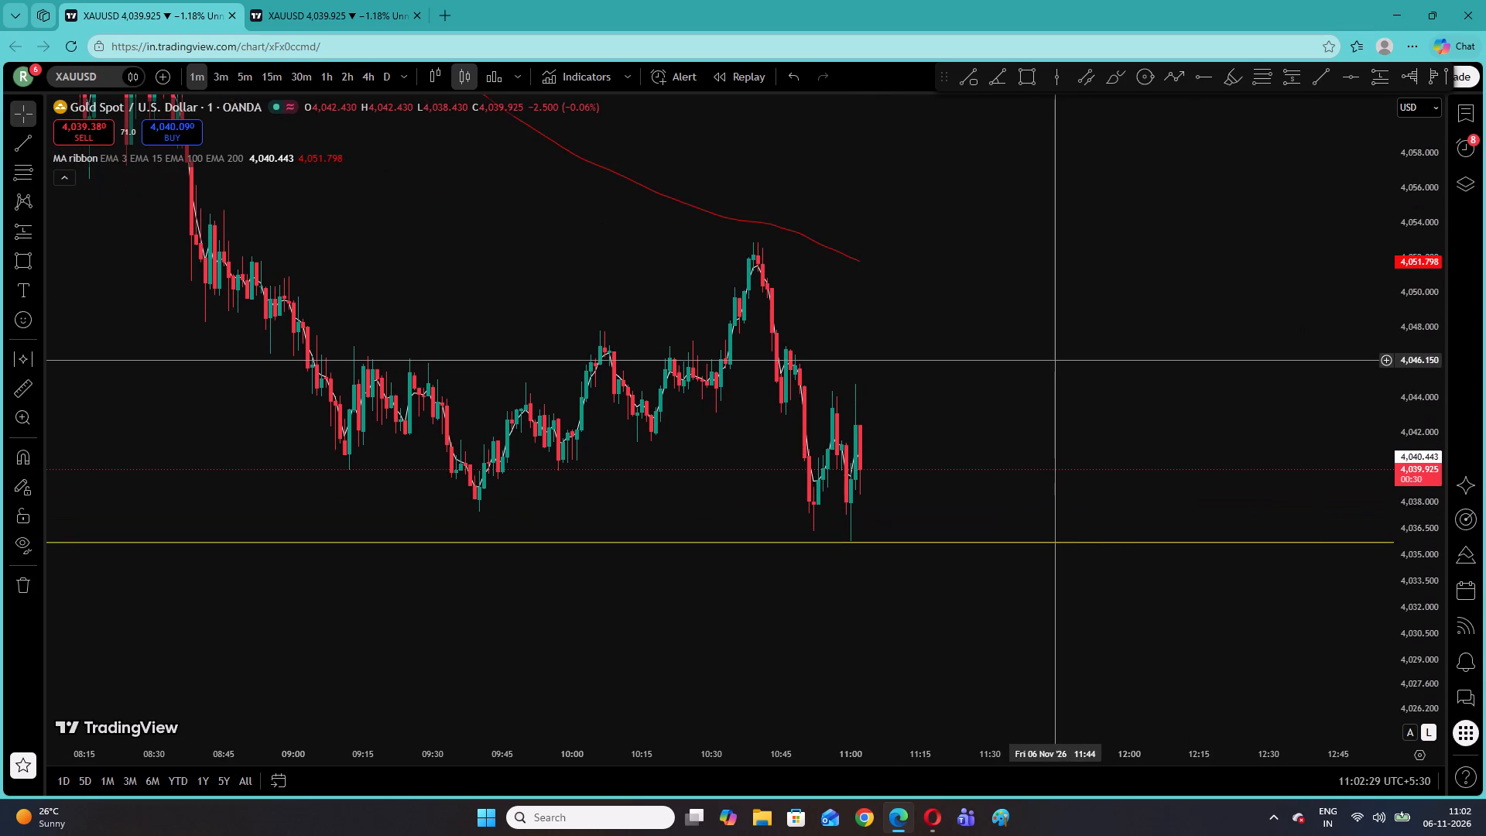
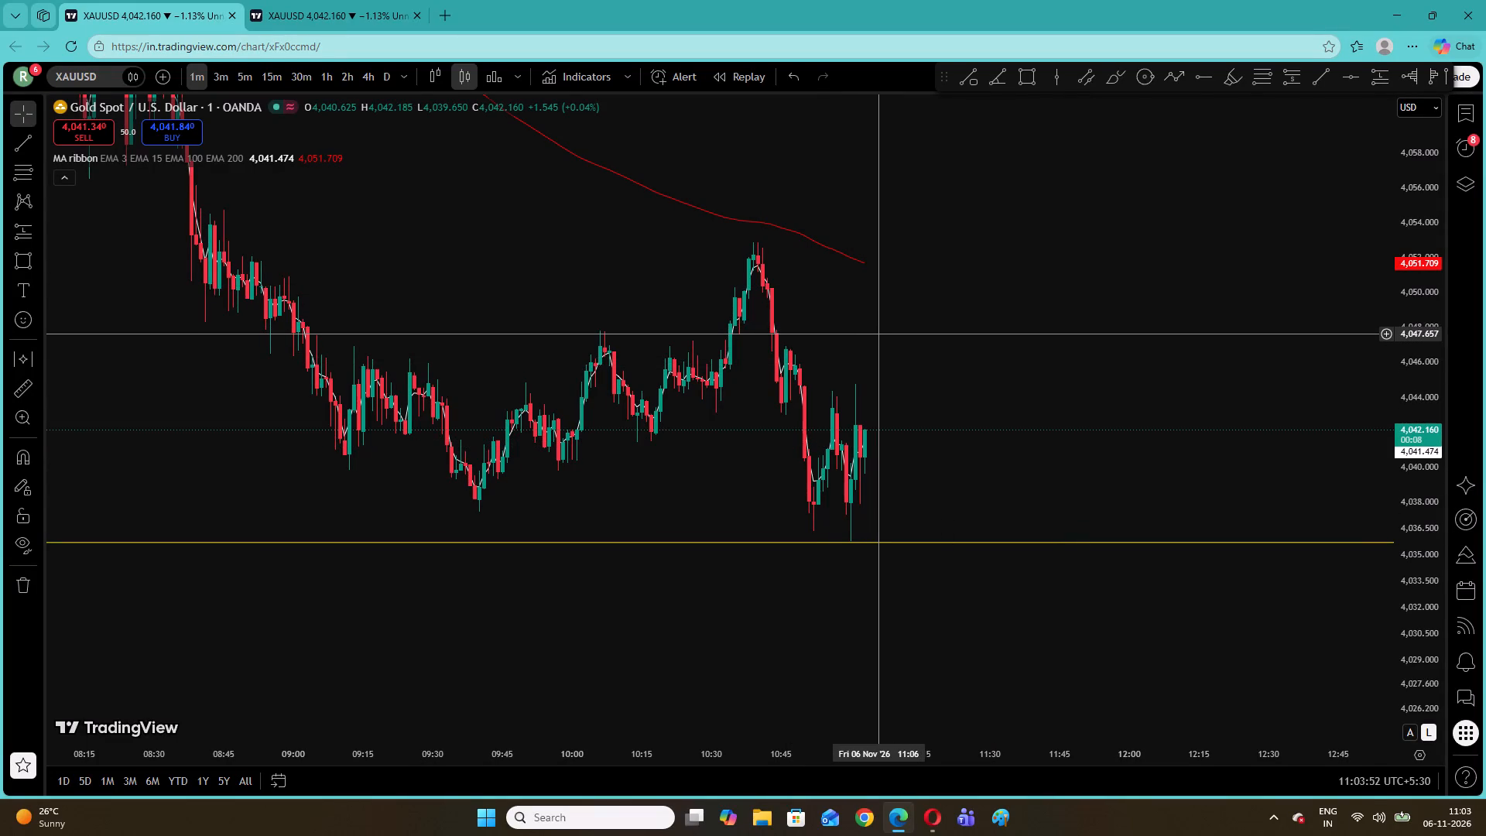
Switch to the daily timeframe and delete the small rectangle between about 4,108.7 and 4,106.7 at the 6 Nov candle.
left_click_drag(478, 269, 634, 522)
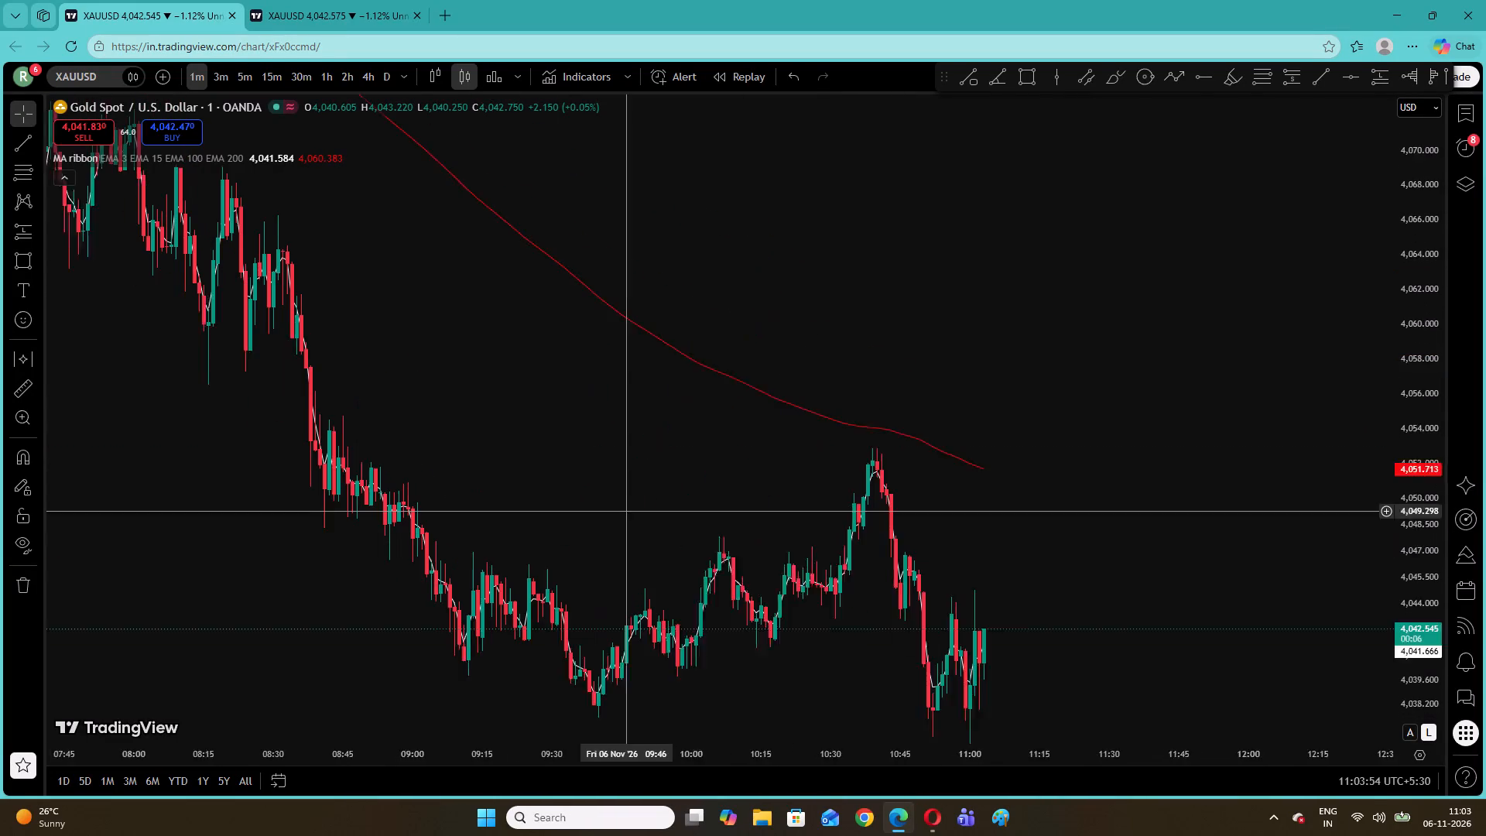
left_click_drag(634, 522, 704, 606)
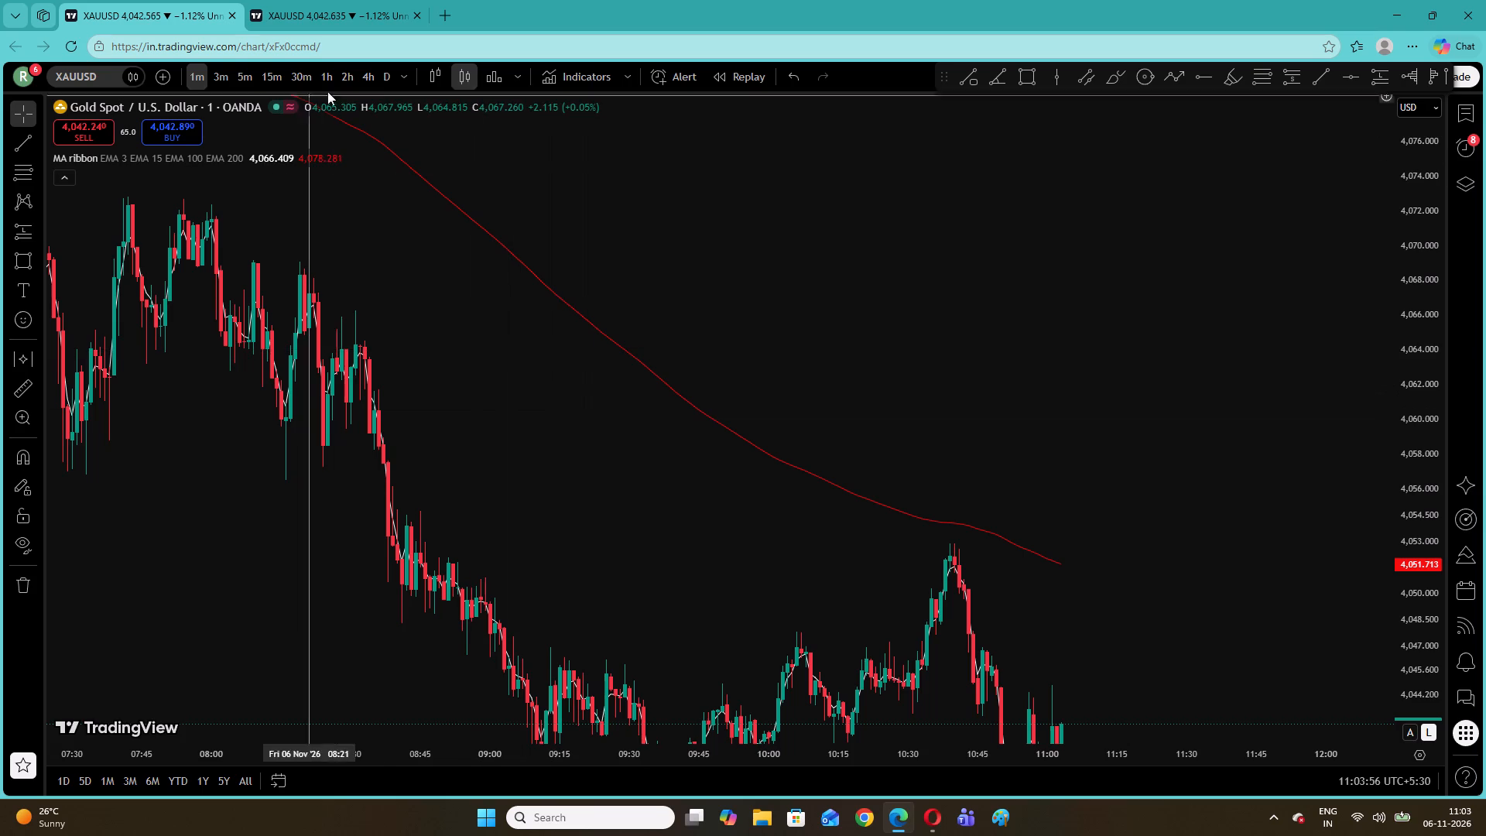
left_click(382, 74)
right_click(823, 234)
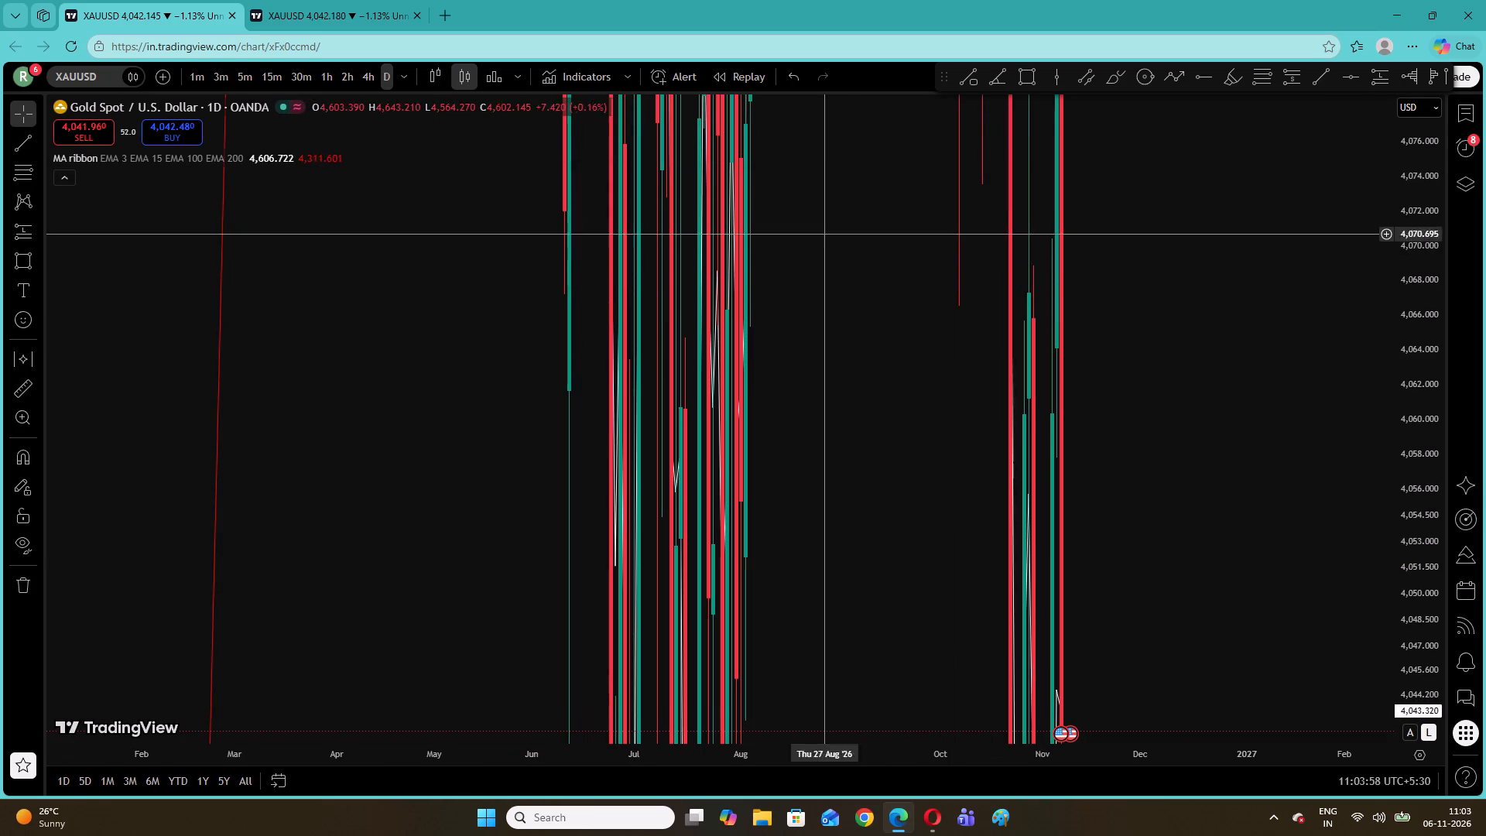
left_click(846, 252)
left_click_drag(1428, 584, 1379, 313)
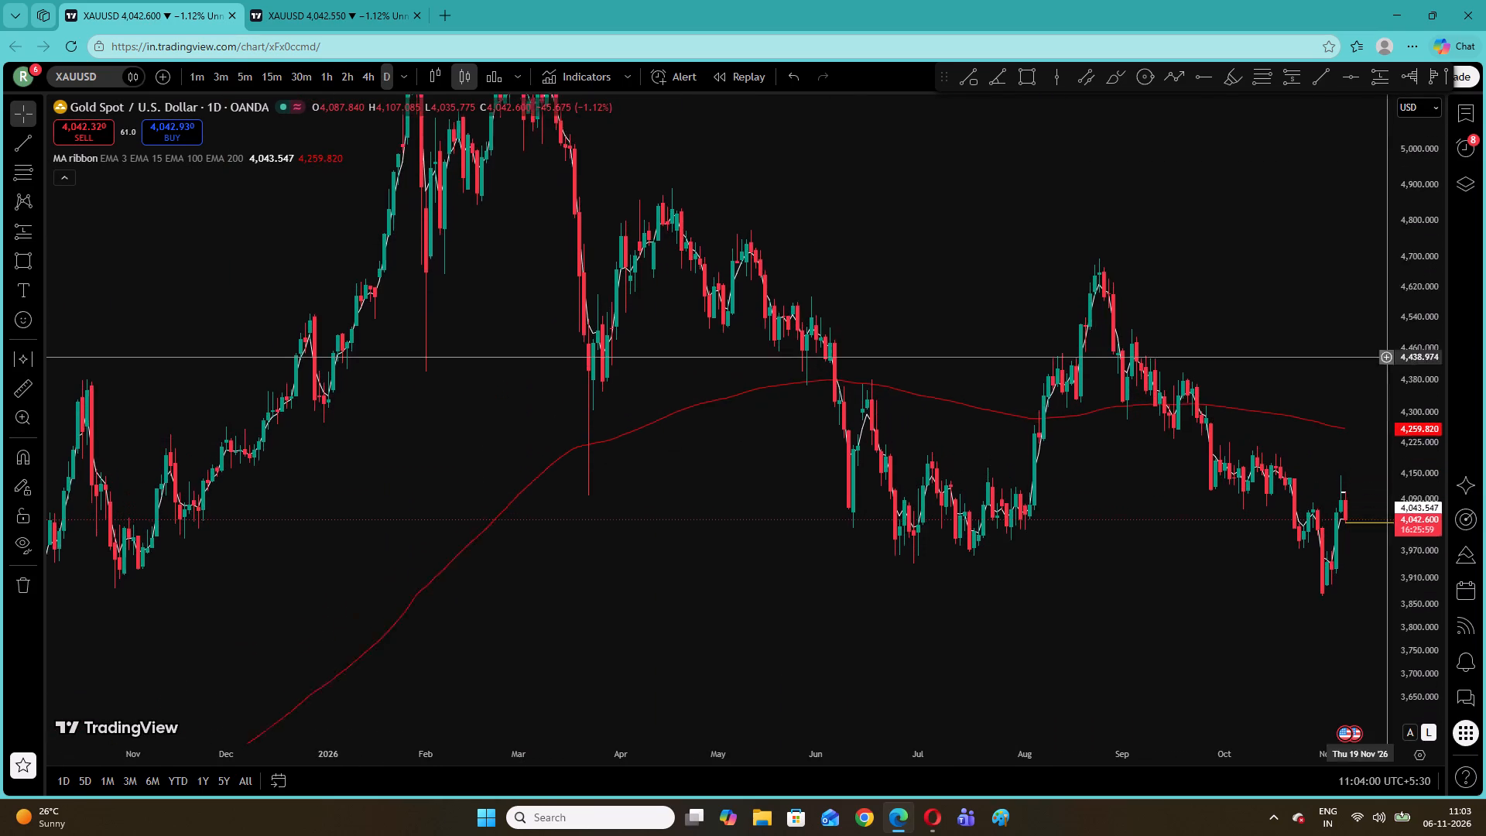
left_click_drag(1379, 313, 1373, 266)
left_click_drag(1385, 483, 792, 454)
right_click(841, 428)
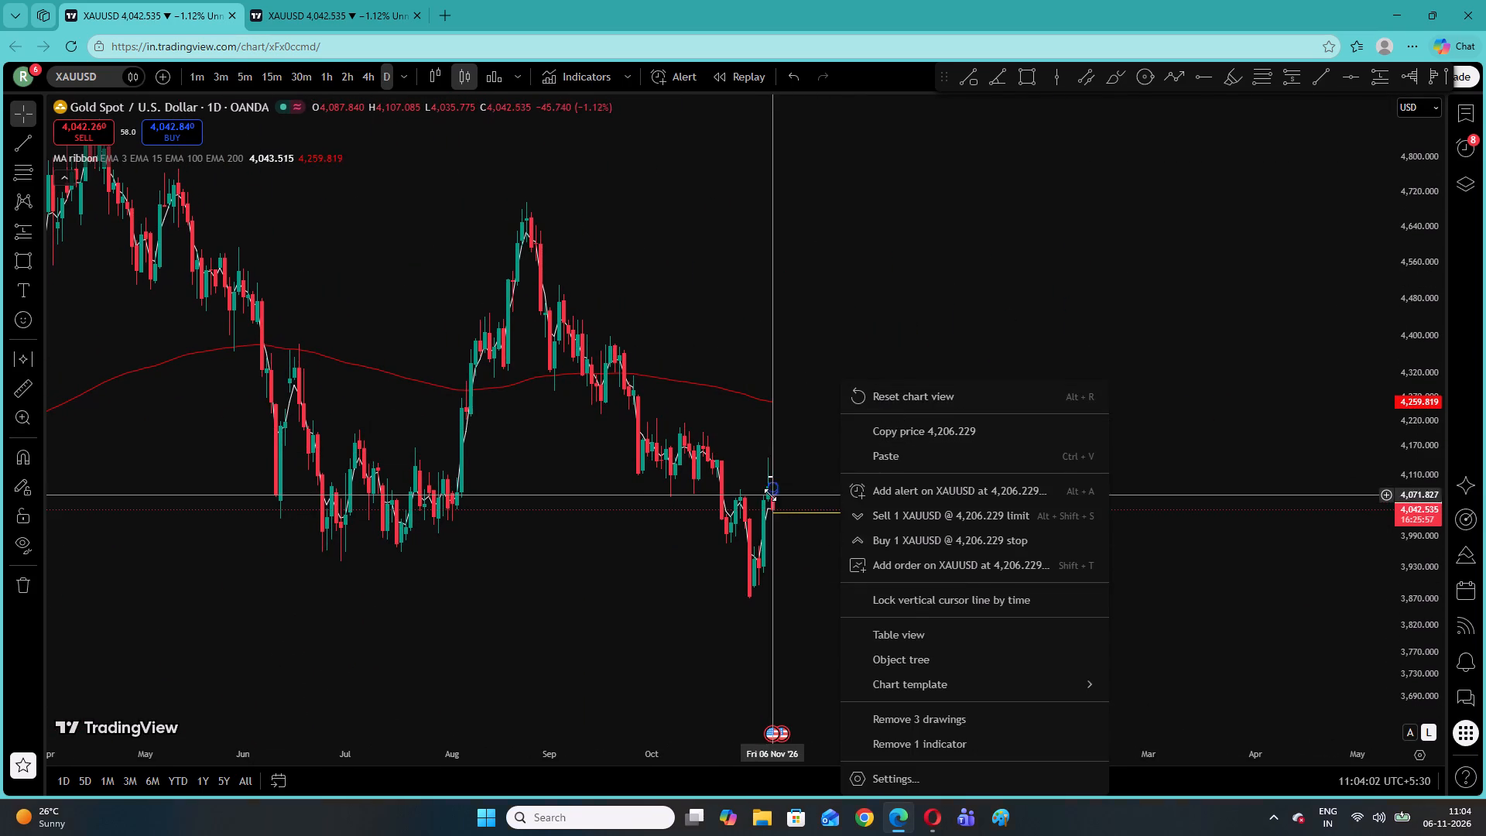
left_click(770, 495)
left_click(769, 476)
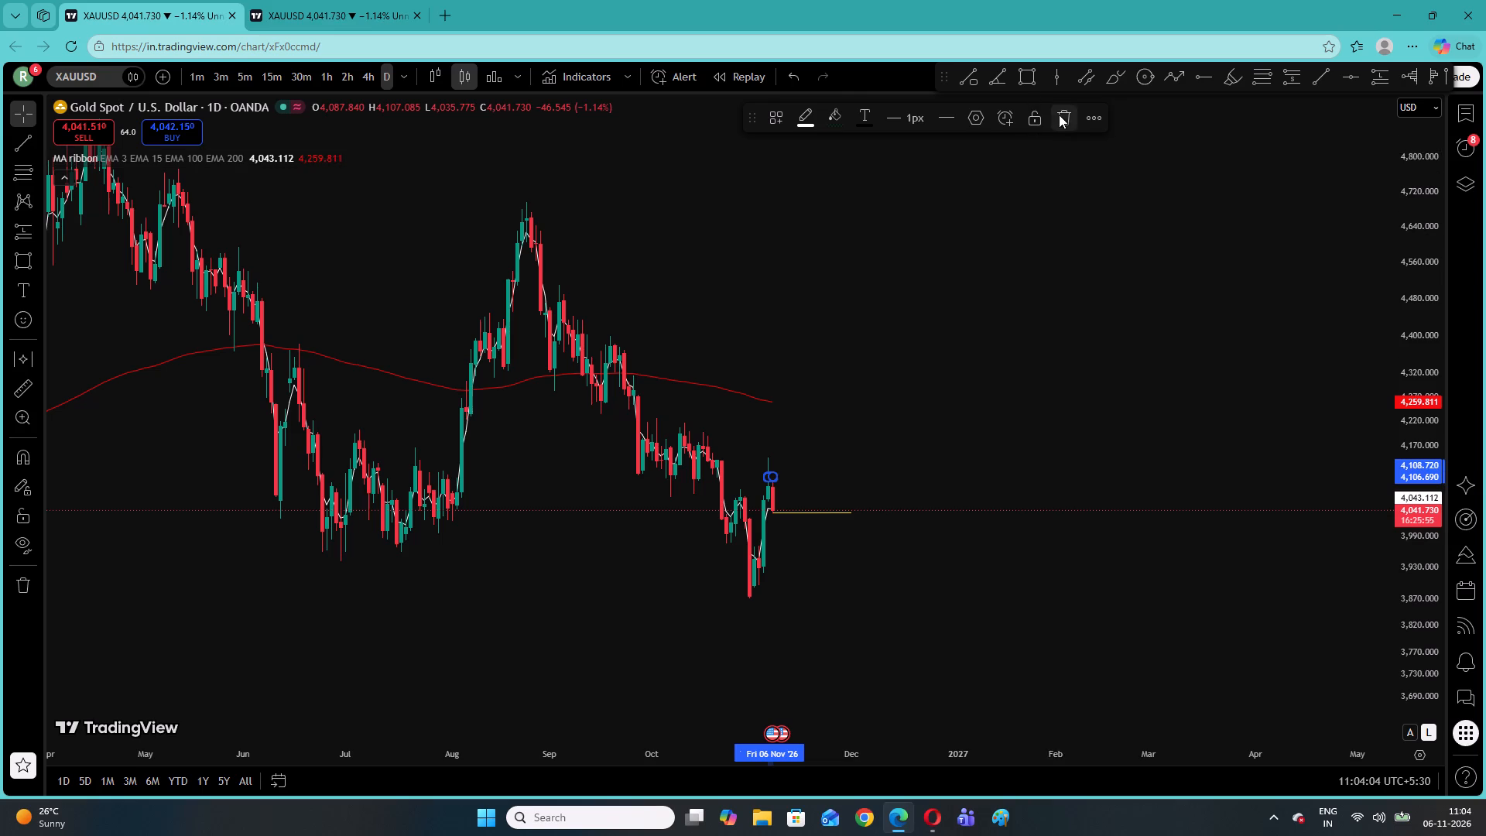
left_click(1059, 115)
Draw a near-horizontal trend line from the latest daily candle's high, at about 4,110.4, to late November.
left_click(19, 141)
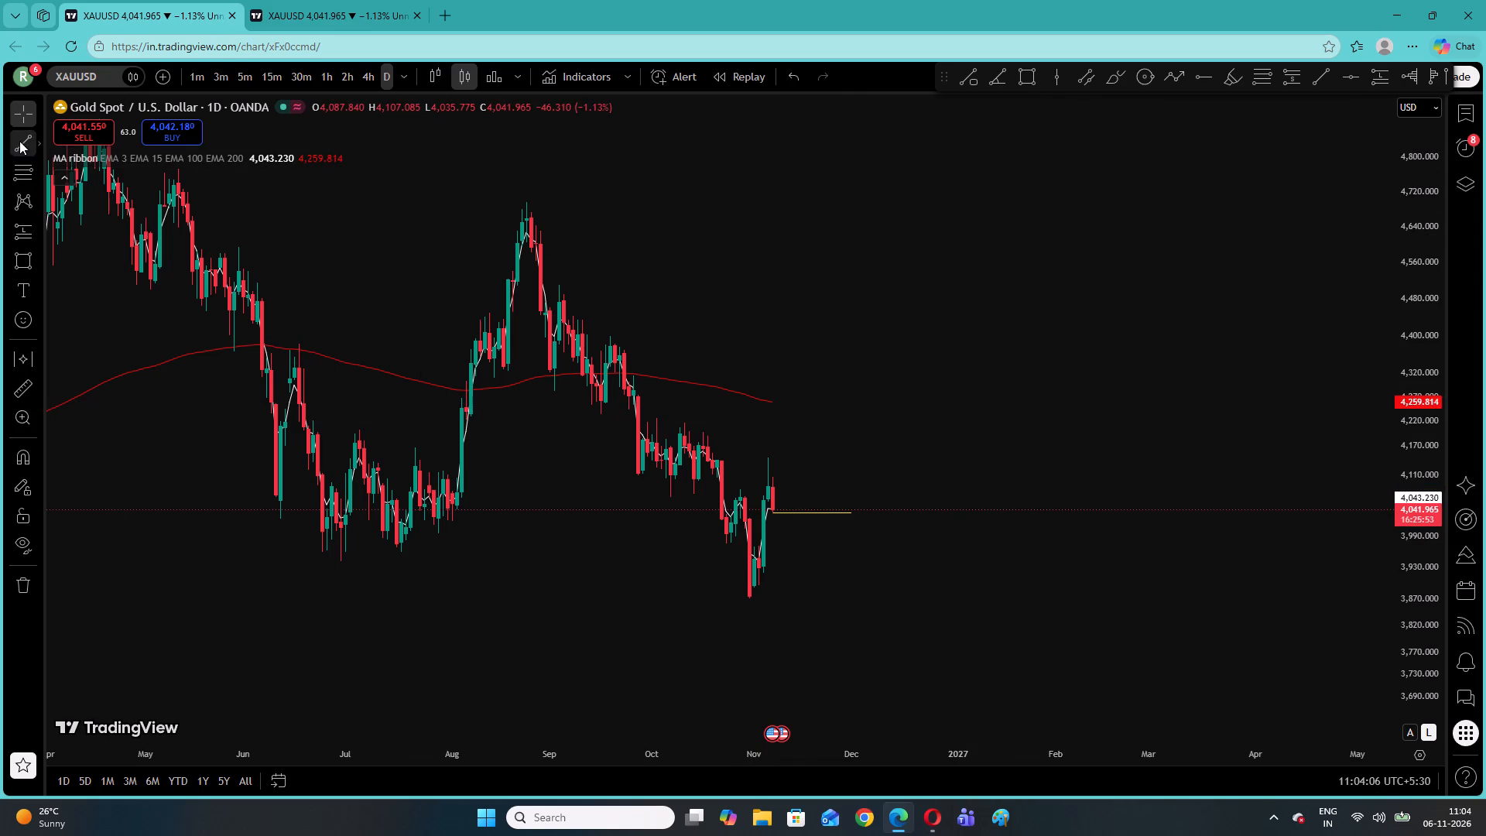
left_click(772, 475)
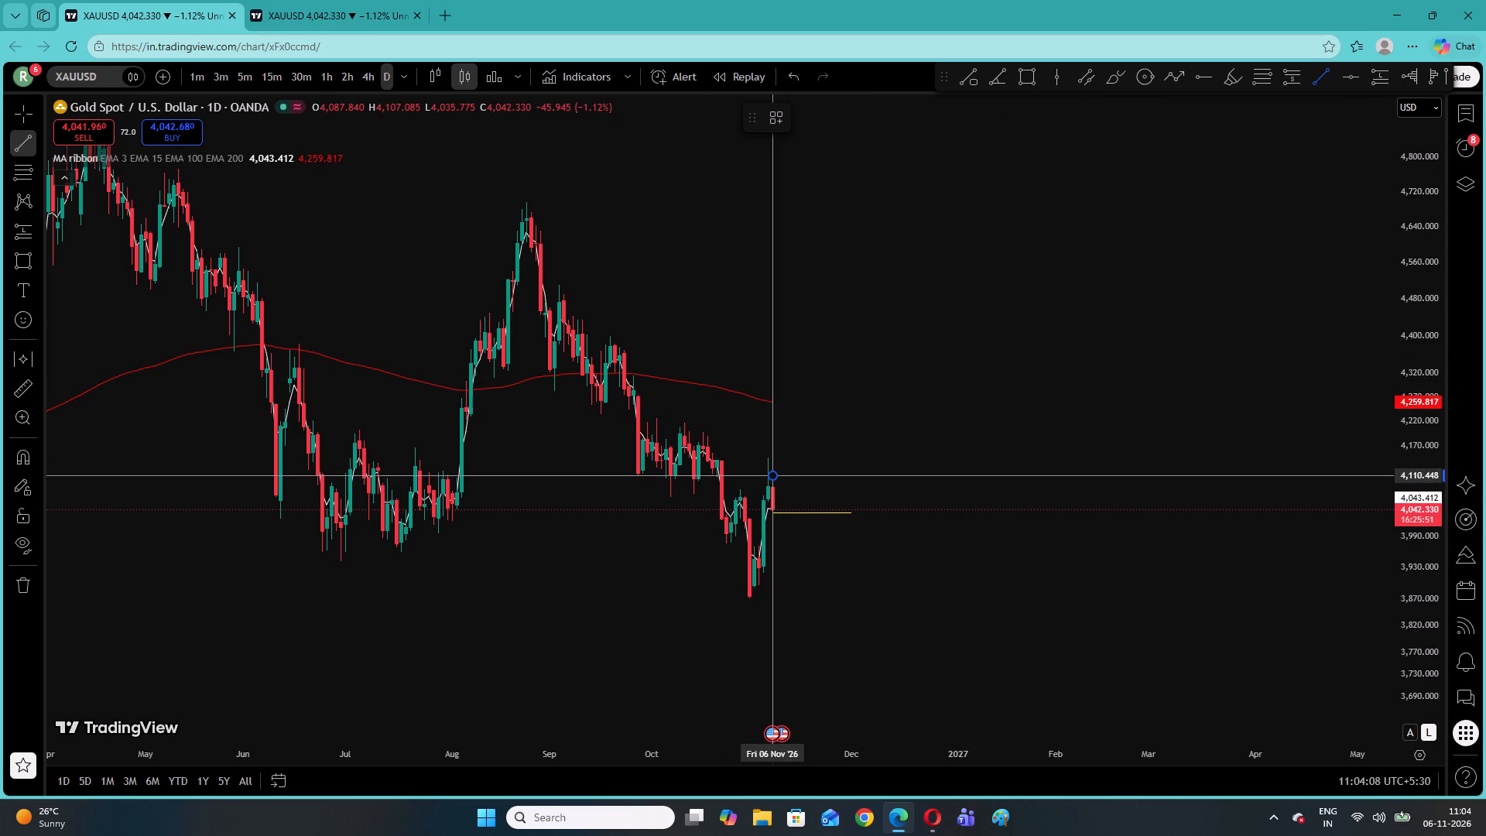
left_click(827, 473)
left_click(816, 432)
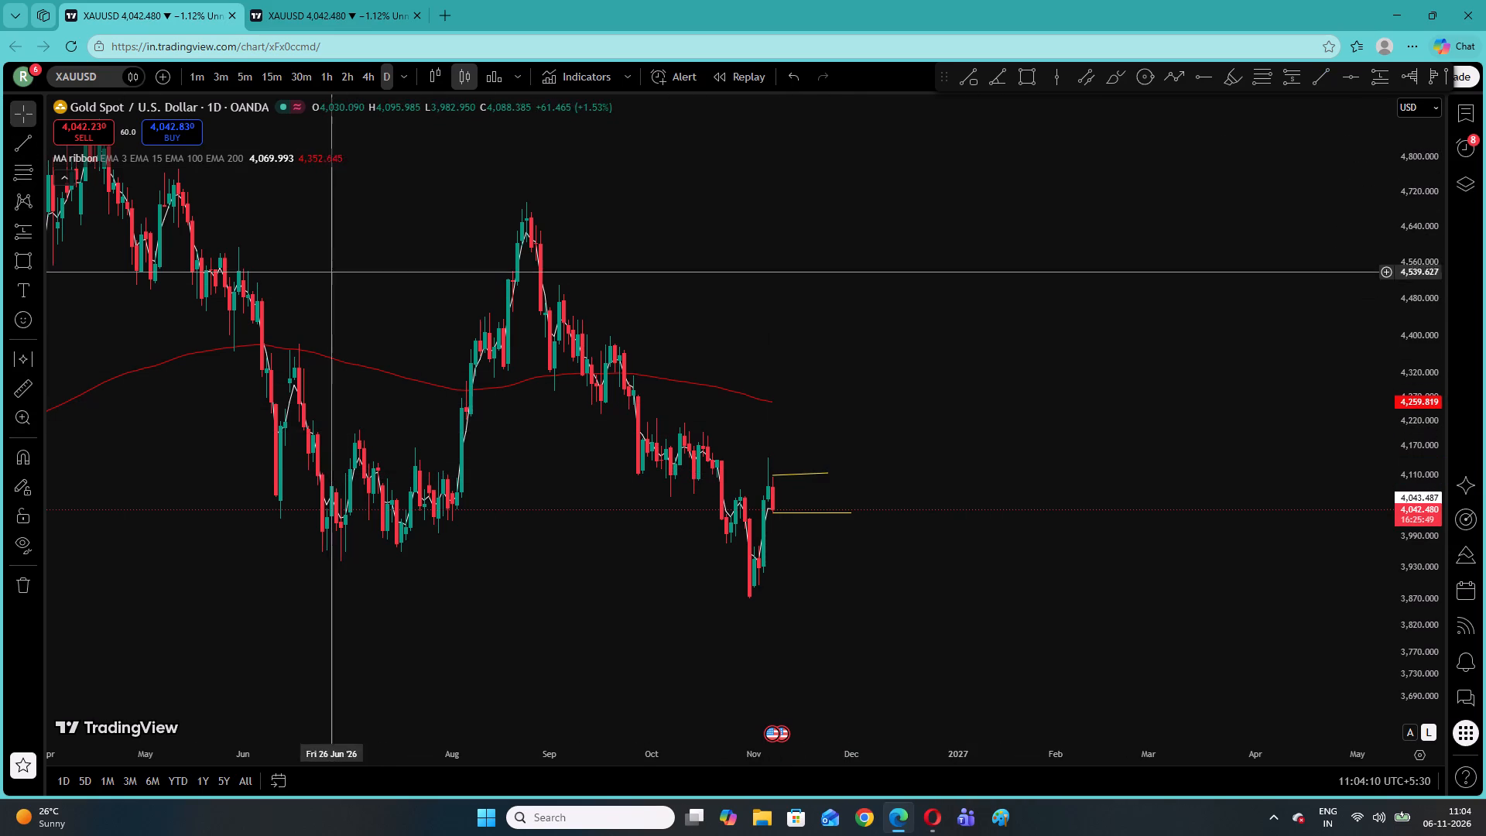
Switch to the 5-minute timeframe and move the upper trend line down onto the 6 Nov morning swing high, at about 4,107.
left_click(235, 81)
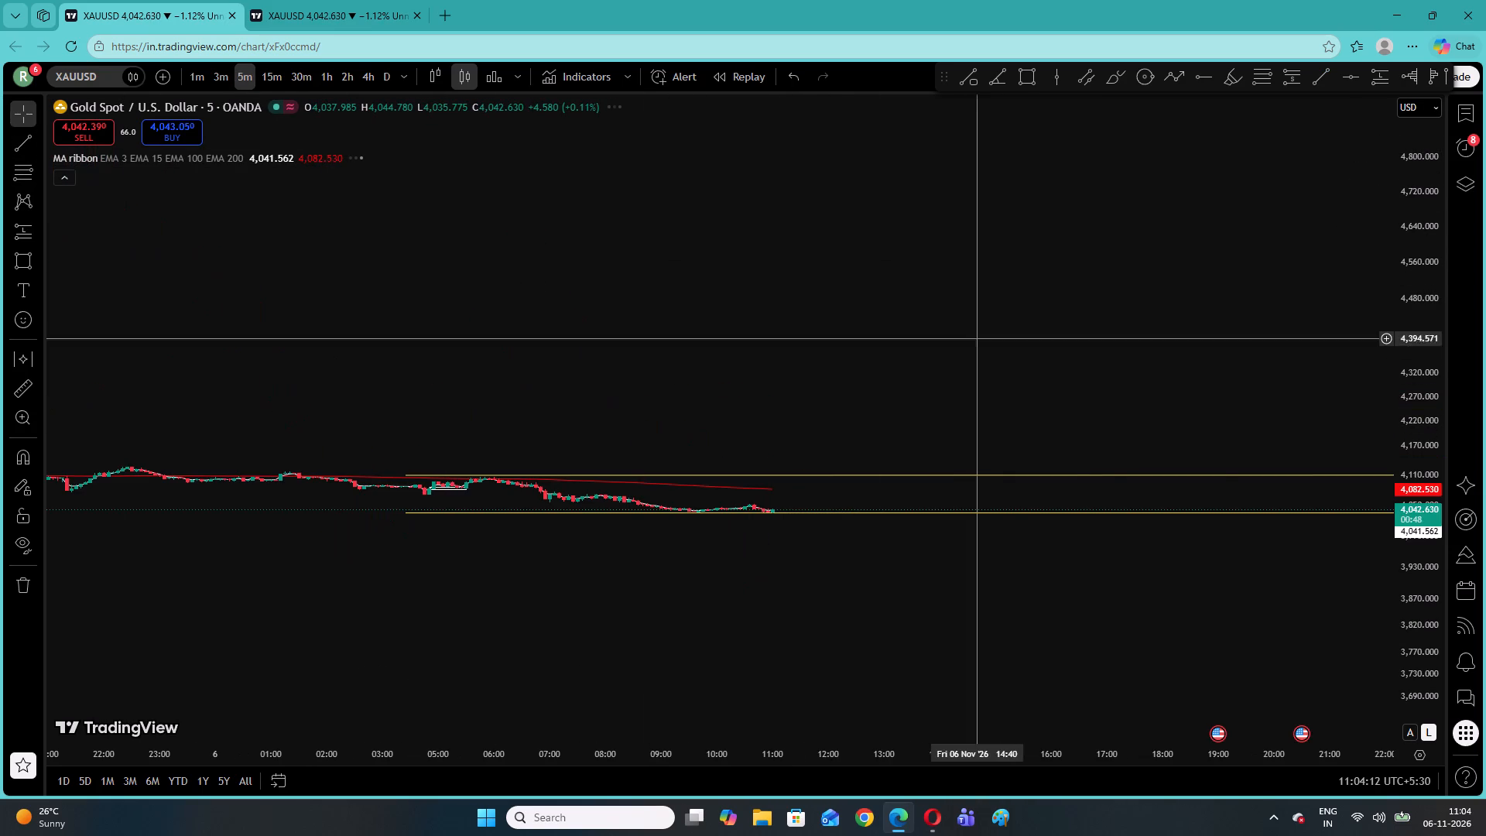
right_click(957, 313)
left_click(979, 329)
left_click_drag(1433, 488, 1428, 449)
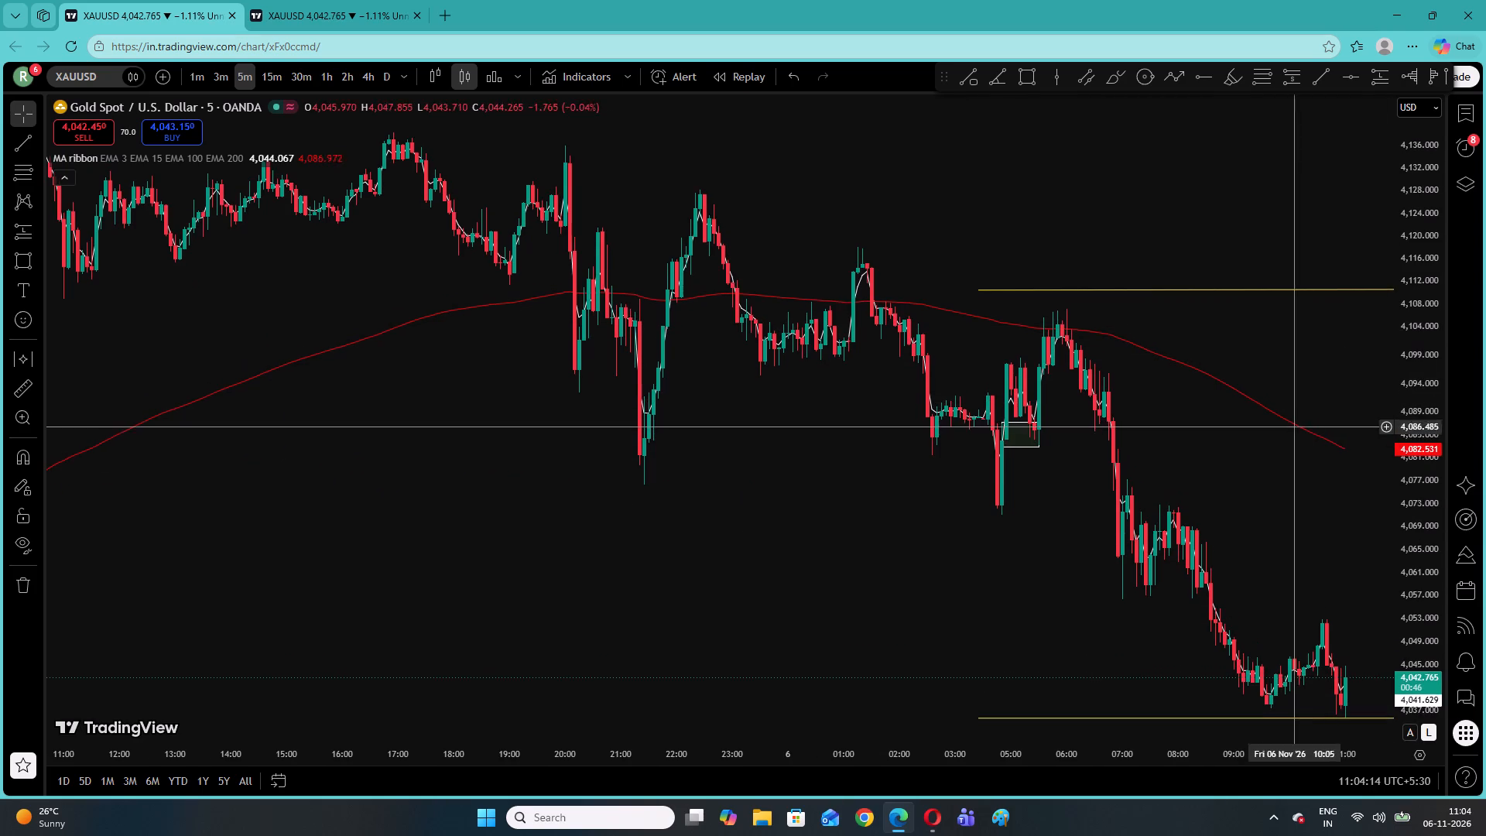
left_click_drag(1286, 422, 1133, 548)
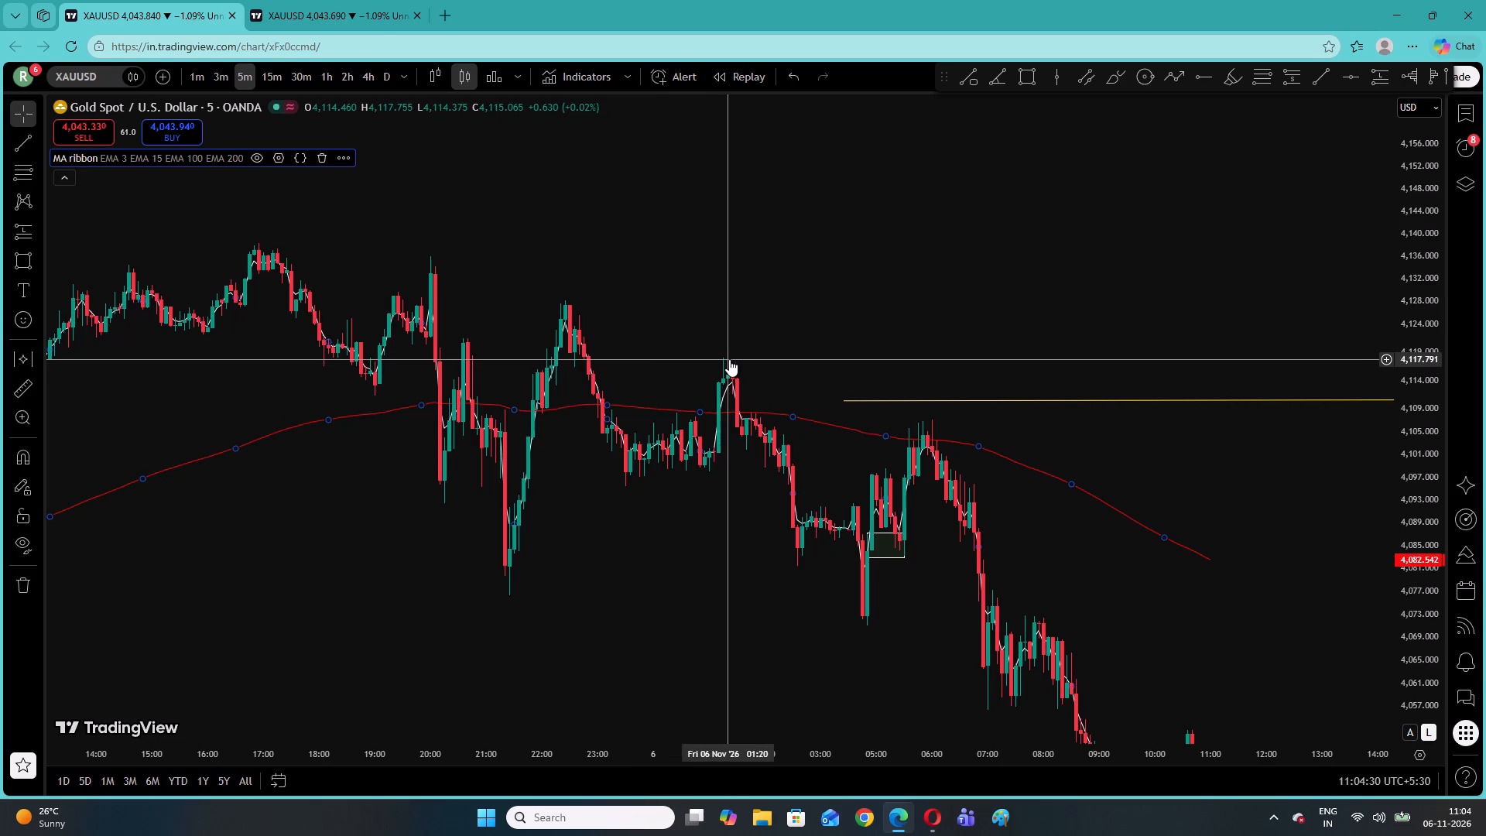
left_click(790, 368)
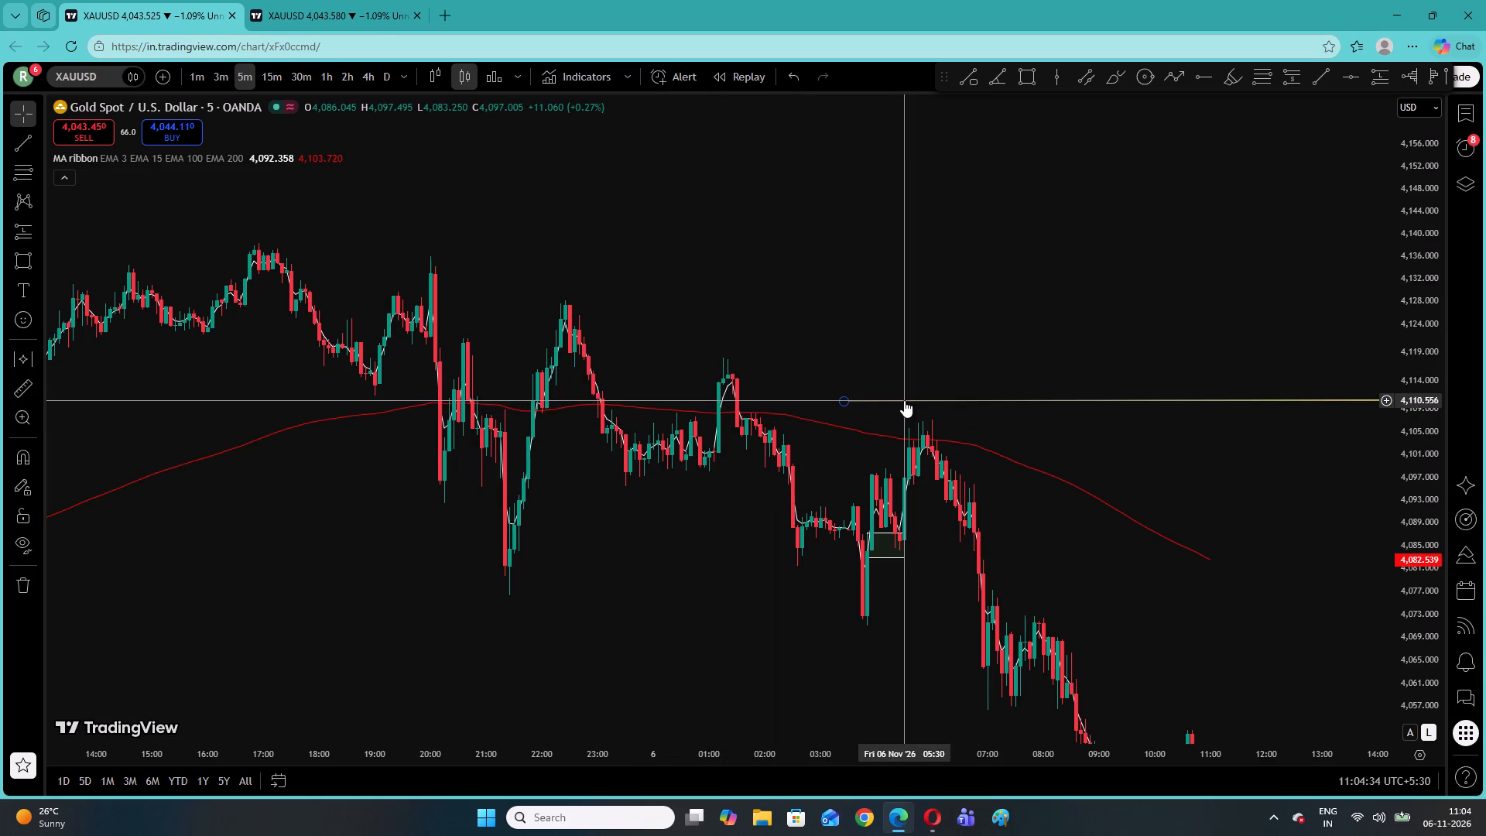
left_click_drag(904, 400, 969, 419)
left_click(957, 400)
Examine the decline between the two trend lines on the 5-, 15- and 3-minute timeframes, and return to the latest candles on the 1-minute chart.
left_click_drag(1125, 560, 955, 321)
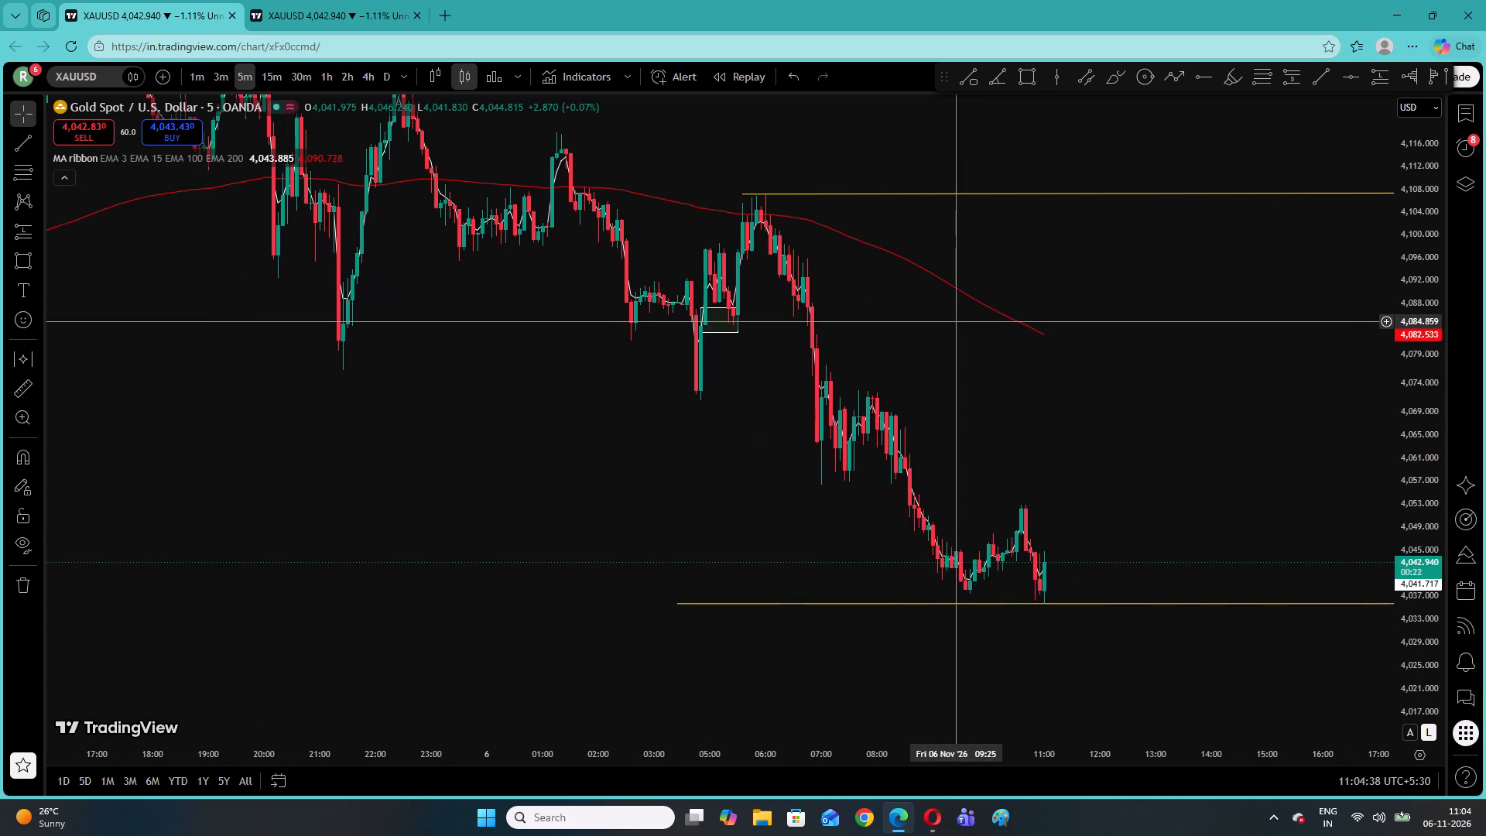
left_click_drag(1192, 523, 948, 469)
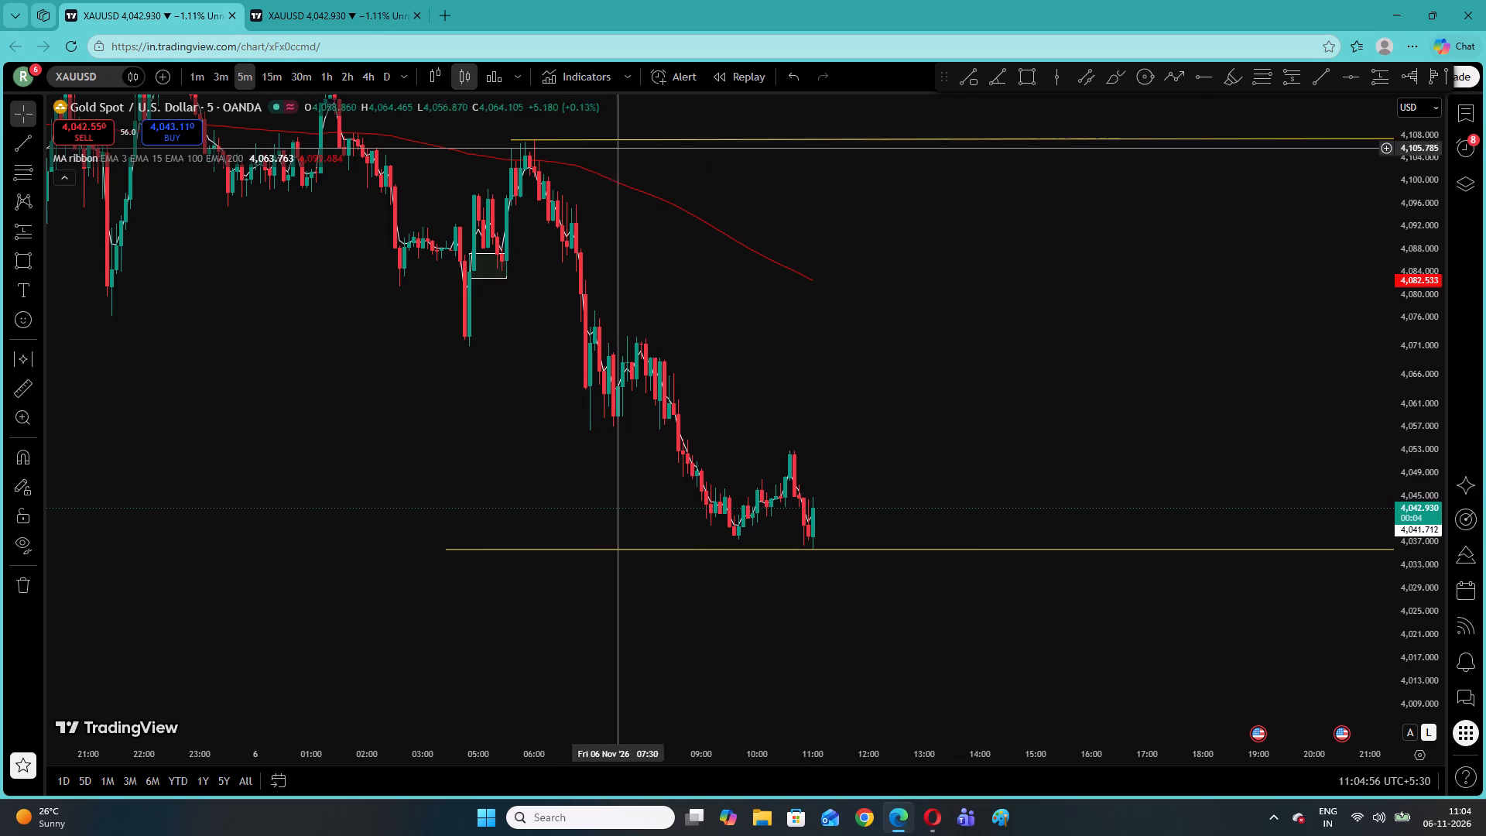
left_click(265, 74)
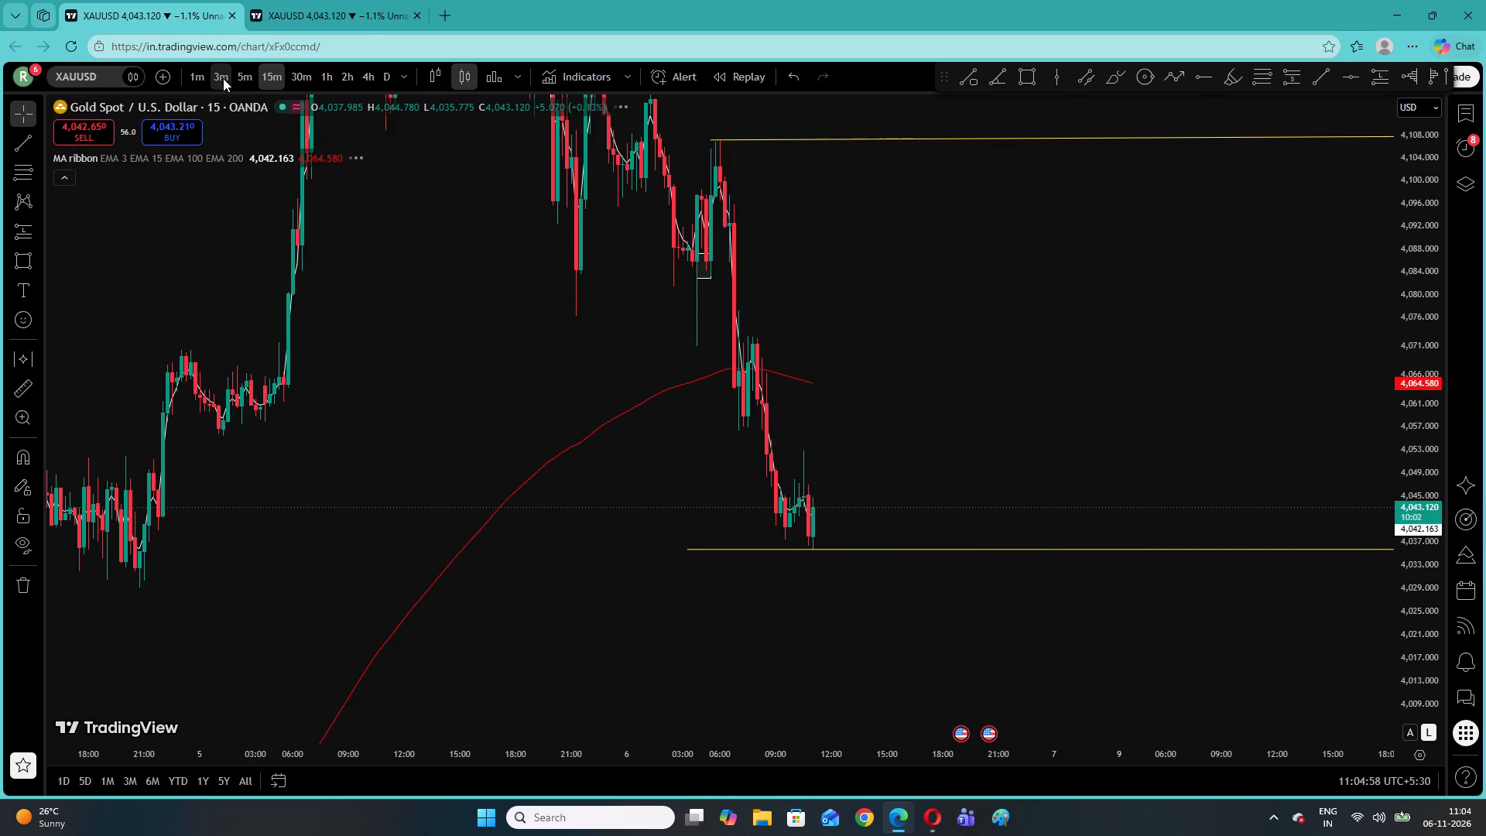
left_click(221, 78)
left_click(207, 82)
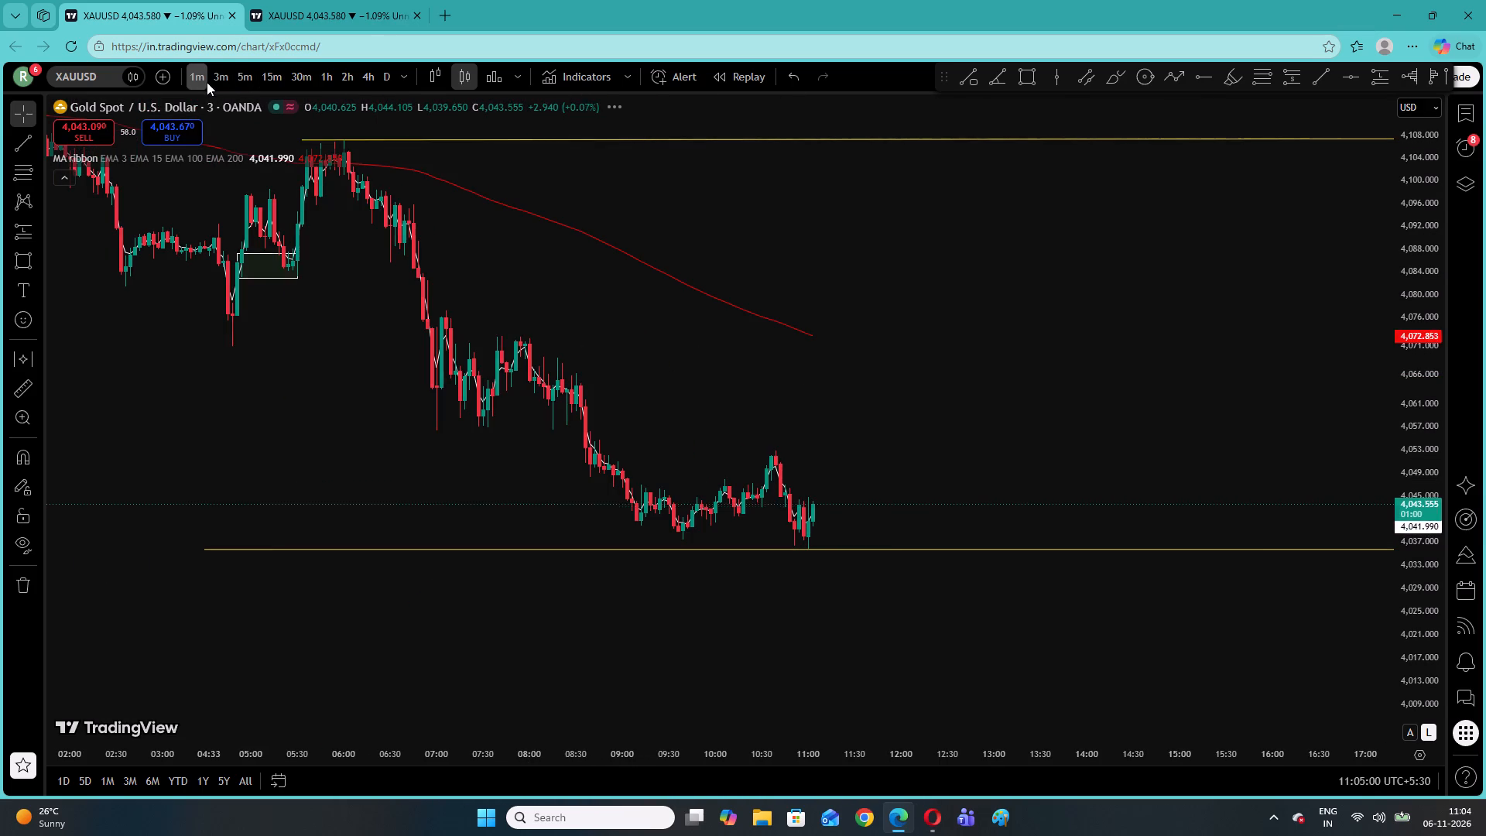
left_click_drag(1095, 311, 1142, 271)
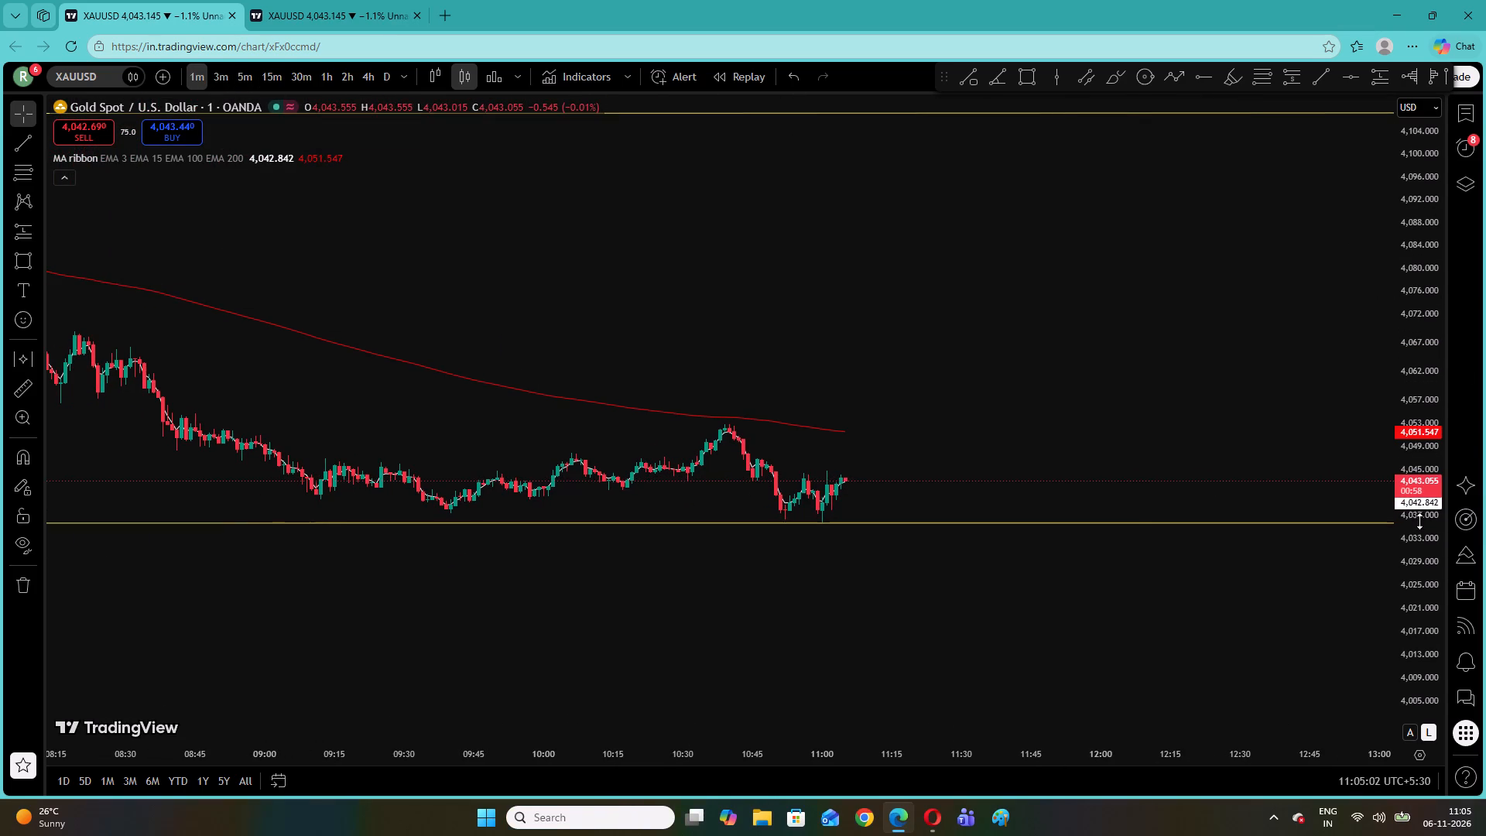
left_click_drag(1419, 519, 1382, 283)
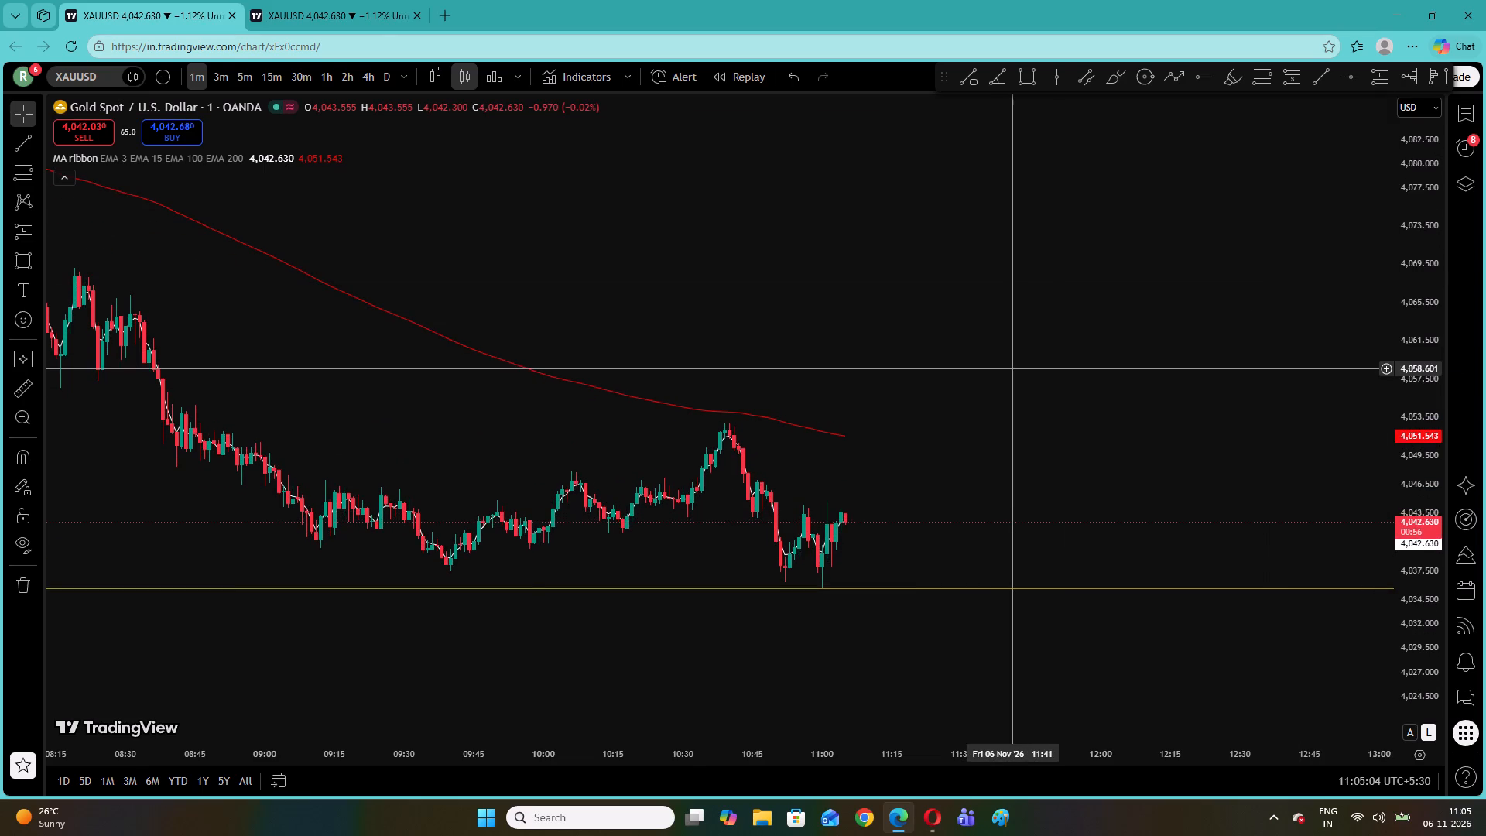
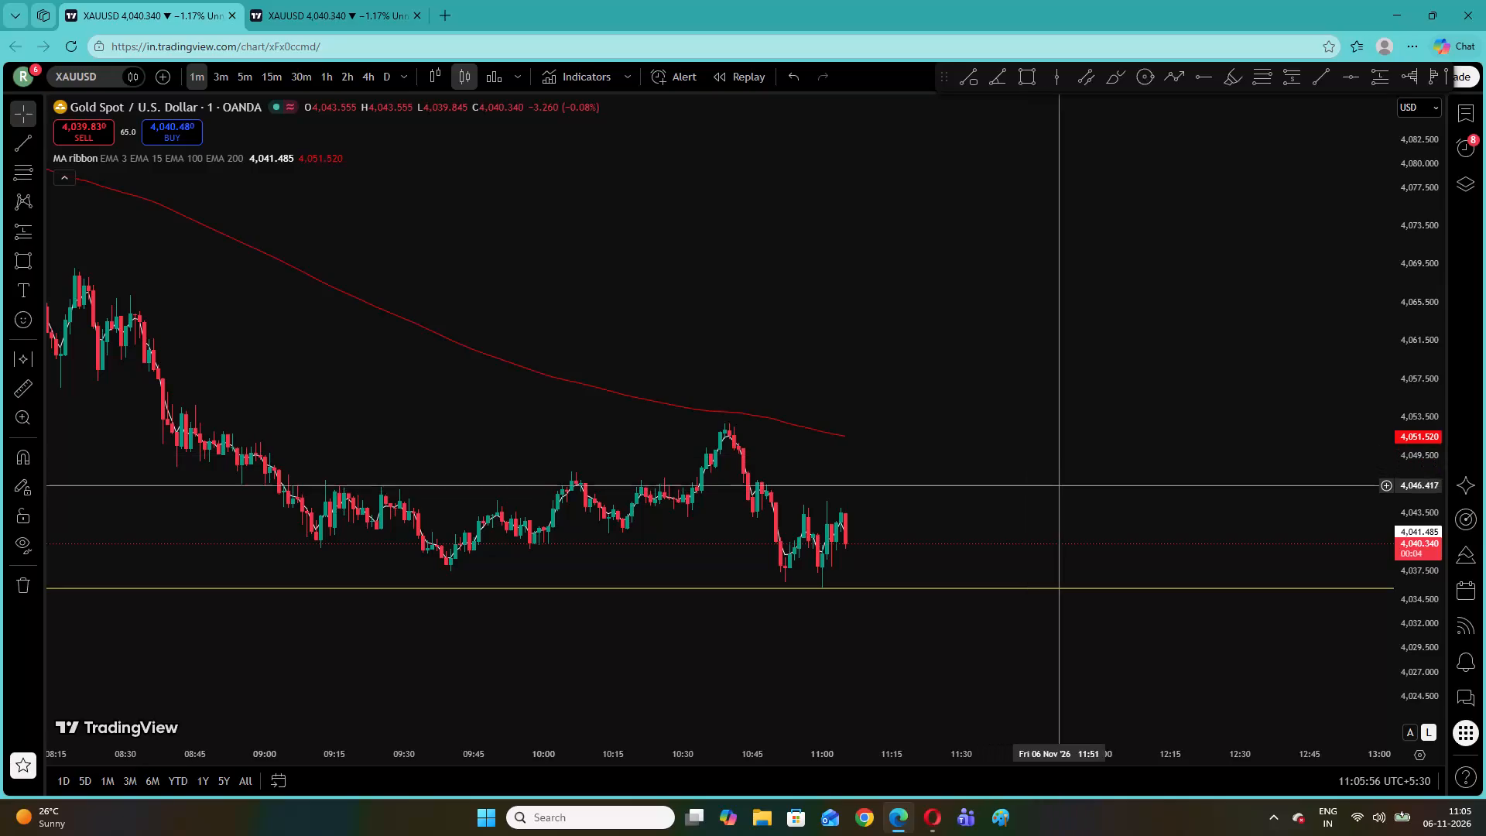
Switch to the 5-minute timeframe and delete the small rectangle between about 4,087.3 and 4,083.0 near 05:00 on 6 Nov.
left_click_drag(862, 355, 813, 229)
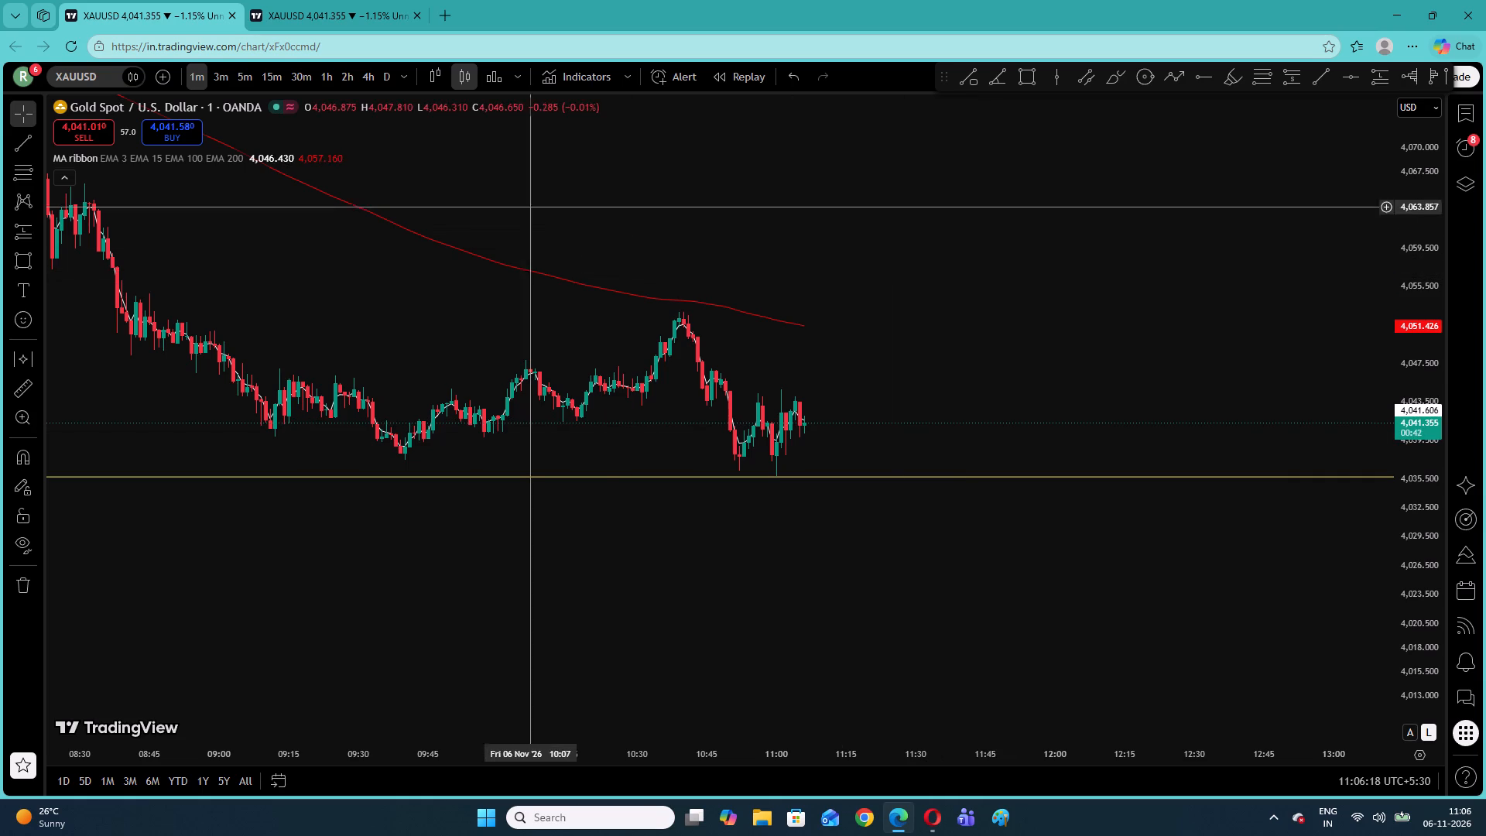
left_click(239, 83)
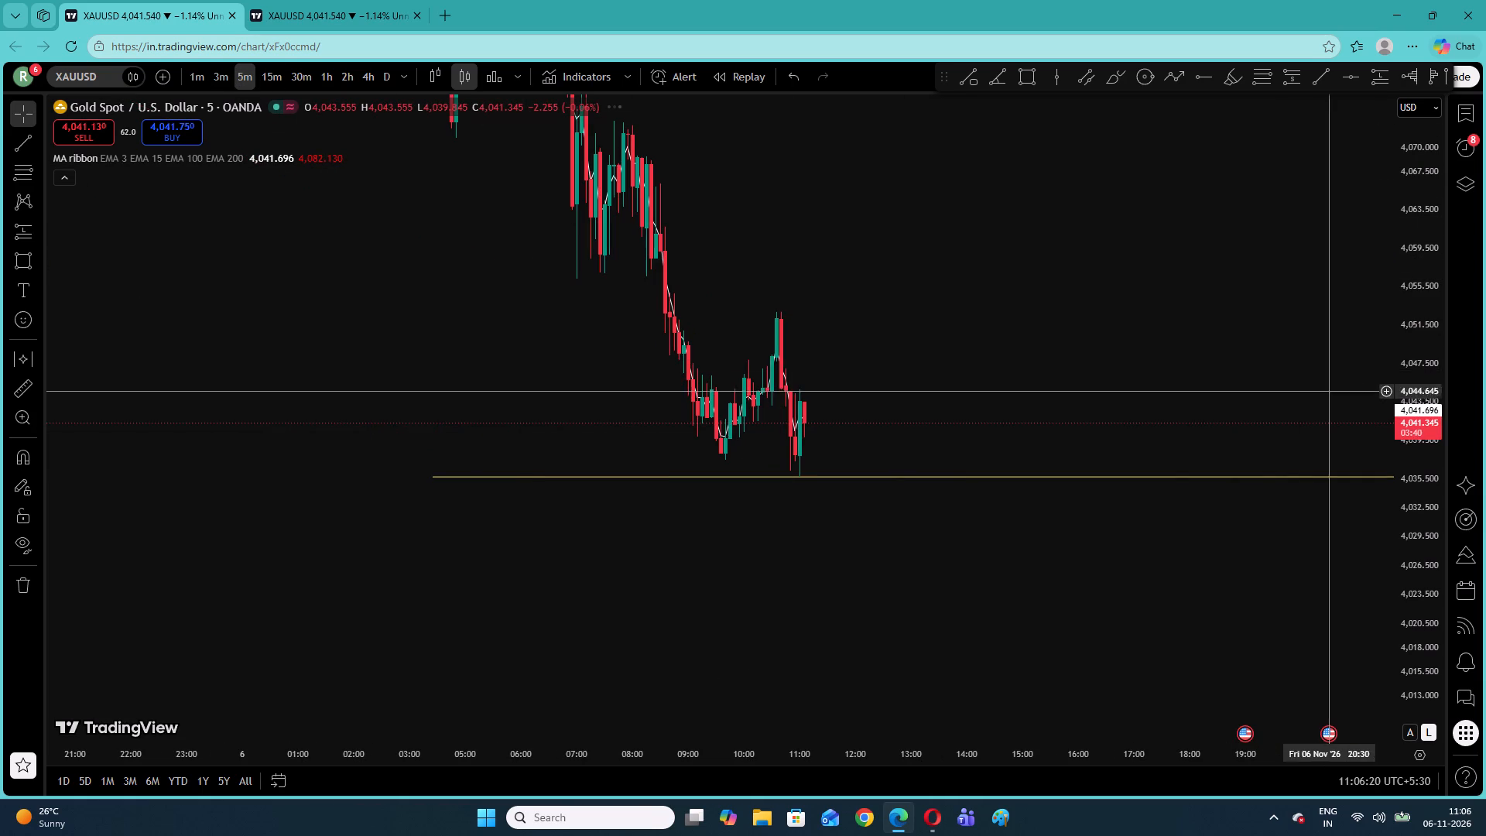
right_click(1136, 324)
left_click(1002, 317)
left_click_drag(1002, 307, 1166, 728)
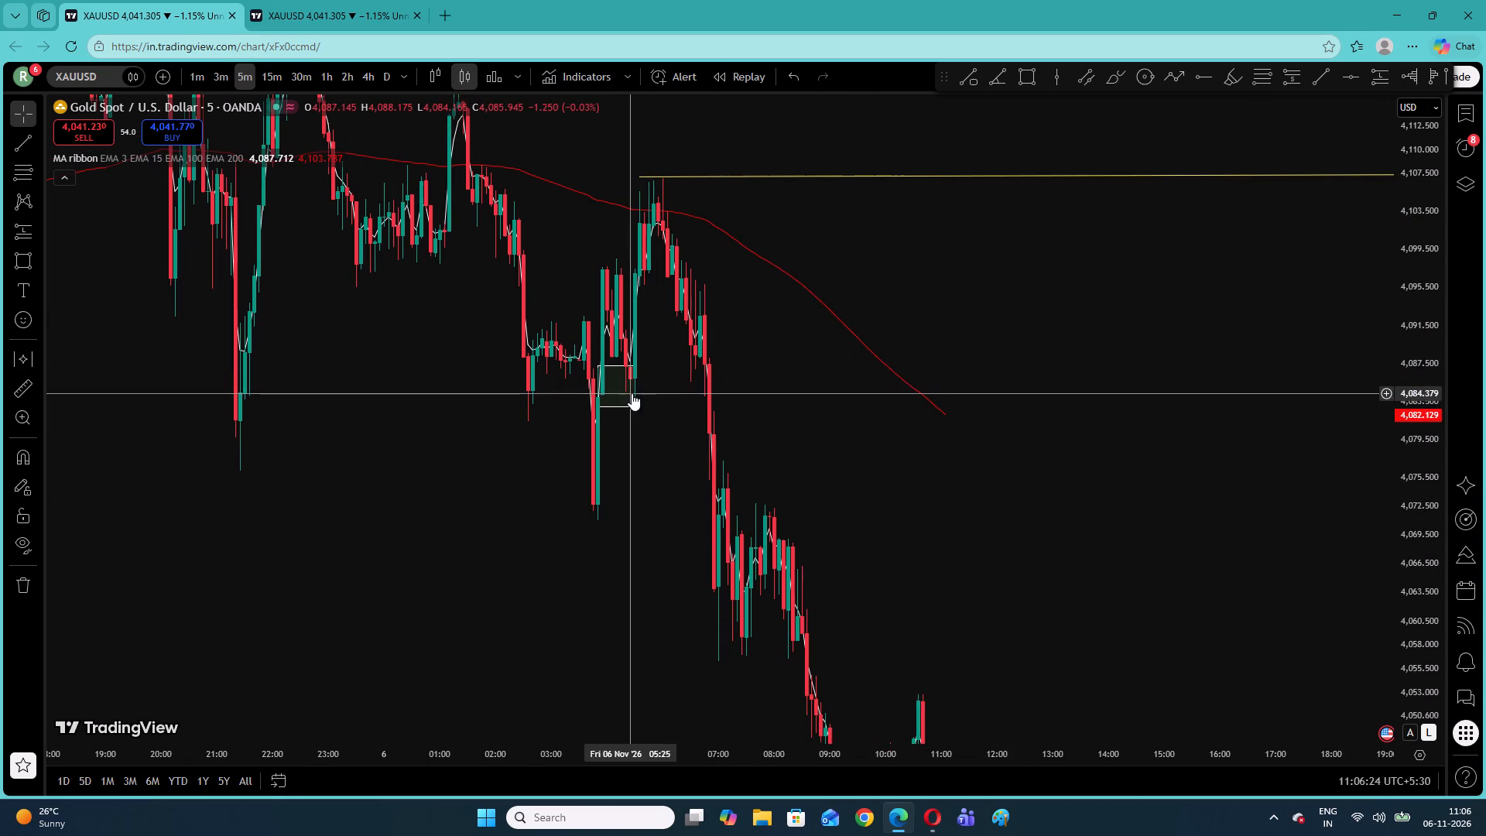
left_click(636, 389)
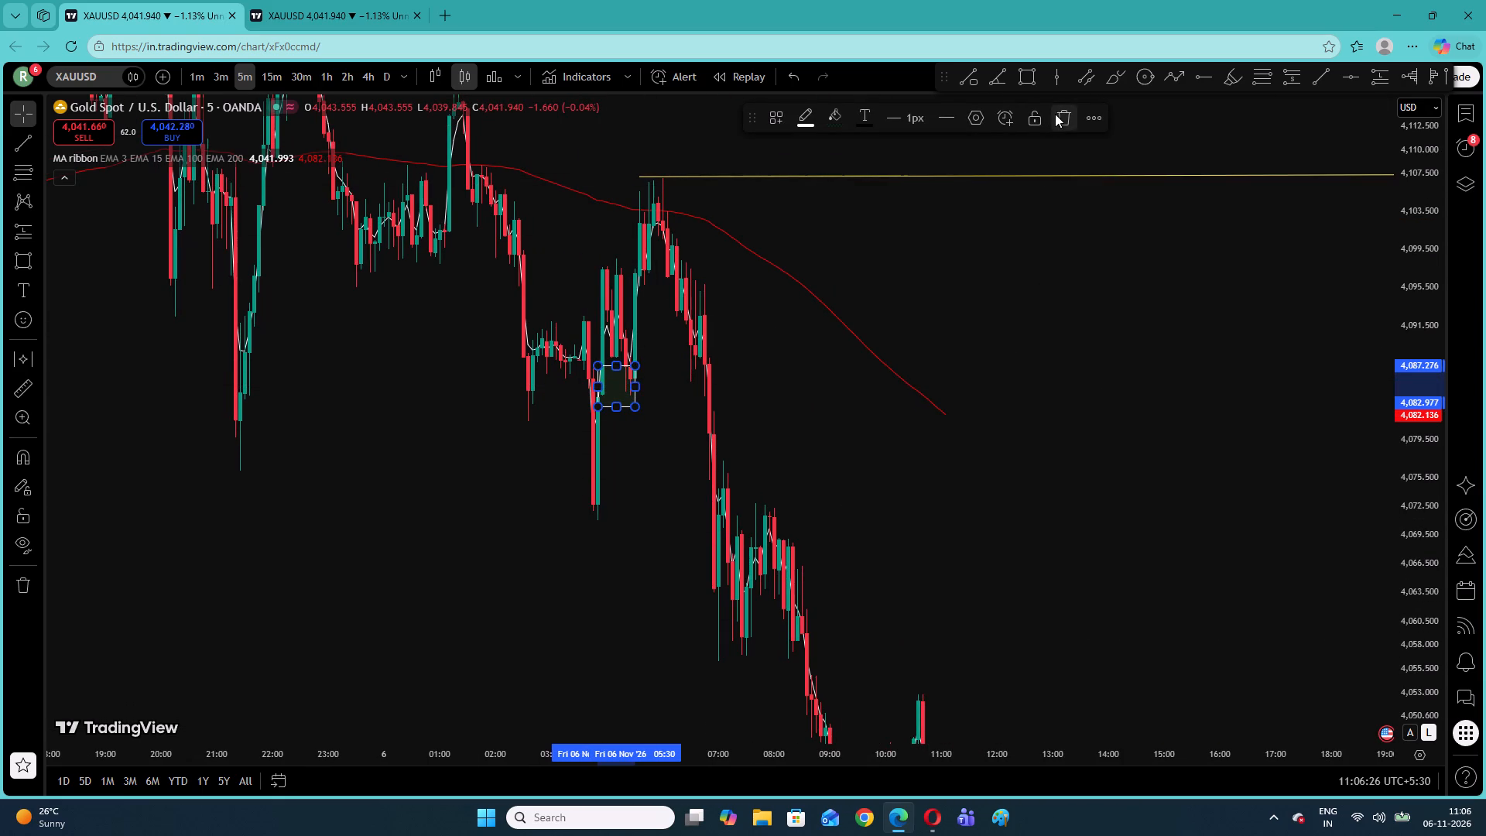
left_click(1056, 114)
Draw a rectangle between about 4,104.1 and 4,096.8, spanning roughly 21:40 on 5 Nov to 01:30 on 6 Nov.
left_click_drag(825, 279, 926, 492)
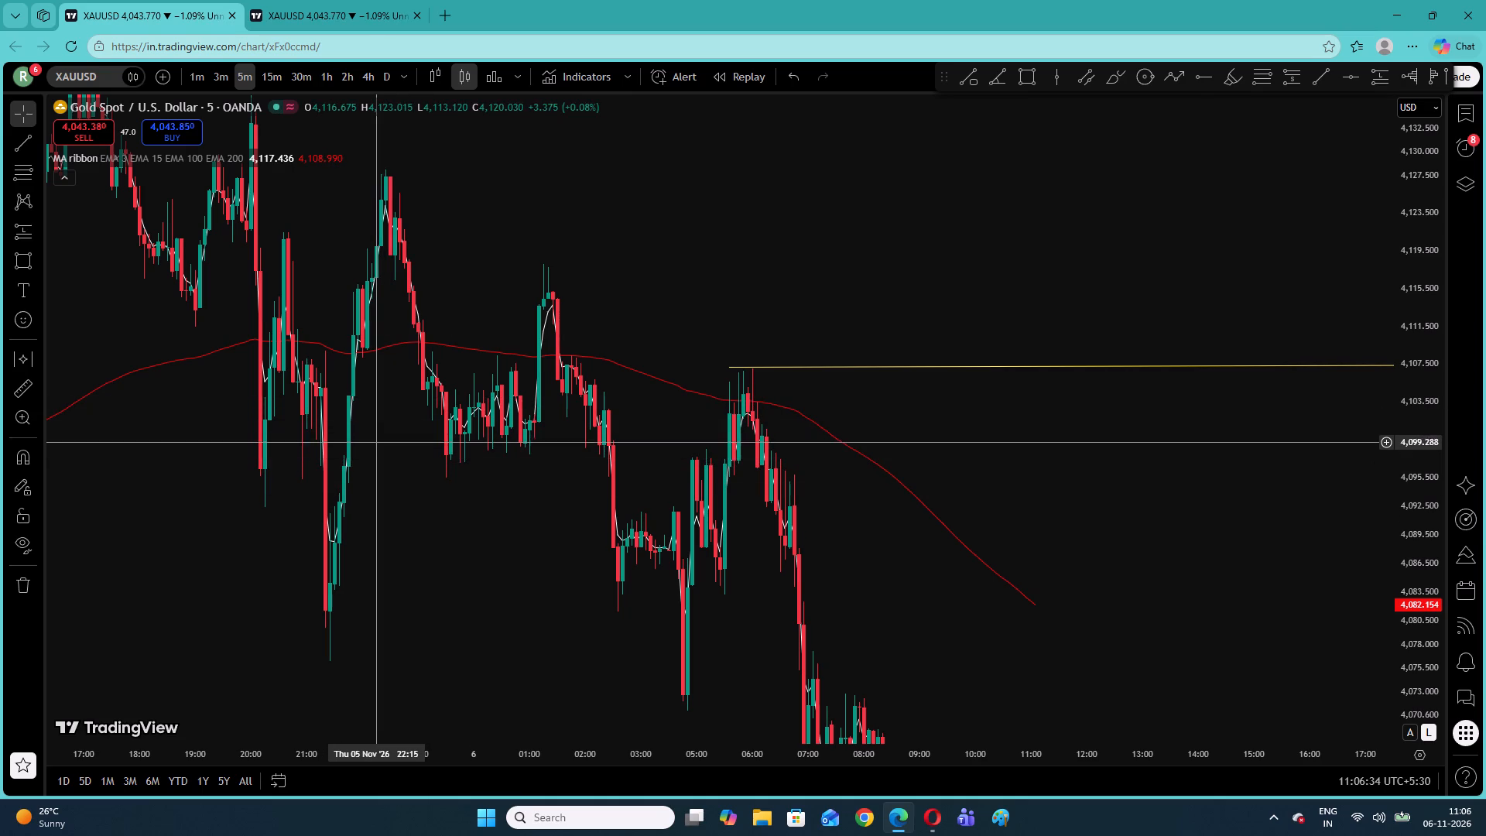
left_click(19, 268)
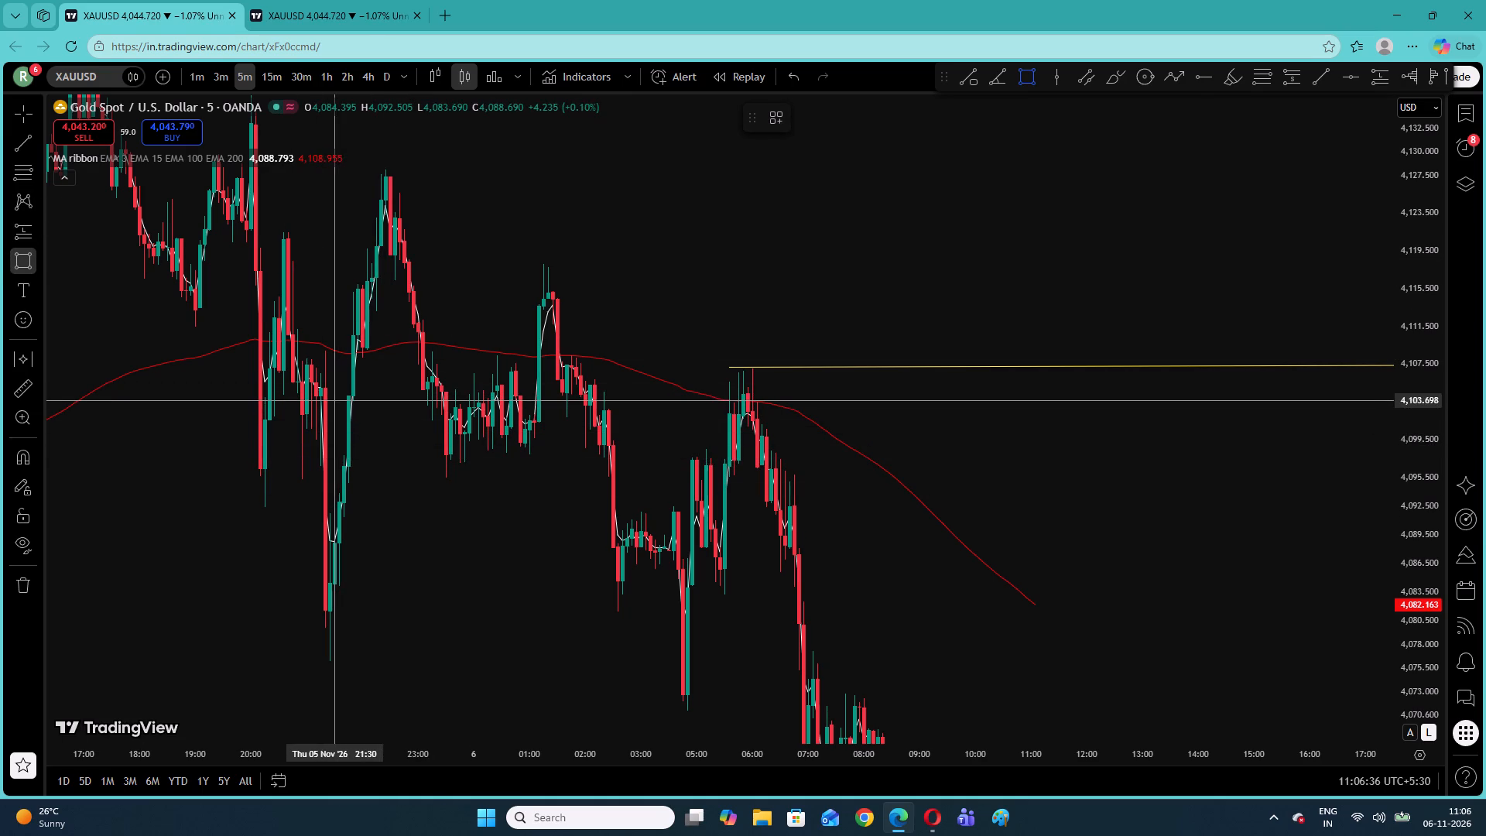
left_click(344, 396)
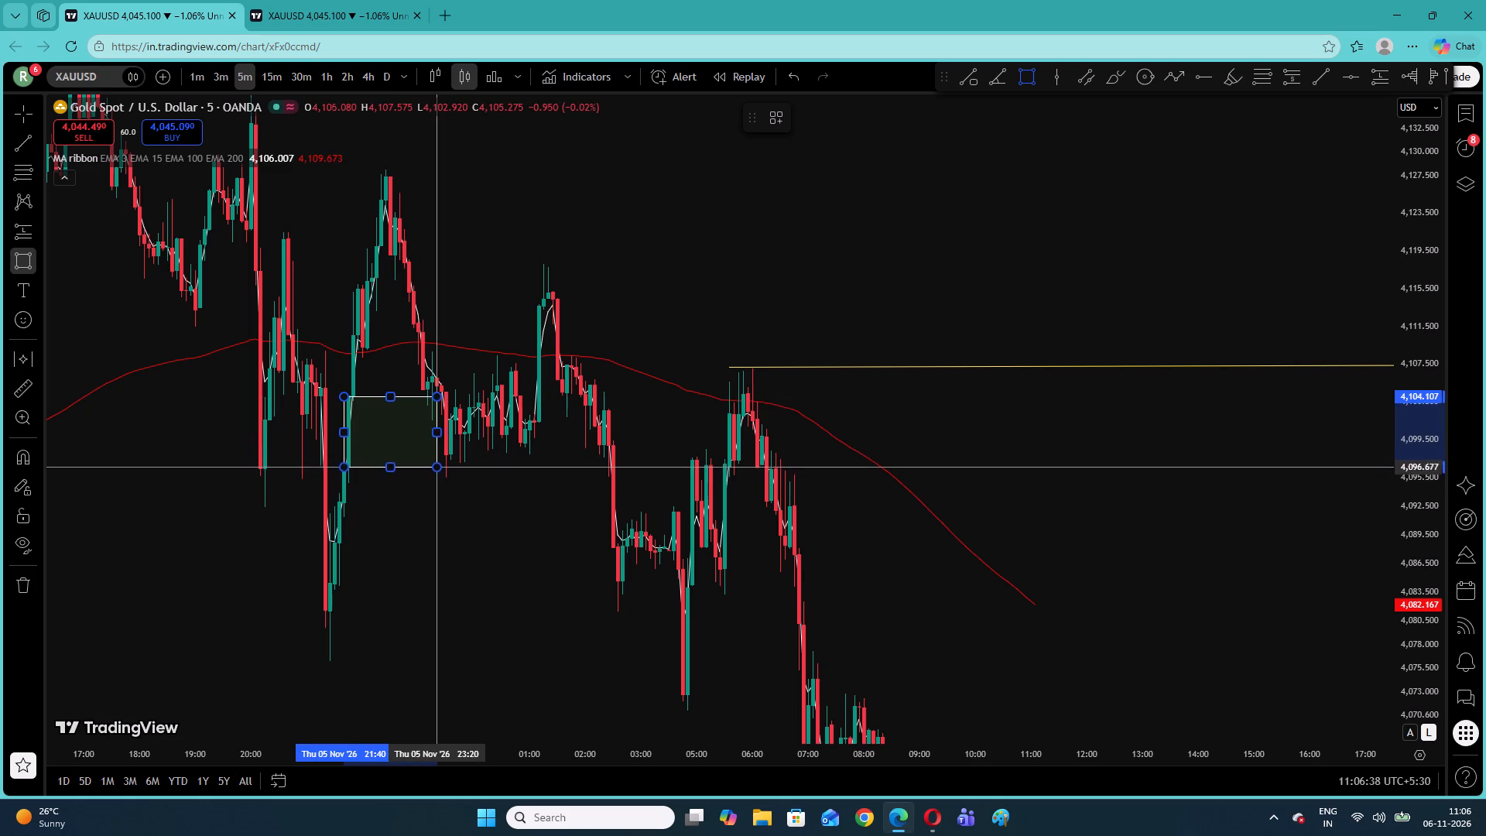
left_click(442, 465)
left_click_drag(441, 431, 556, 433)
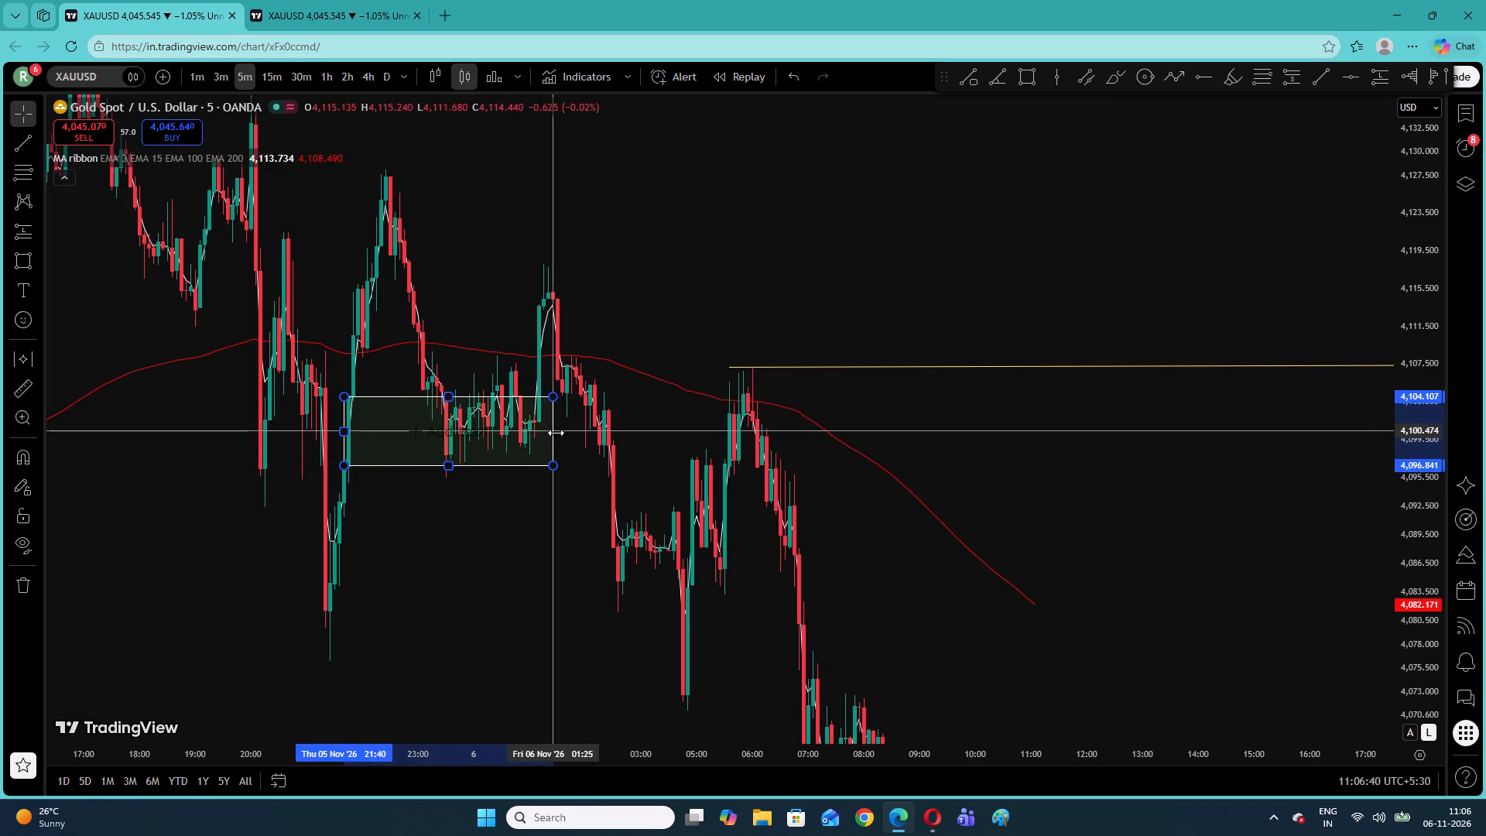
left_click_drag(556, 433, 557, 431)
Examine the price action in and around the rectangle on the 1-minute and 5-minute timeframes, including the decline that follows it.
left_click_drag(426, 281, 411, 273)
left_click(197, 84)
left_click_drag(354, 320, 1481, 327)
left_click_drag(591, 495, 1468, 451)
left_click_drag(633, 490, 1399, 507)
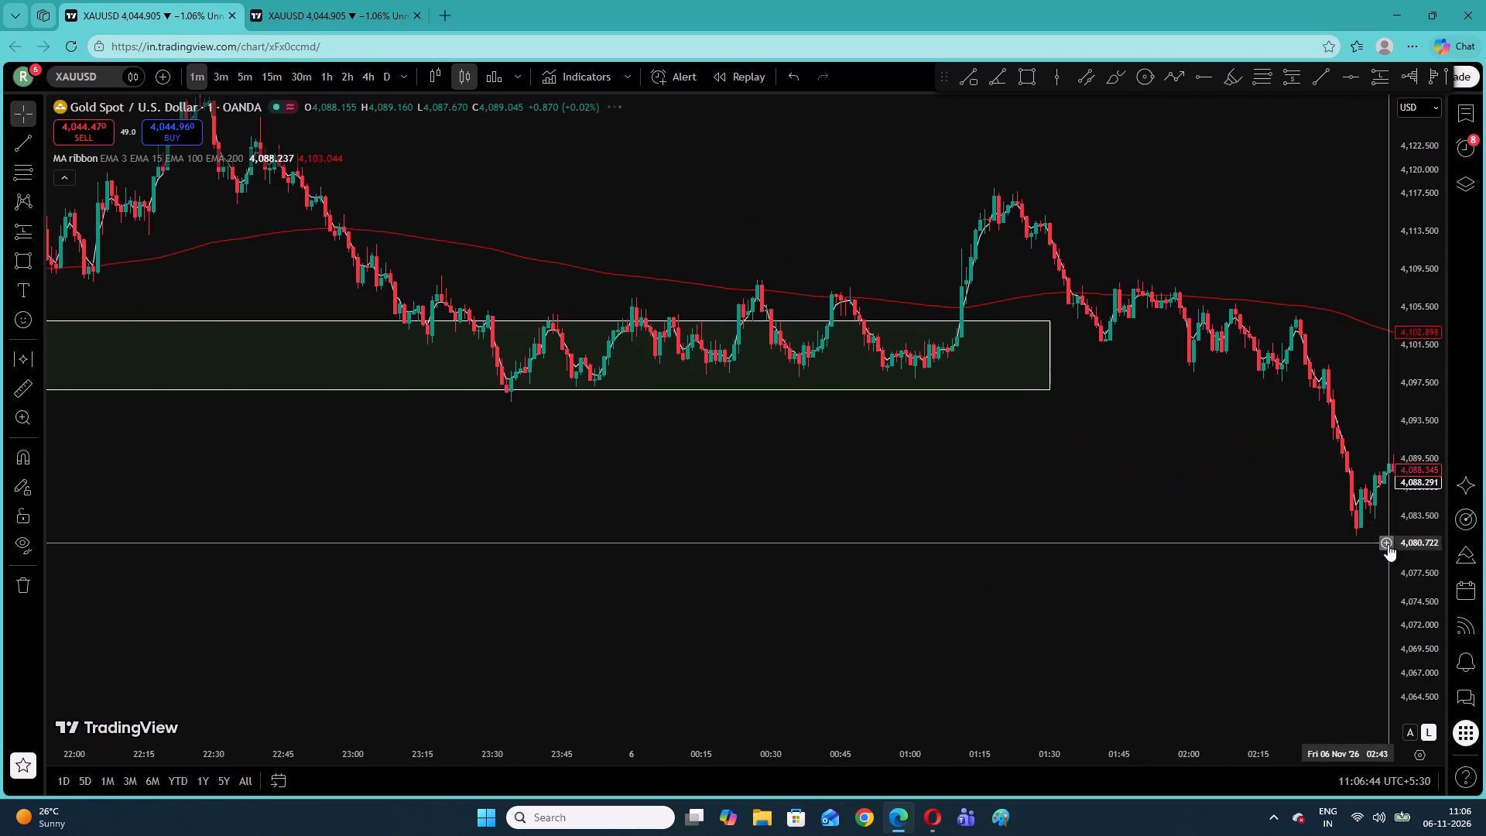
left_click_drag(1425, 549, 1414, 419)
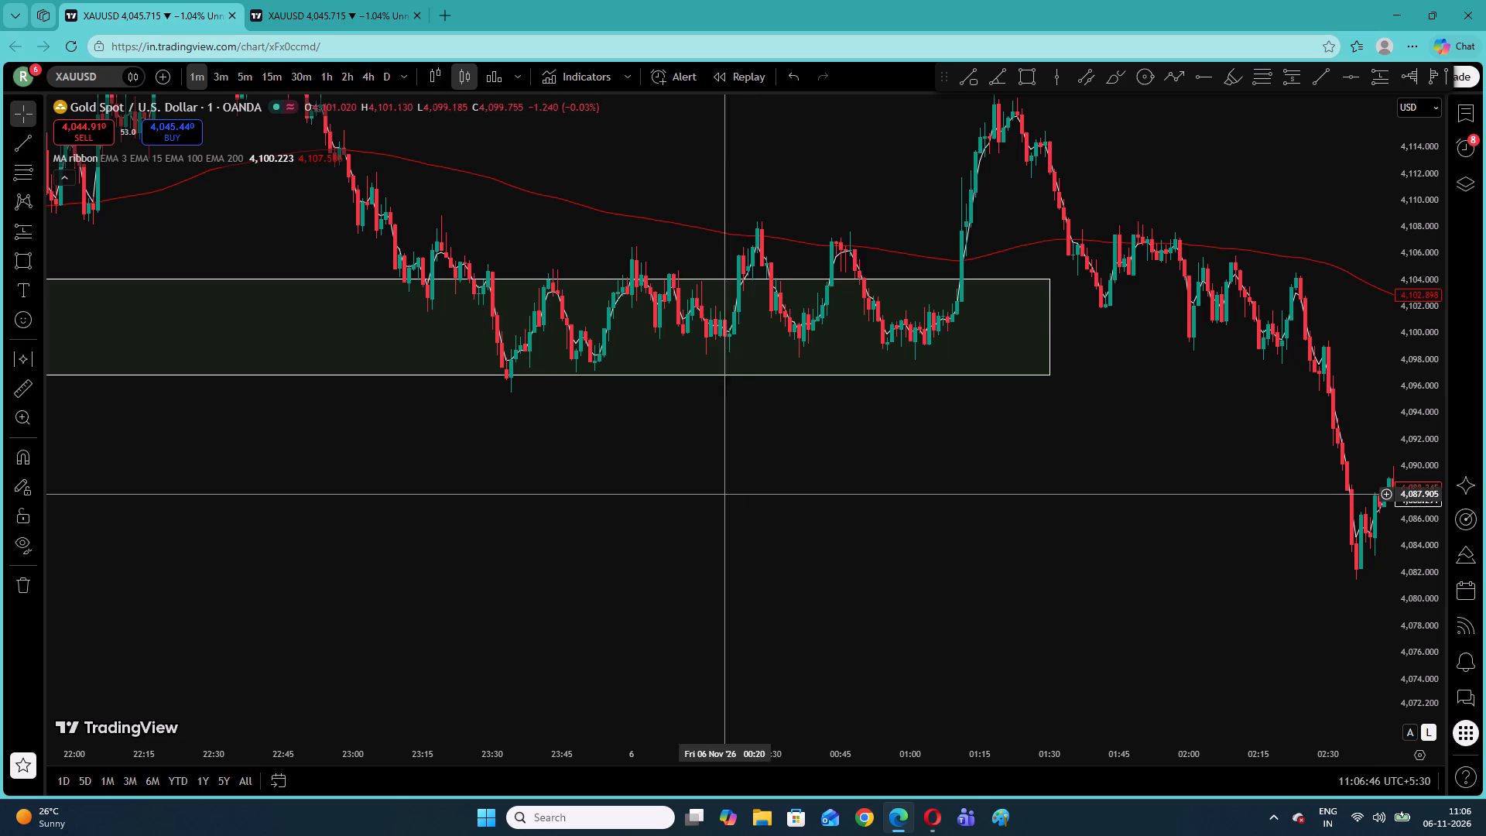
left_click(248, 75)
right_click(999, 279)
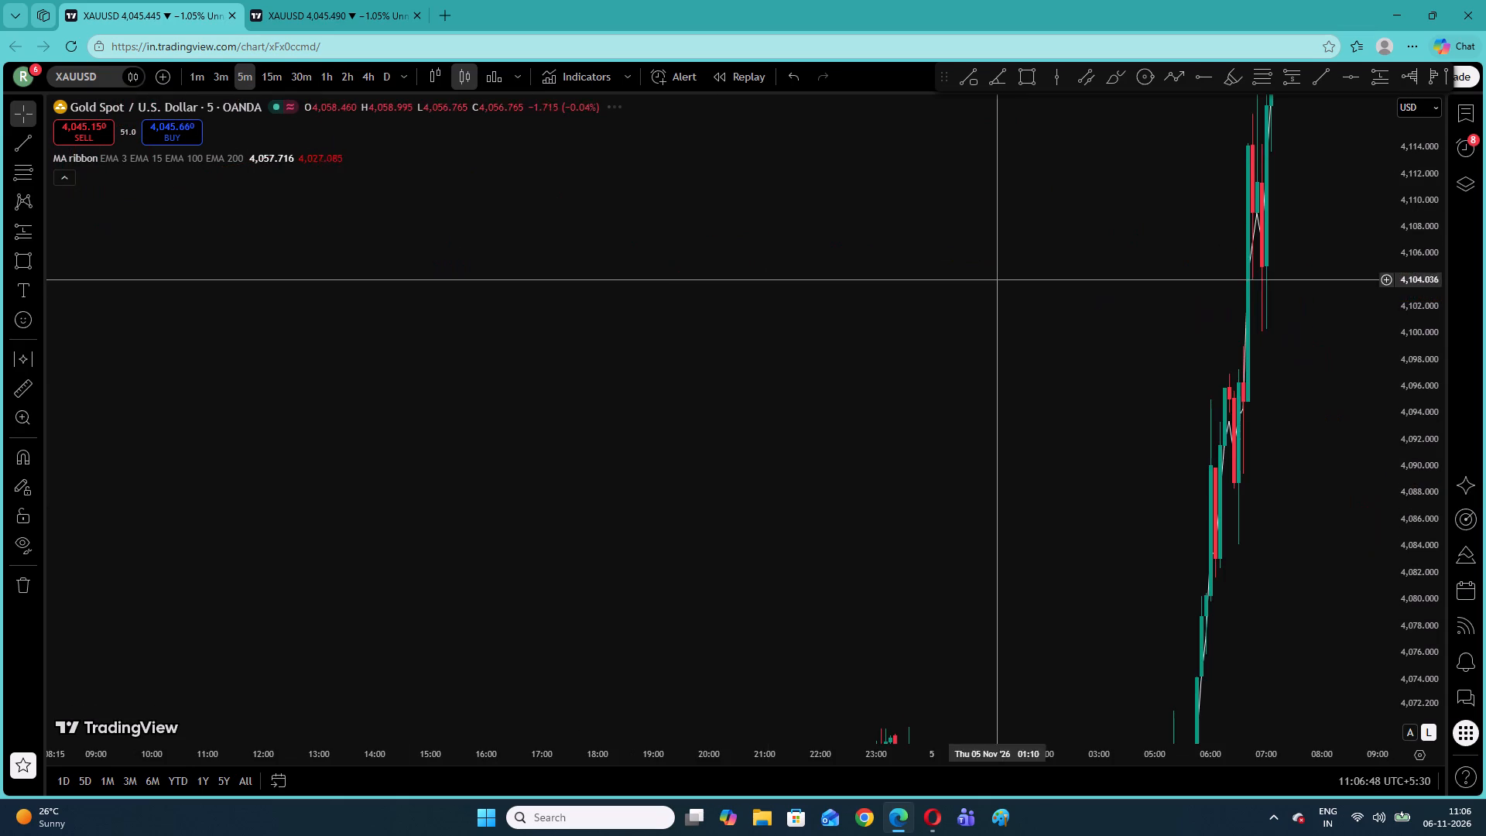
left_click(1041, 301)
left_click_drag(1421, 472, 1410, 442)
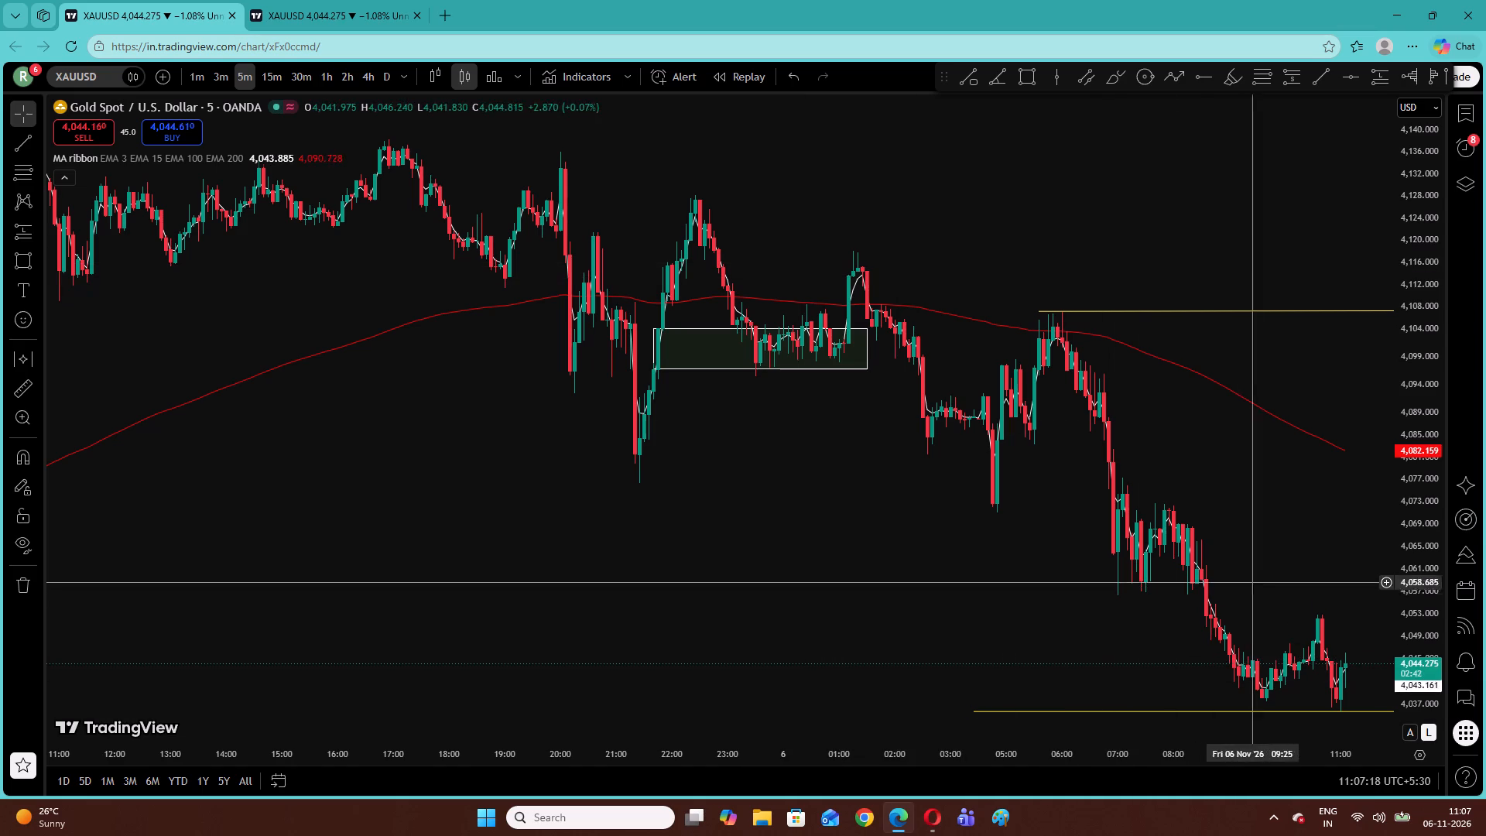
left_click_drag(1241, 546, 944, 458)
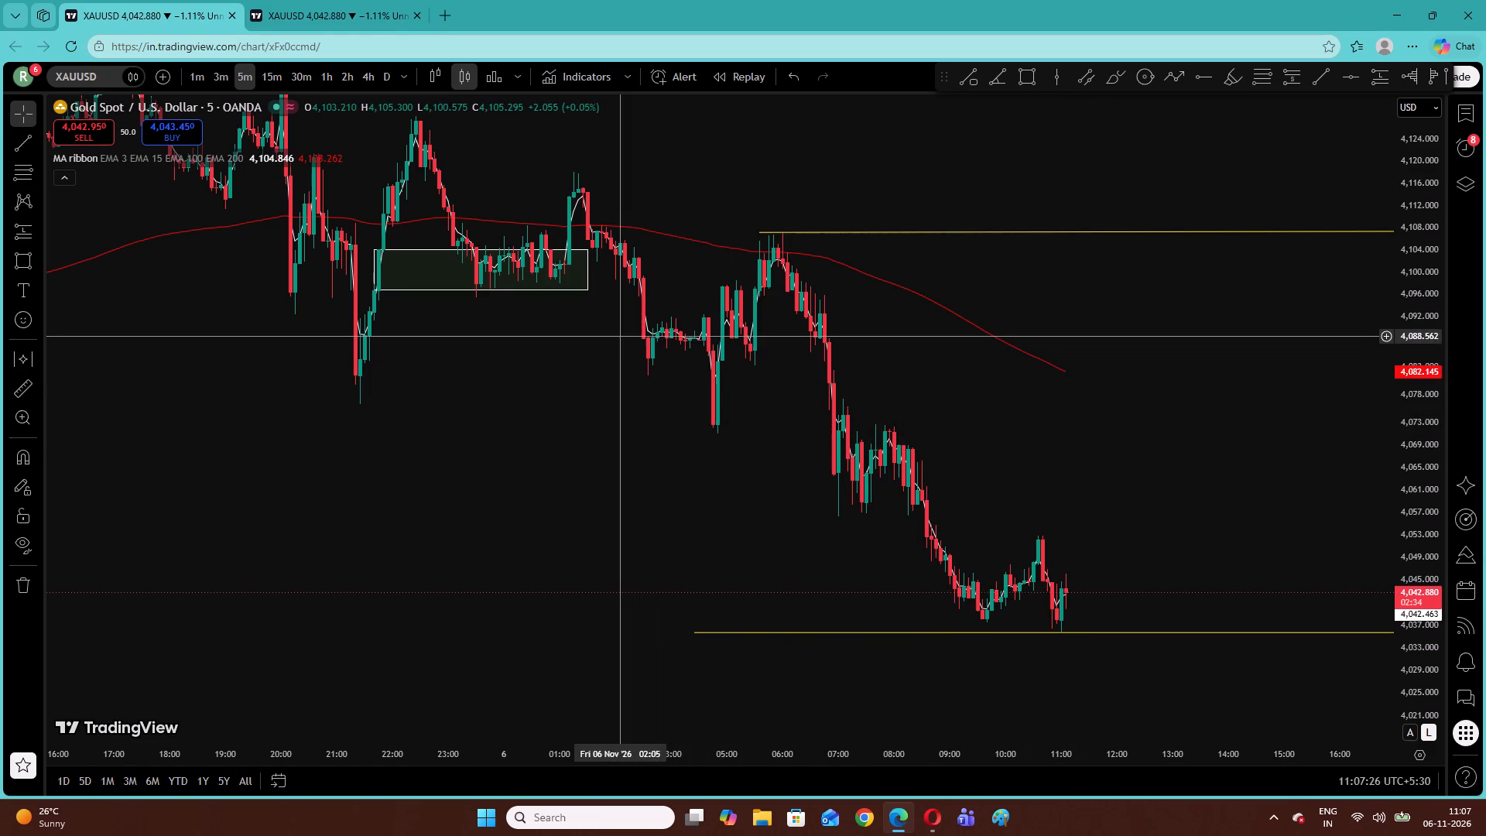
left_click_drag(618, 336, 808, 506)
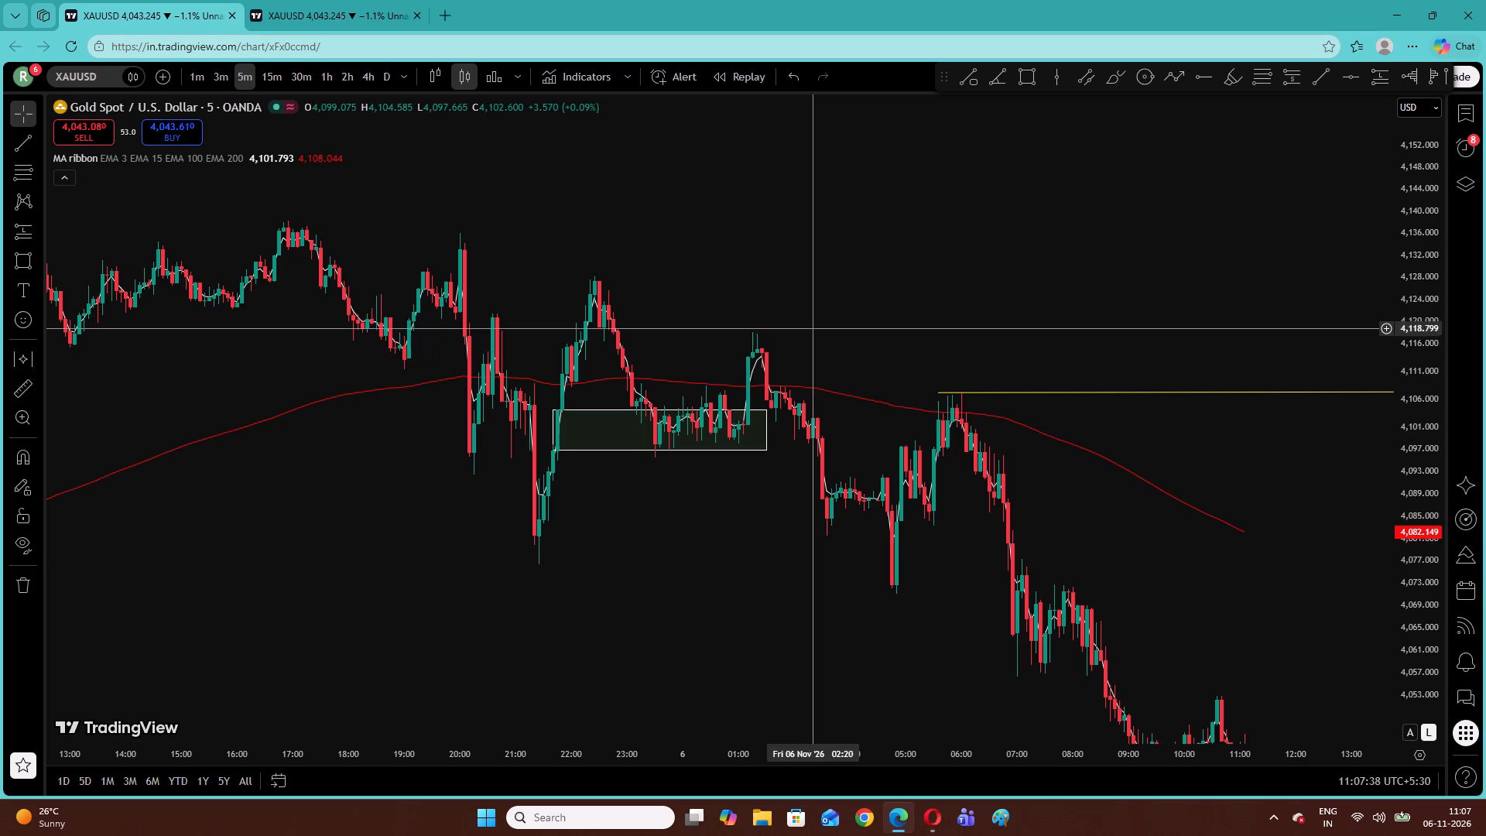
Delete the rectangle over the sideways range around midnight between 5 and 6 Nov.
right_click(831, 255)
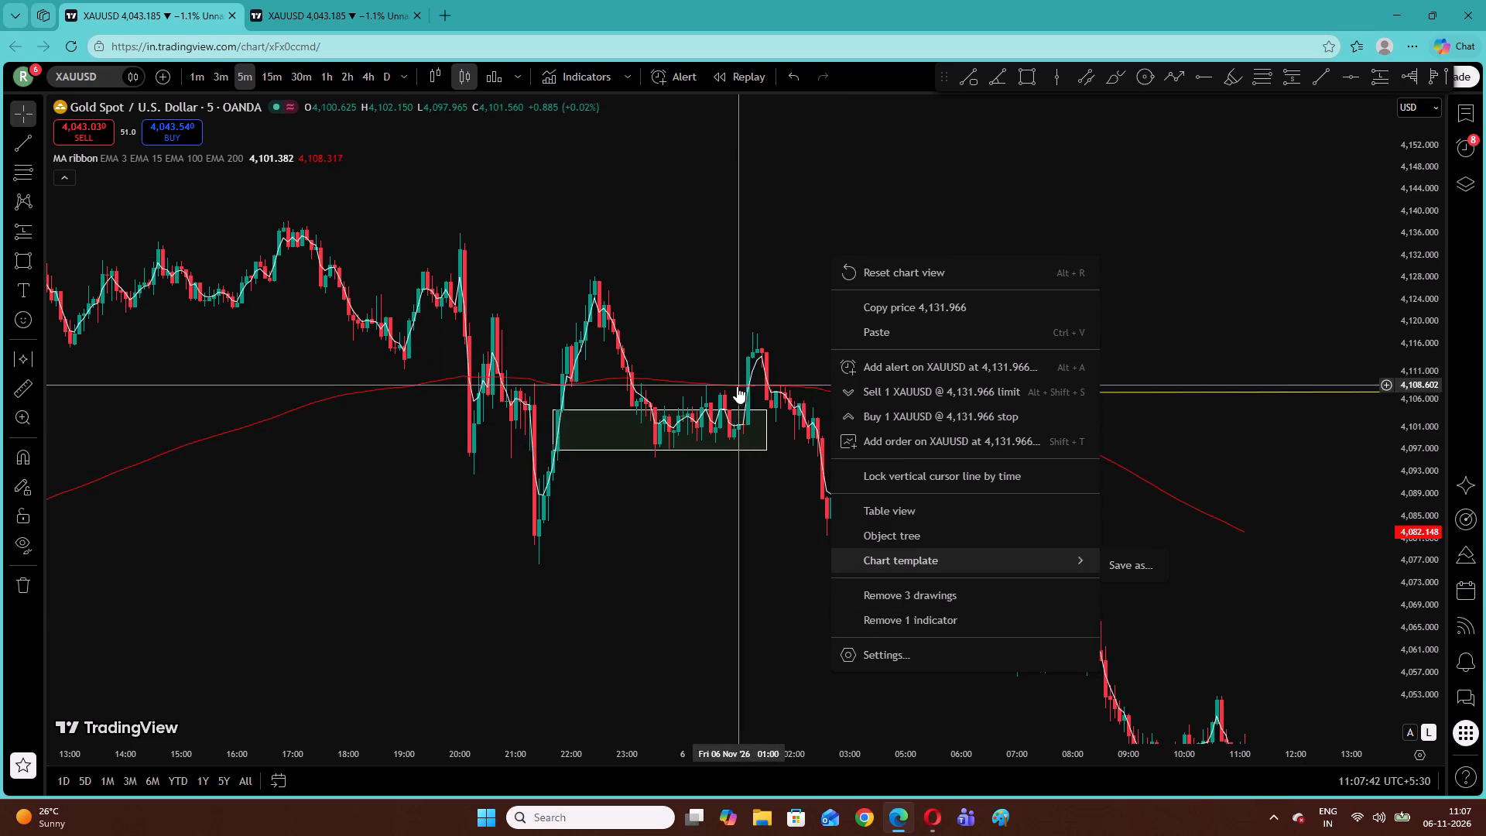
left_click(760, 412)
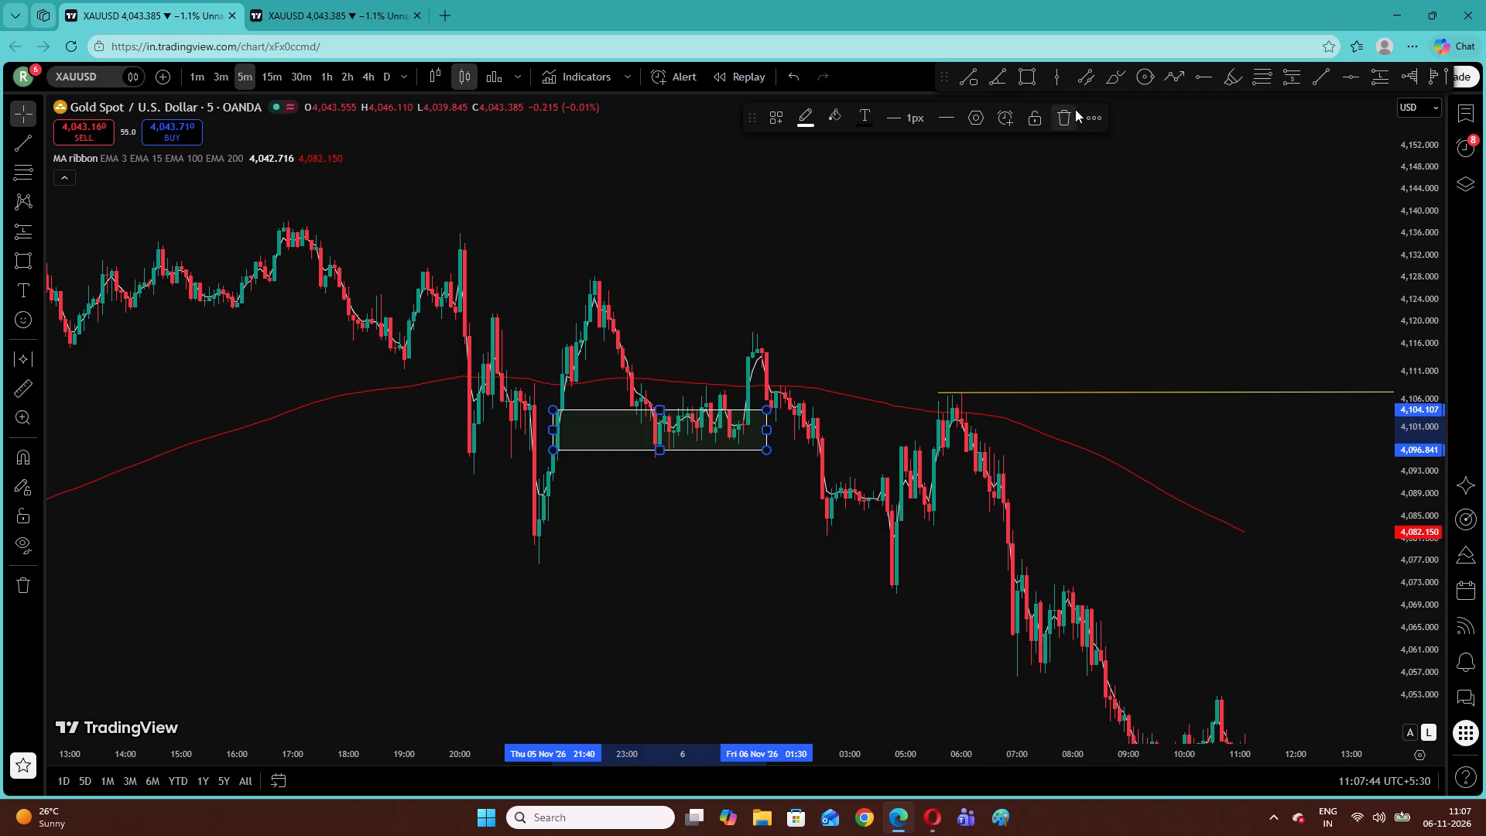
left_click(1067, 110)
Examine the 5-minute chart from the latest candles back to the early 5 Nov rally, and return to the decline between the trend lines.
left_click_drag(1142, 561, 914, 437)
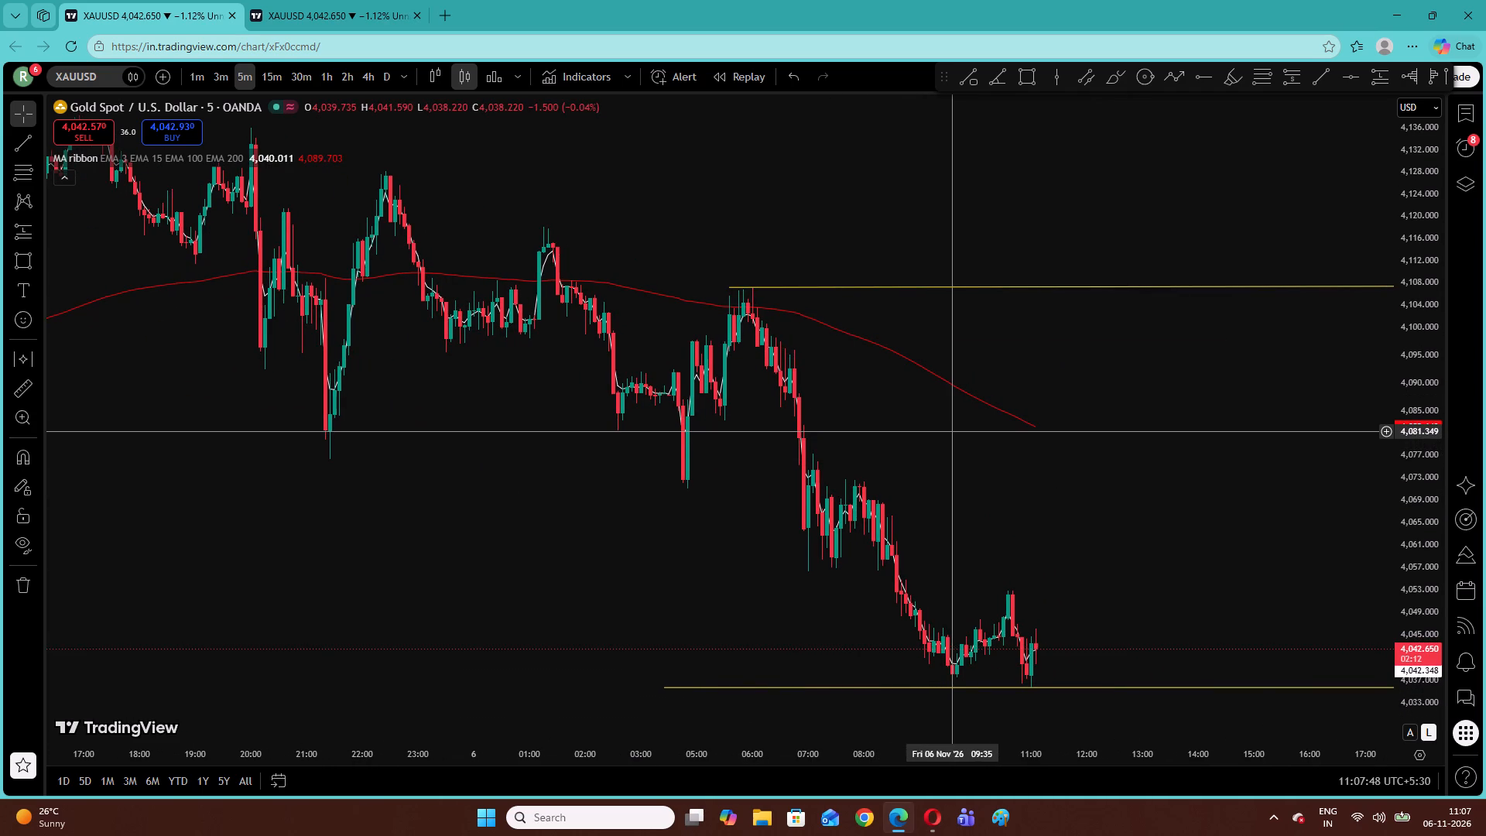
left_click_drag(1014, 460, 889, 349)
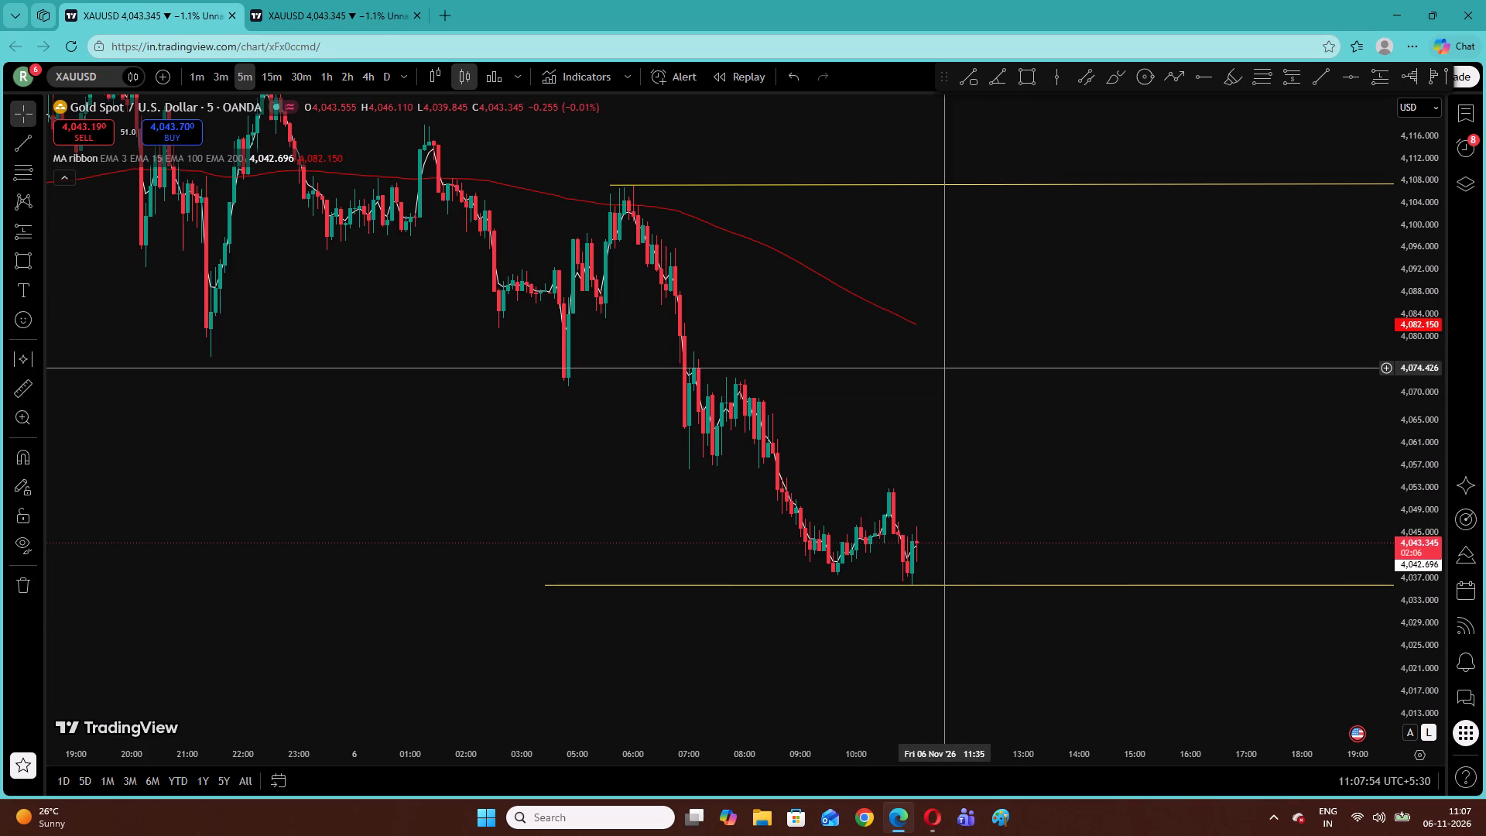
left_click_drag(694, 485, 1467, 444)
left_click_drag(921, 485, 1274, 441)
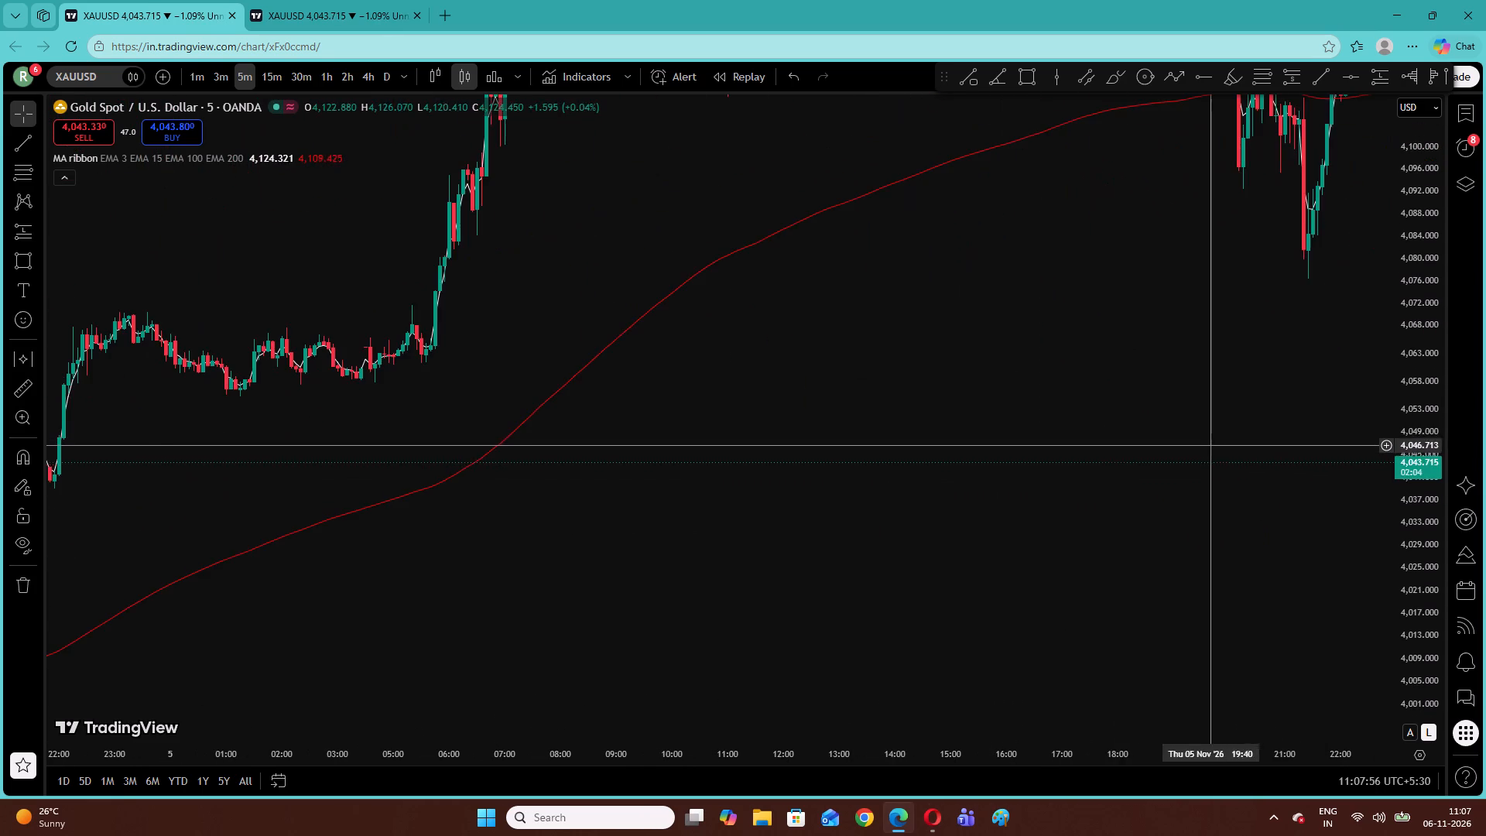
left_click_drag(1160, 451, 1241, 444)
left_click_drag(1235, 460, 876, 468)
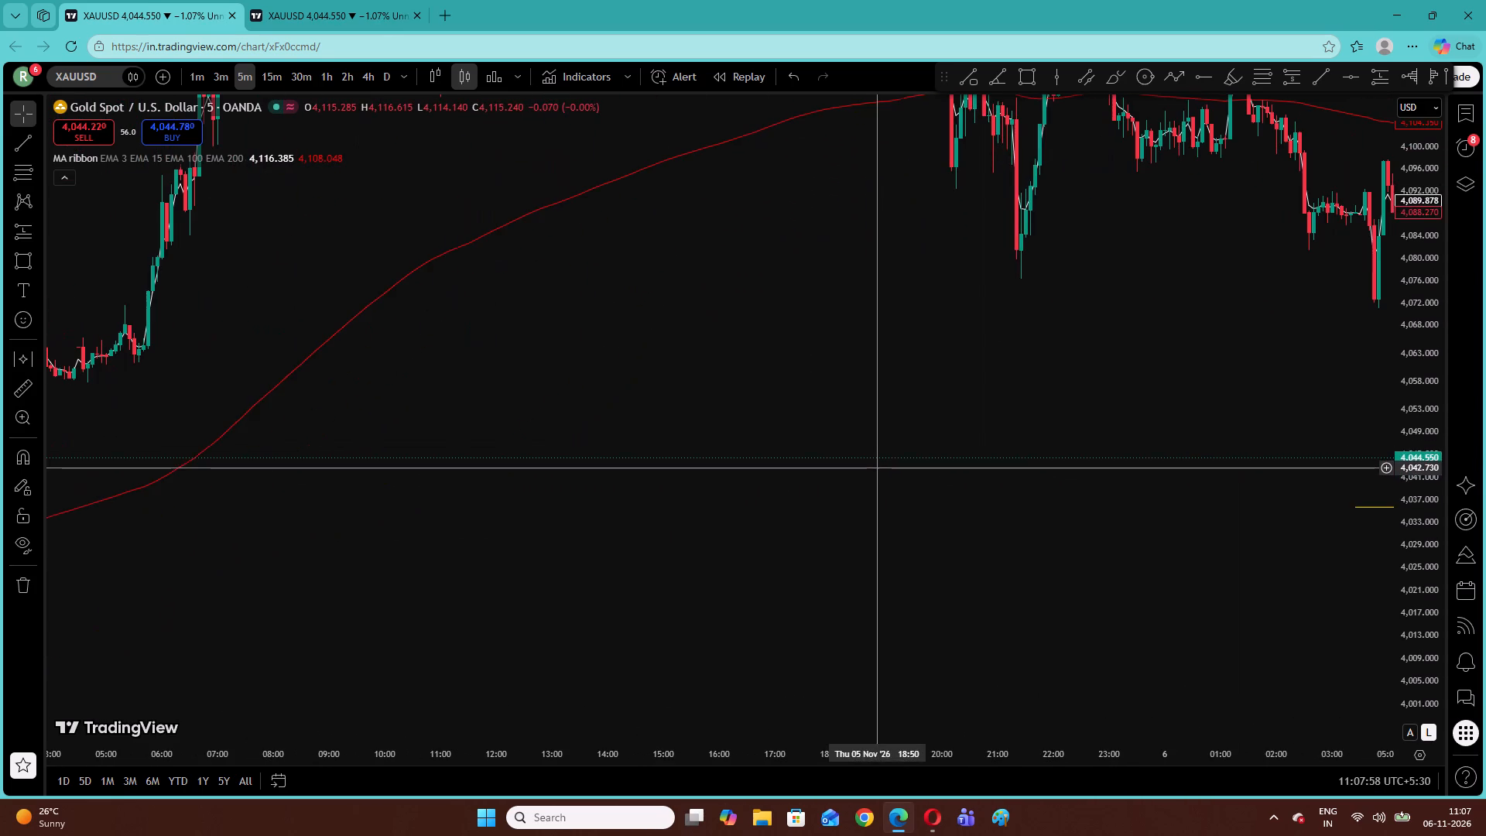
left_click_drag(876, 468, 874, 467)
left_click_drag(655, 393, 706, 393)
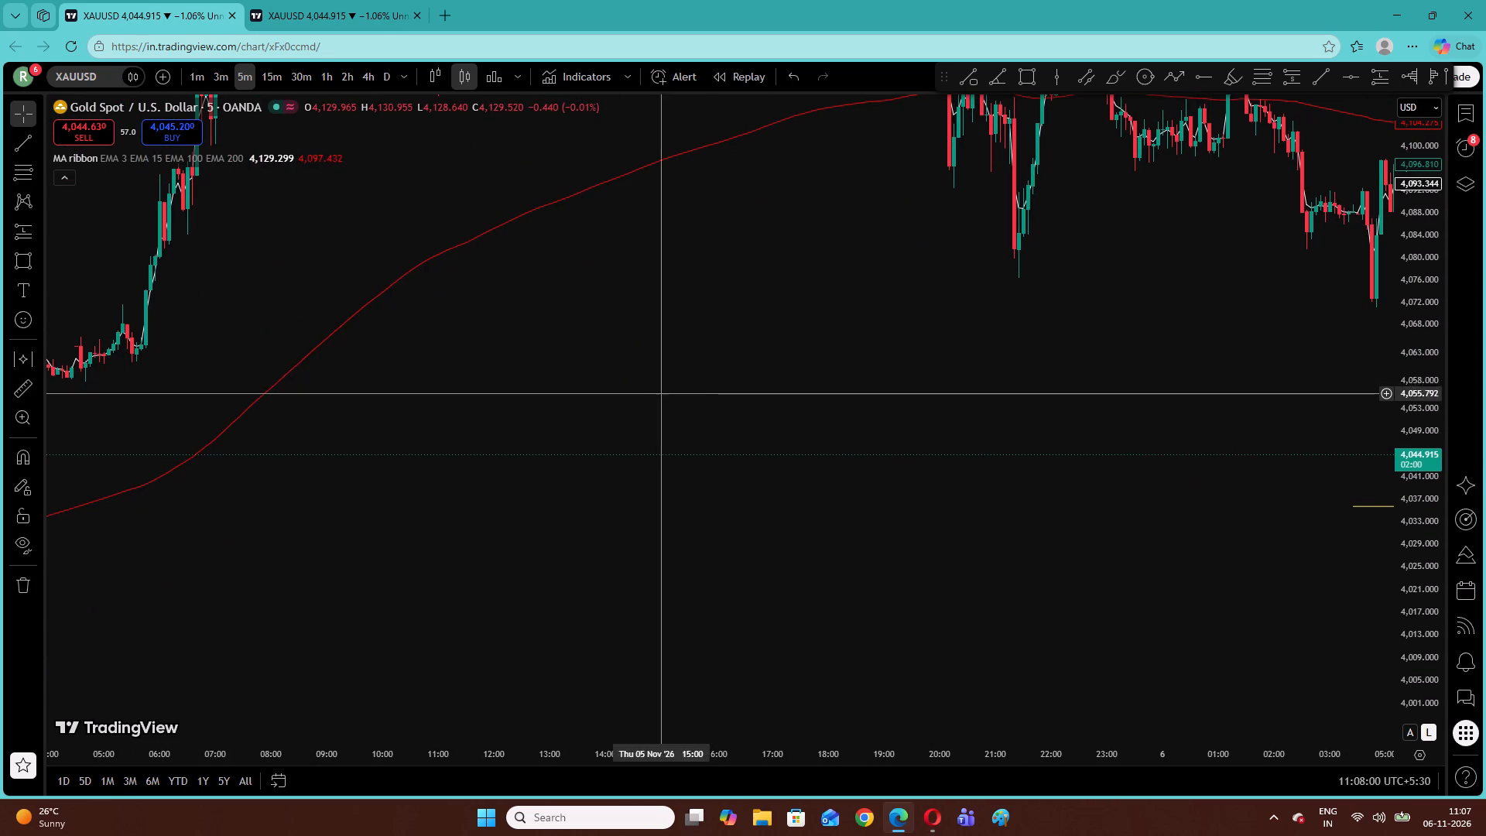
left_click_drag(706, 393, 513, 509)
left_click_drag(984, 422, 900, 426)
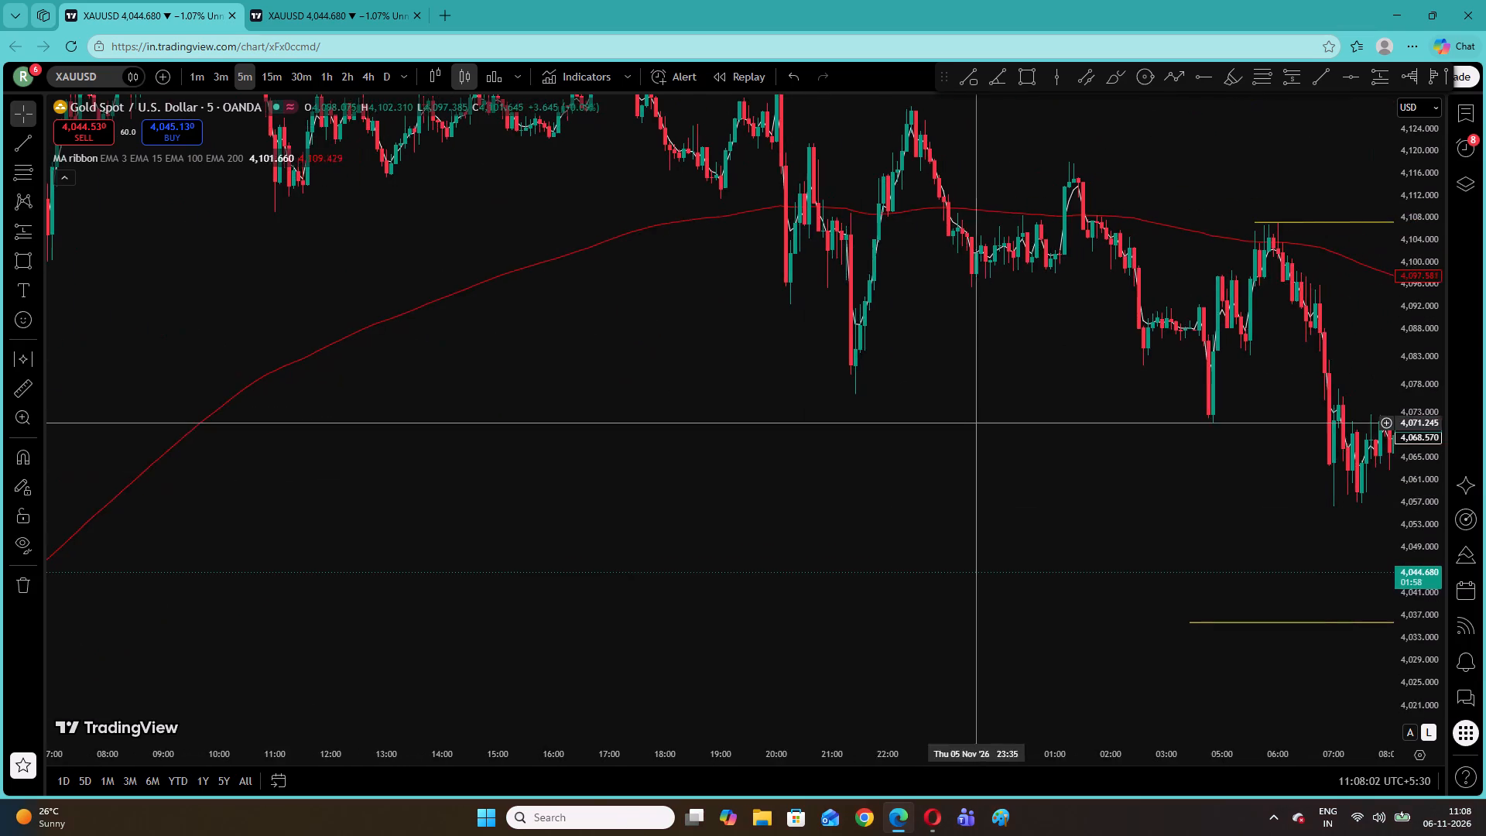
left_click_drag(900, 426, 508, 478)
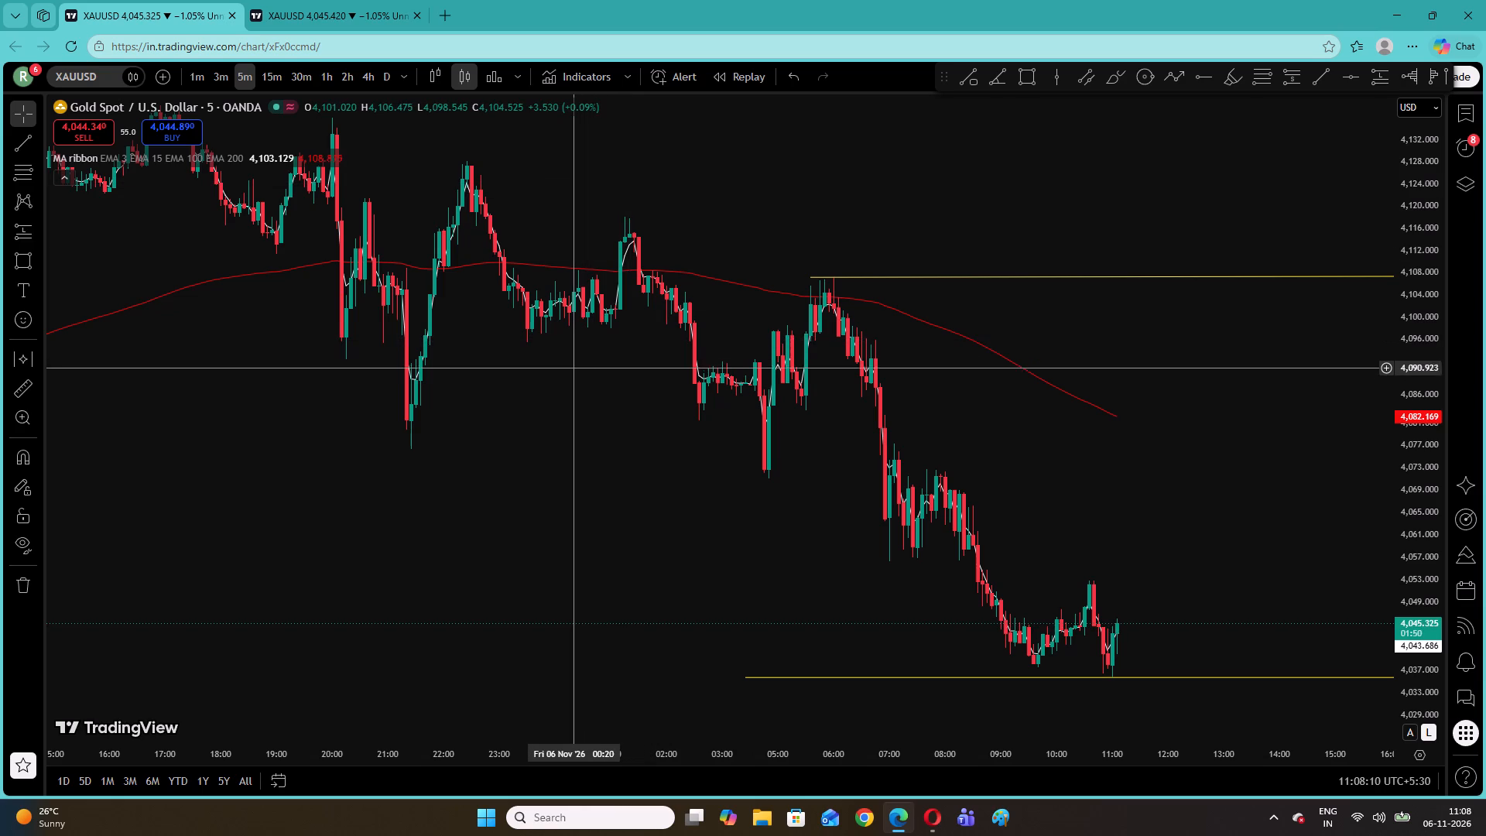
Examine the 5 Nov evening swings and the following 6 Nov decline toward the lower trend line on the 5-minute chart.
left_click_drag(568, 199, 581, 282)
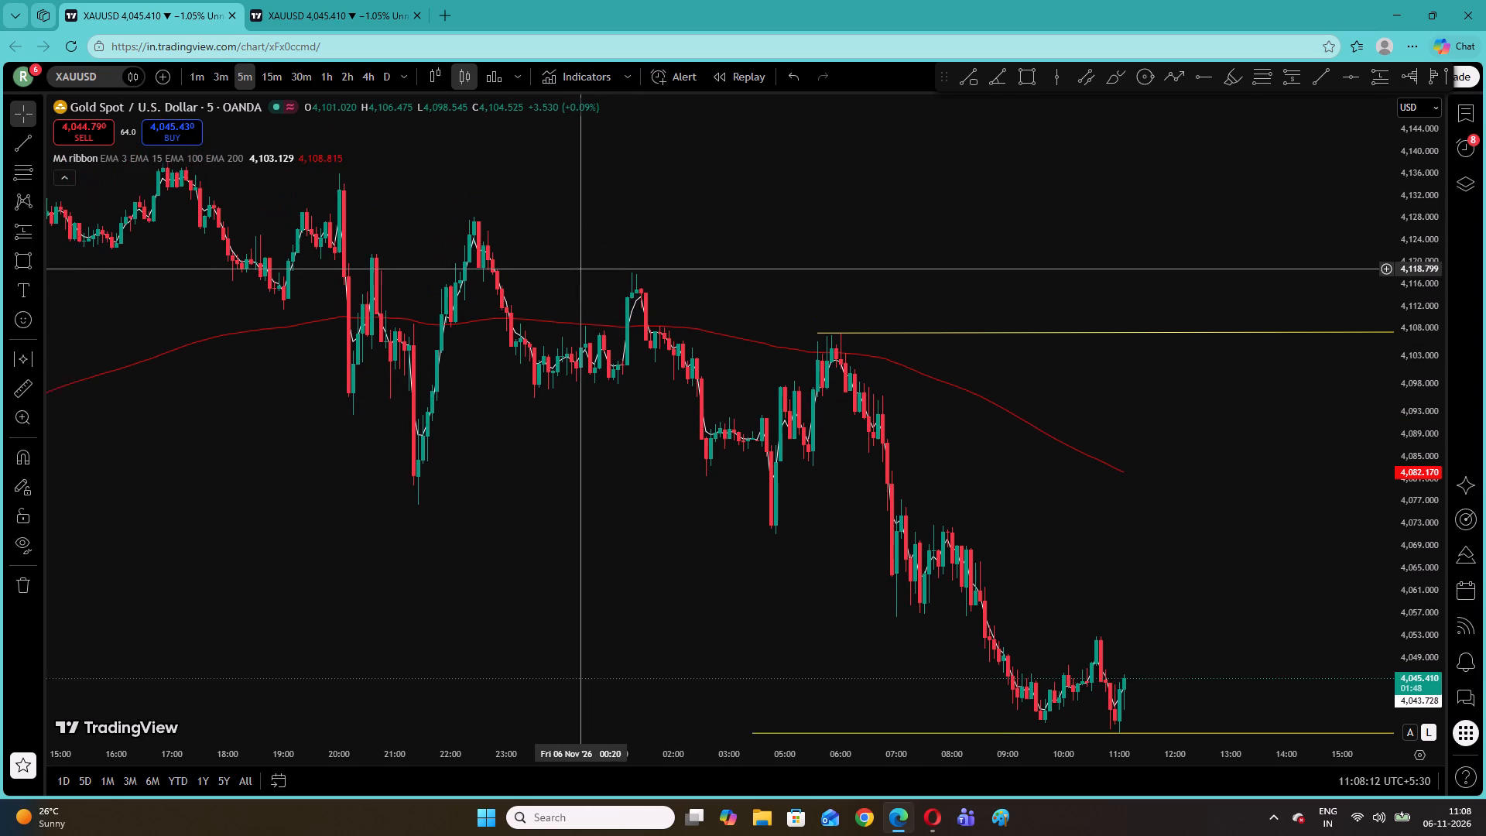
left_click_drag(581, 282, 581, 303)
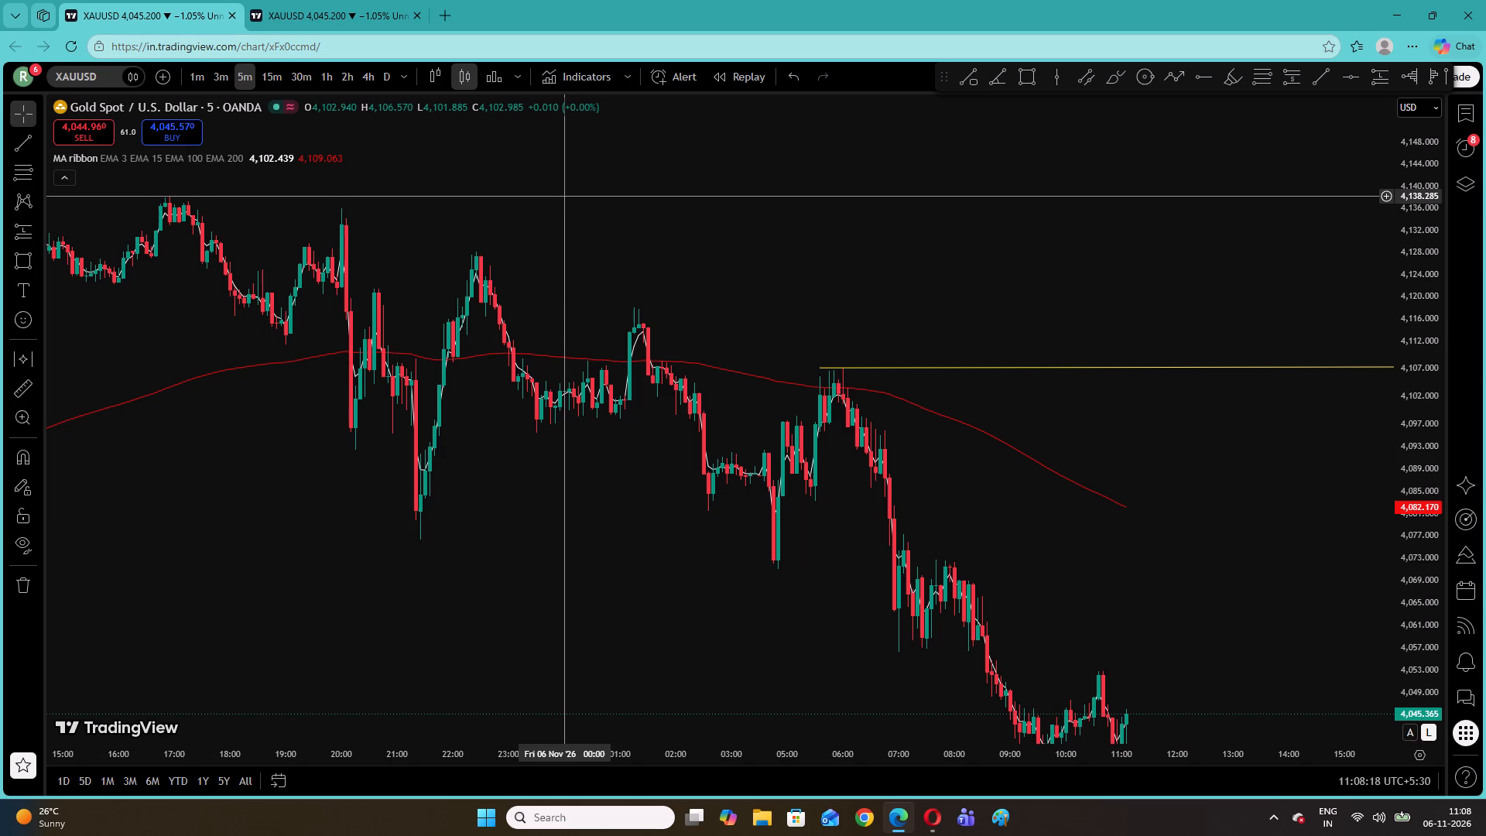
left_click_drag(563, 203, 781, 290)
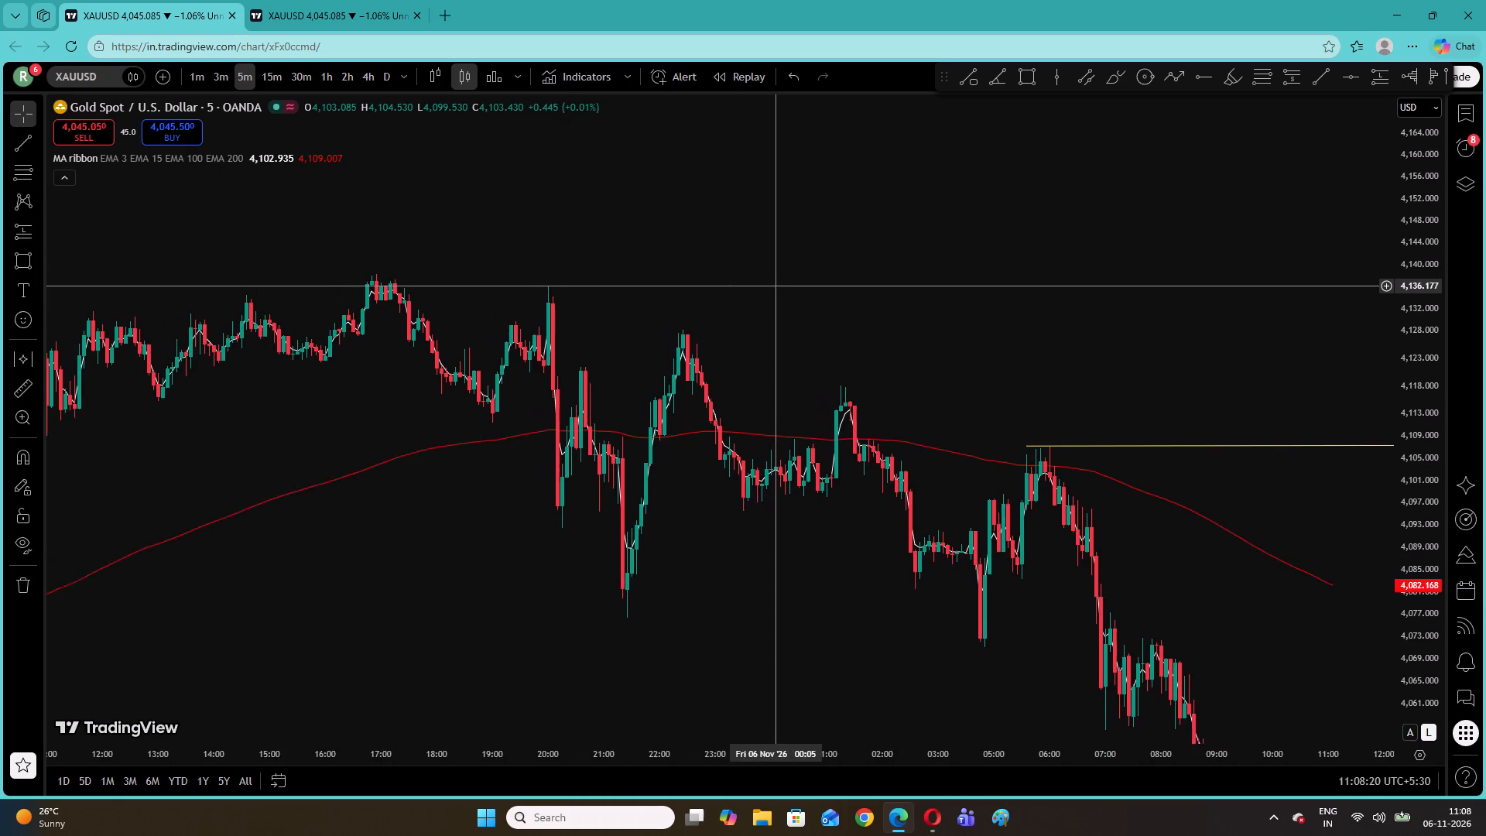
left_click_drag(781, 290, 781, 290)
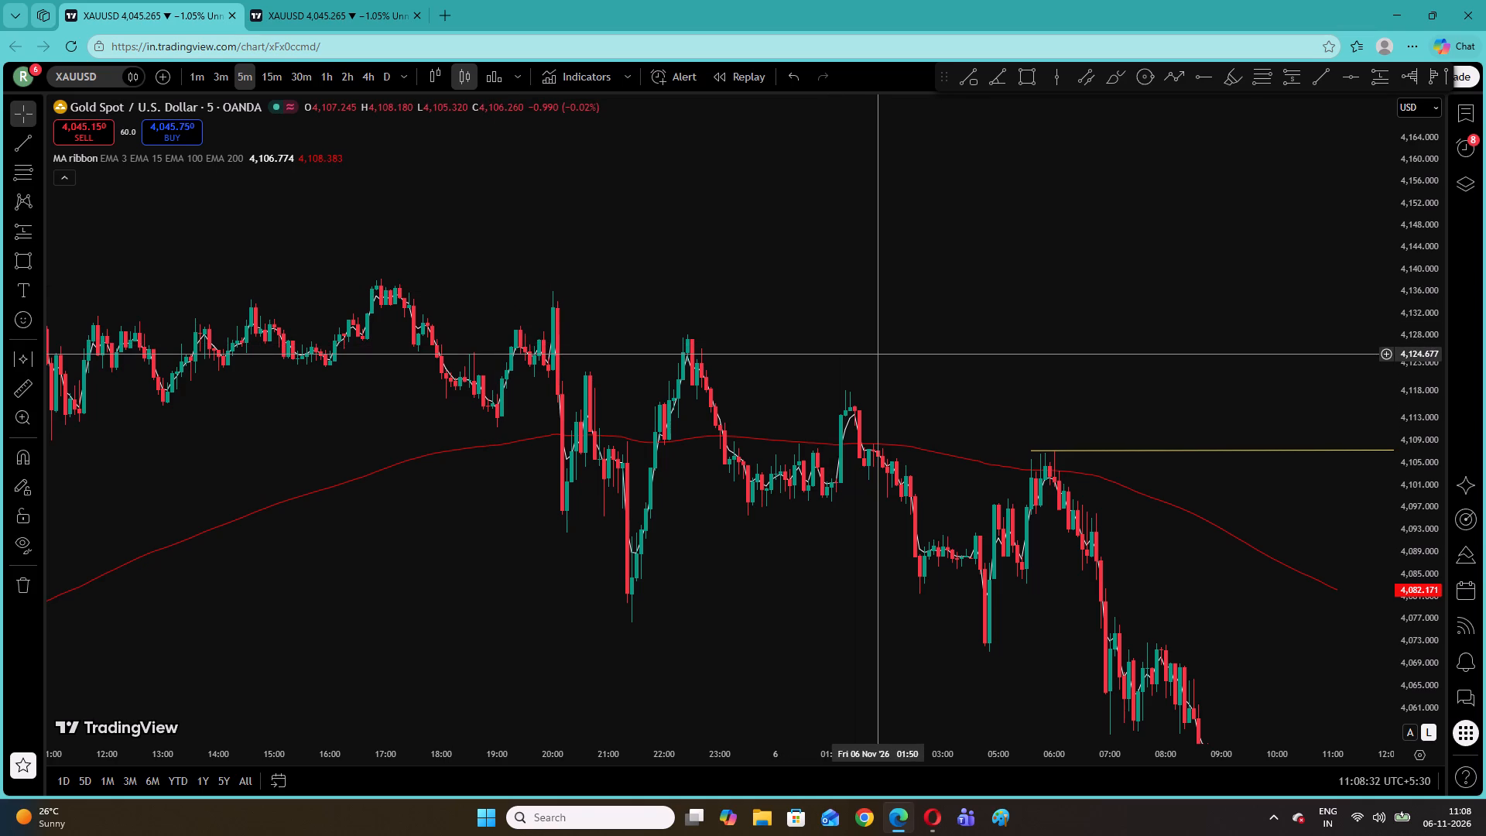
left_click_drag(879, 352, 669, 351)
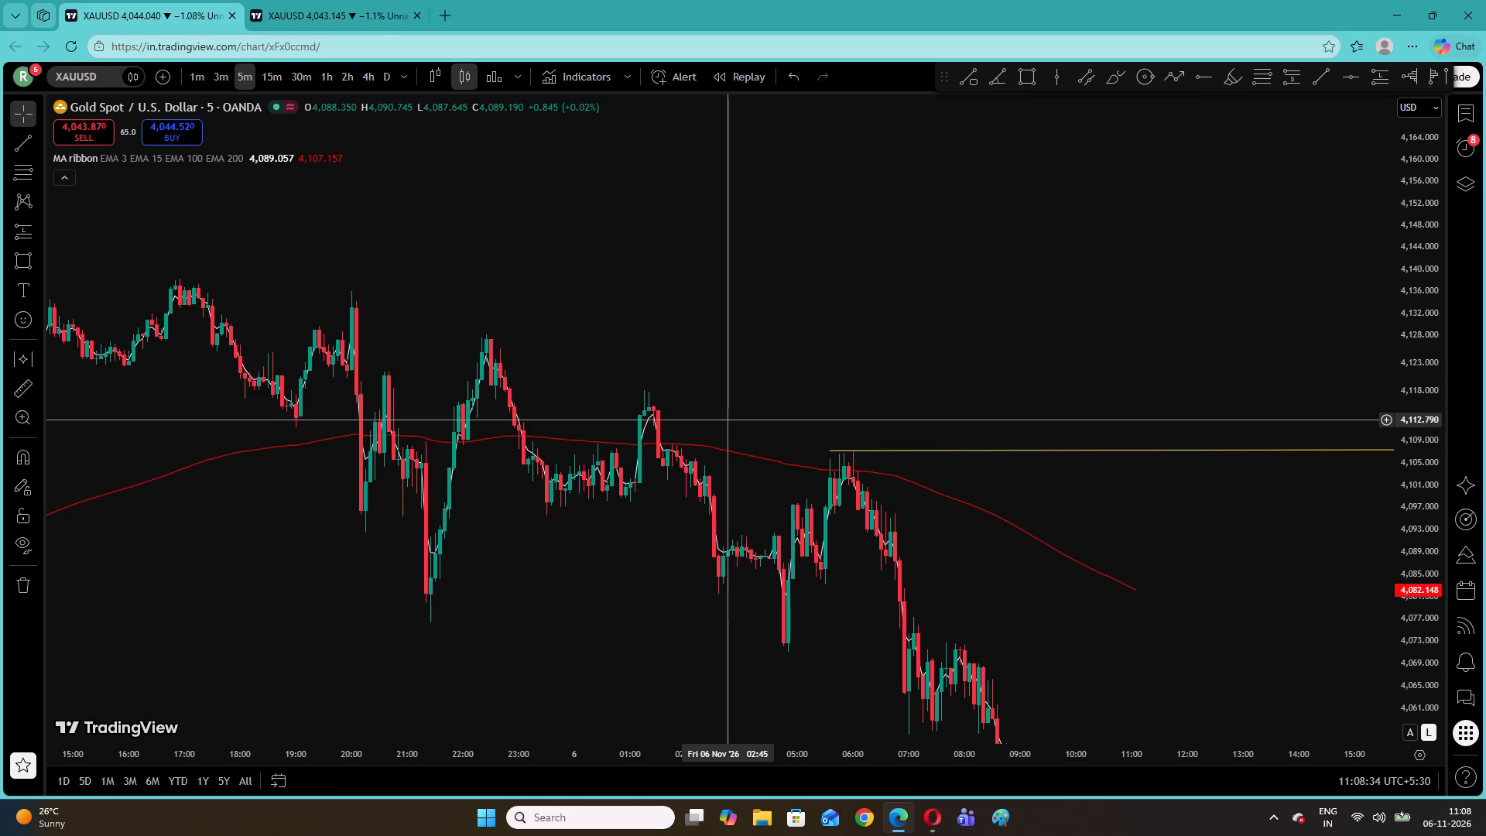
left_click_drag(728, 408, 585, 372)
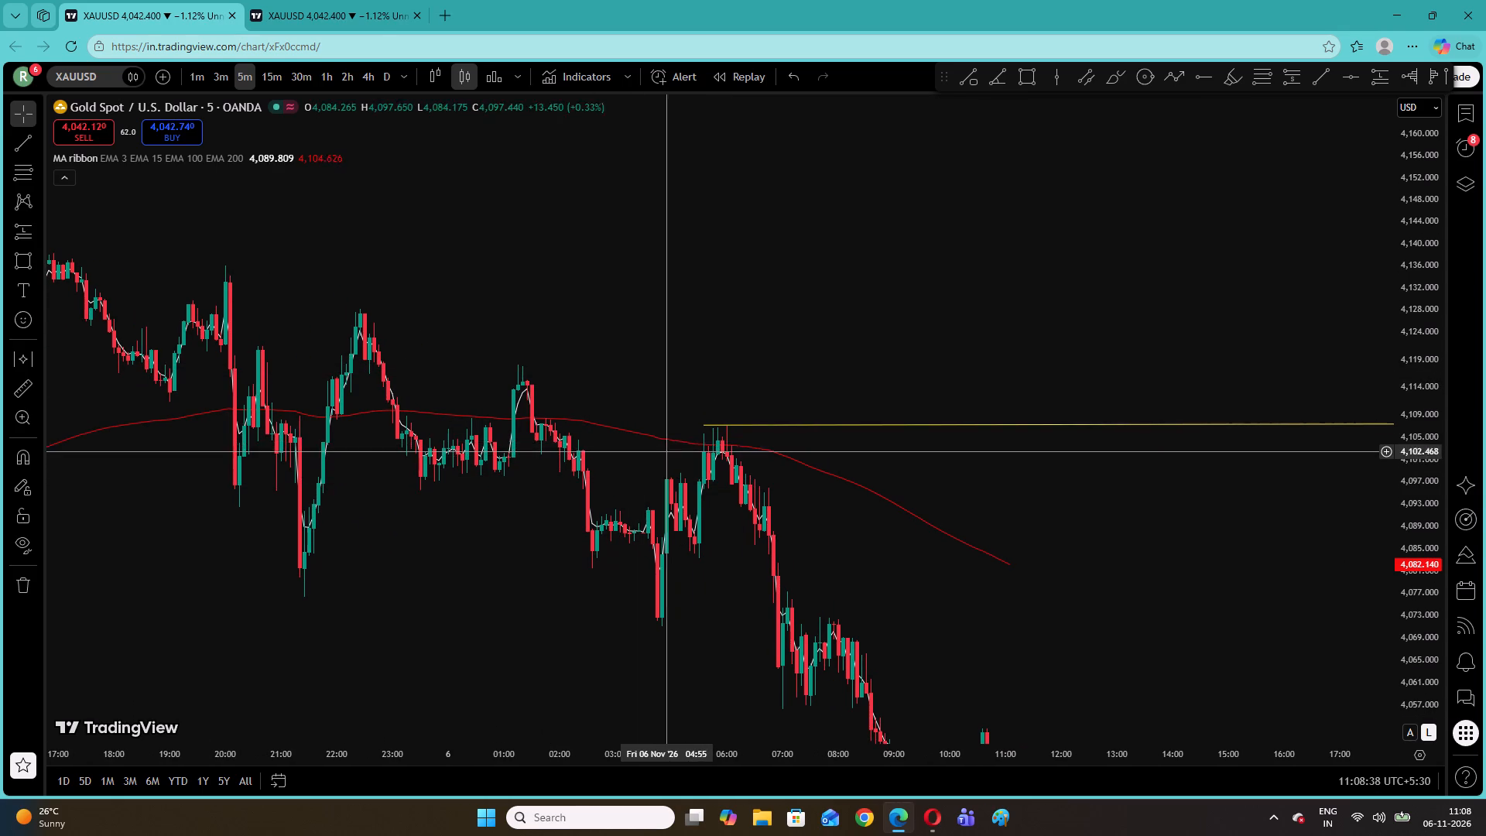
left_click_drag(673, 452, 538, 319)
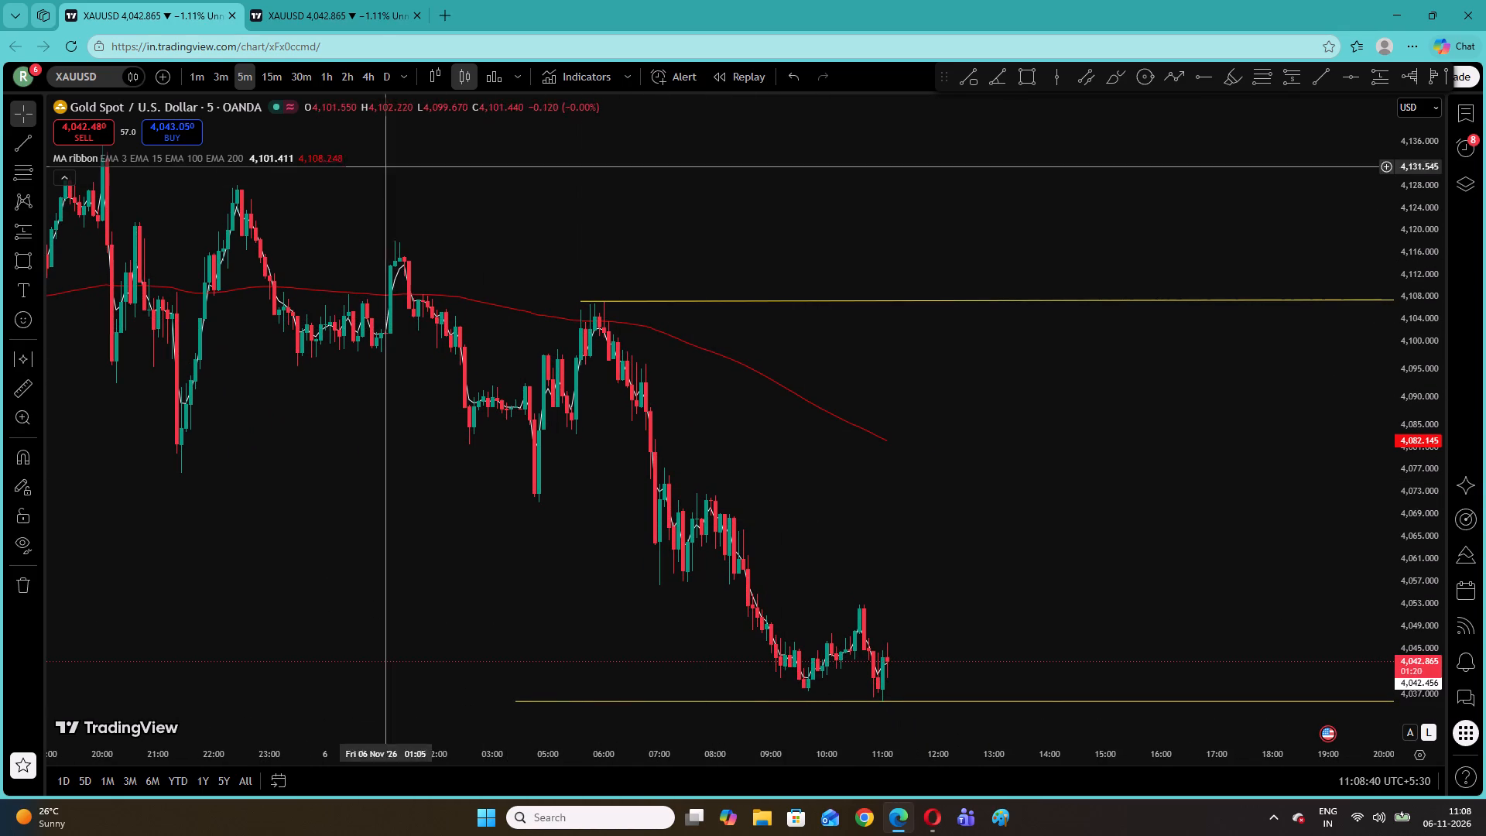
Check the price swings and the two trend lines on the 15-minute, 30-minute and 1-hour timeframes, and return to the 5-minute chart.
left_click(269, 80)
left_click(296, 74)
left_click(327, 73)
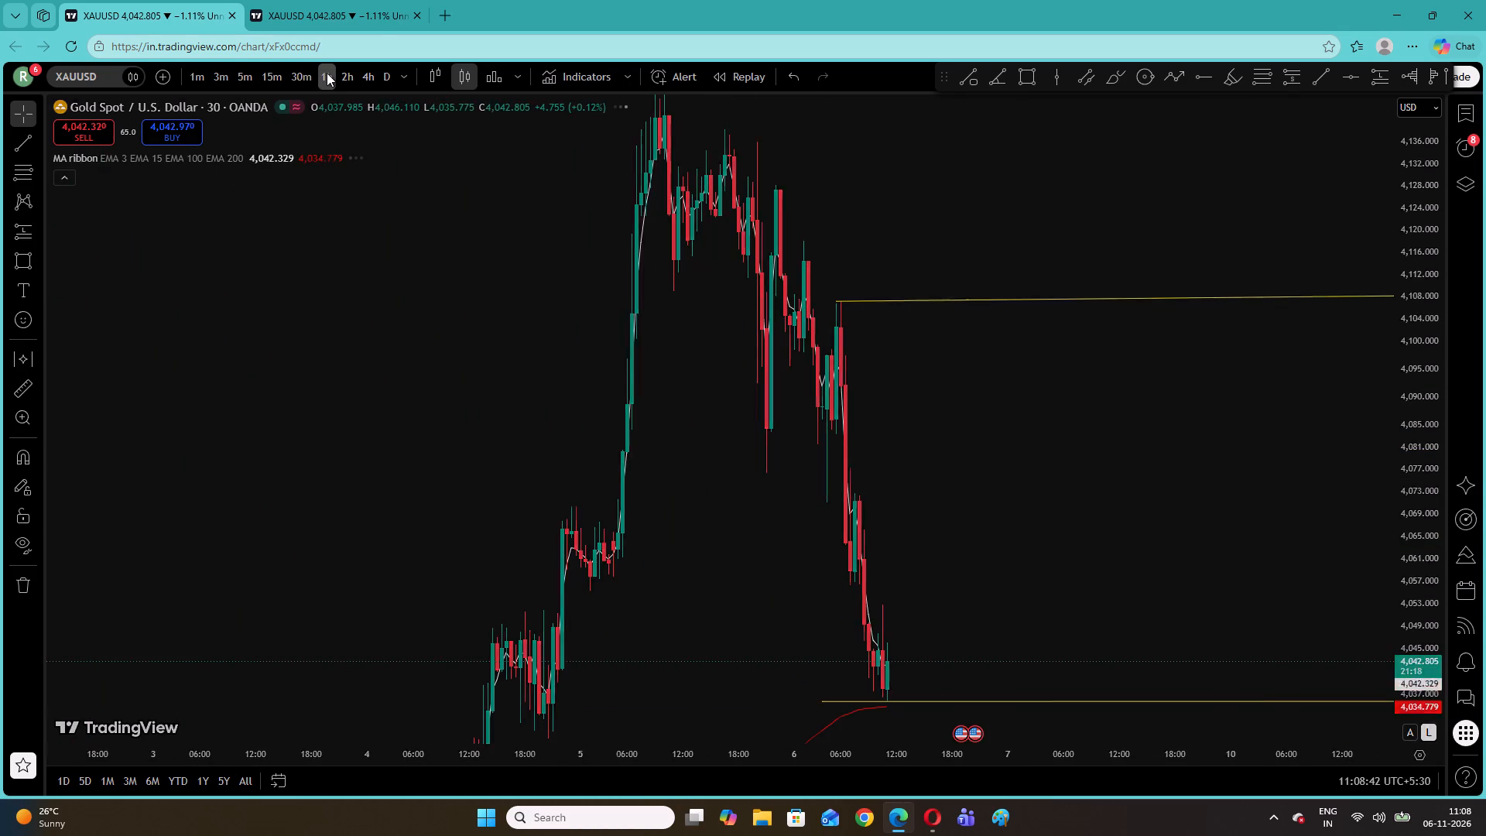
right_click(595, 352)
left_click(625, 360)
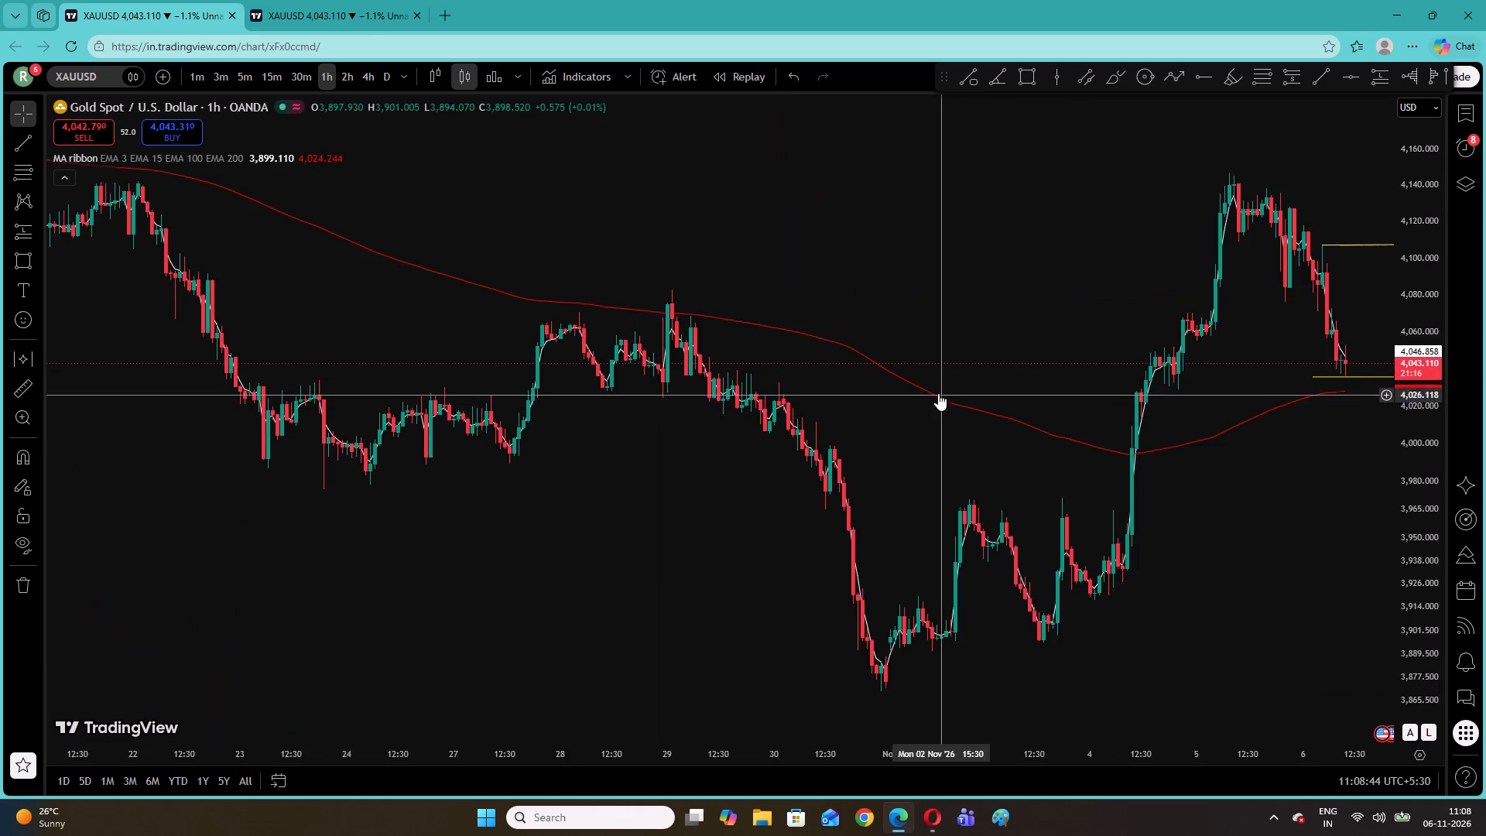
left_click_drag(1411, 518, 1395, 427)
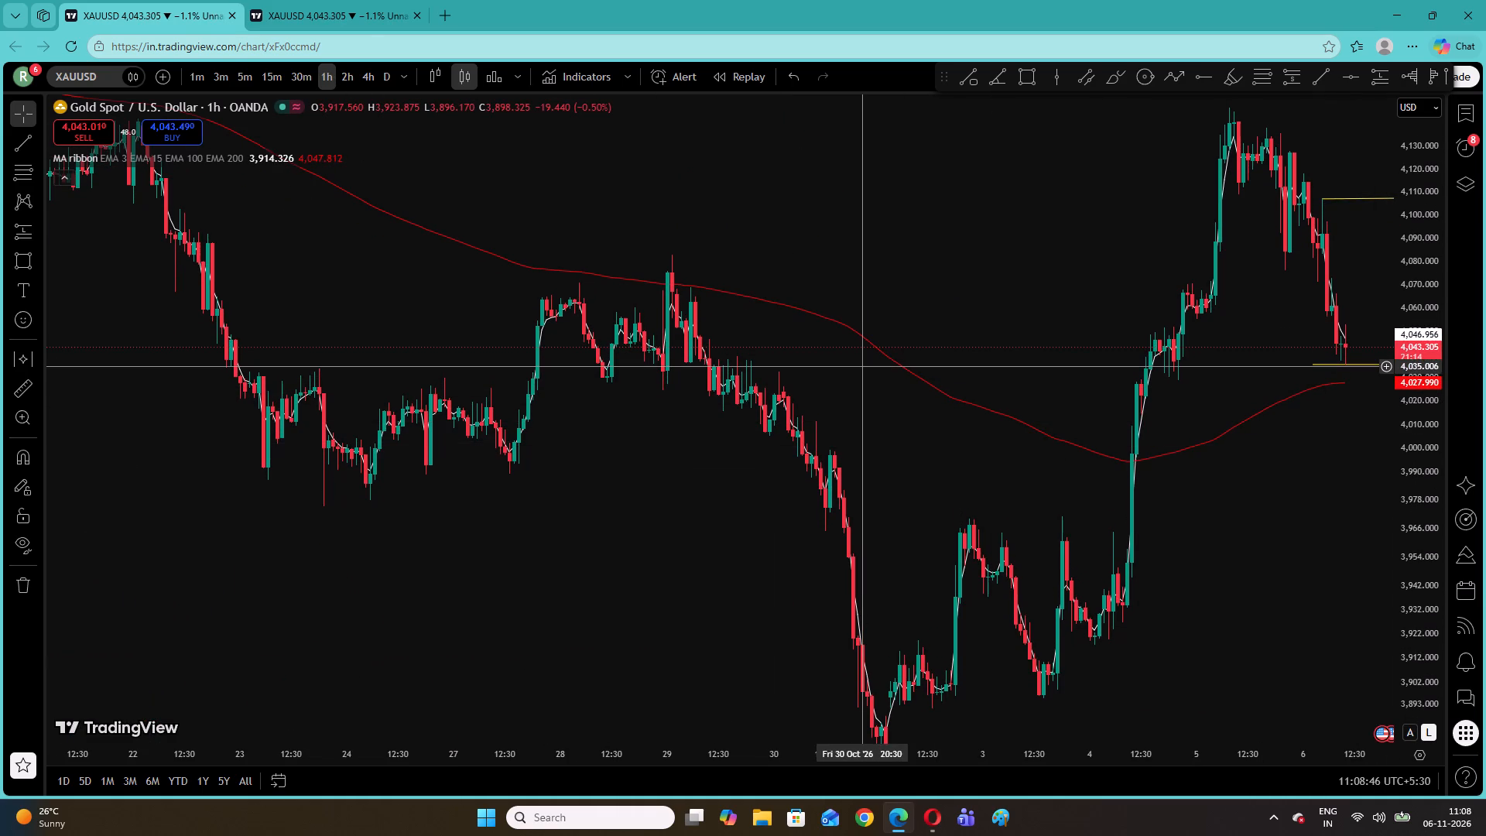
left_click_drag(862, 366, 474, 441)
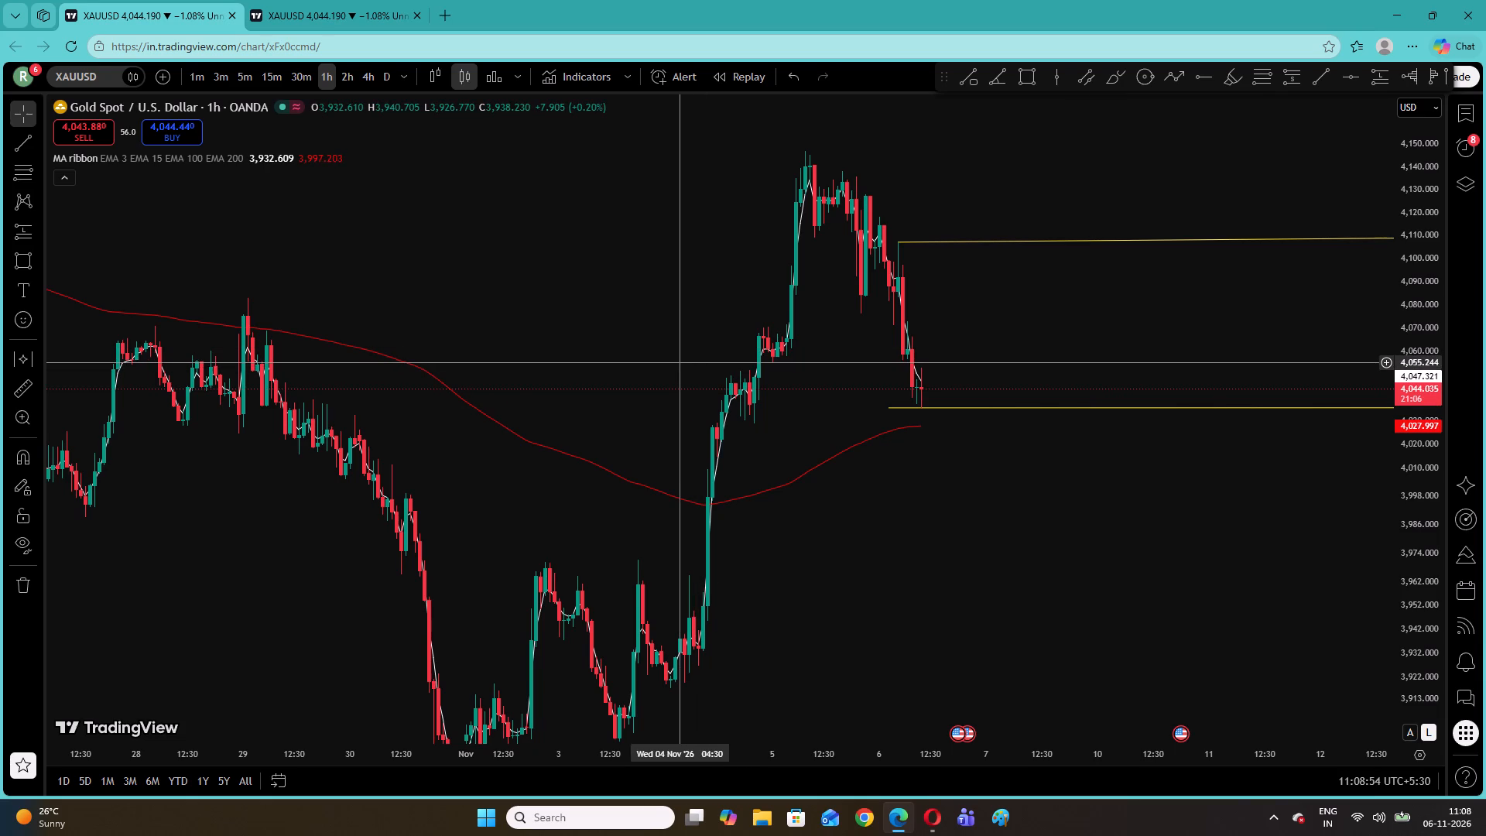
left_click(245, 74)
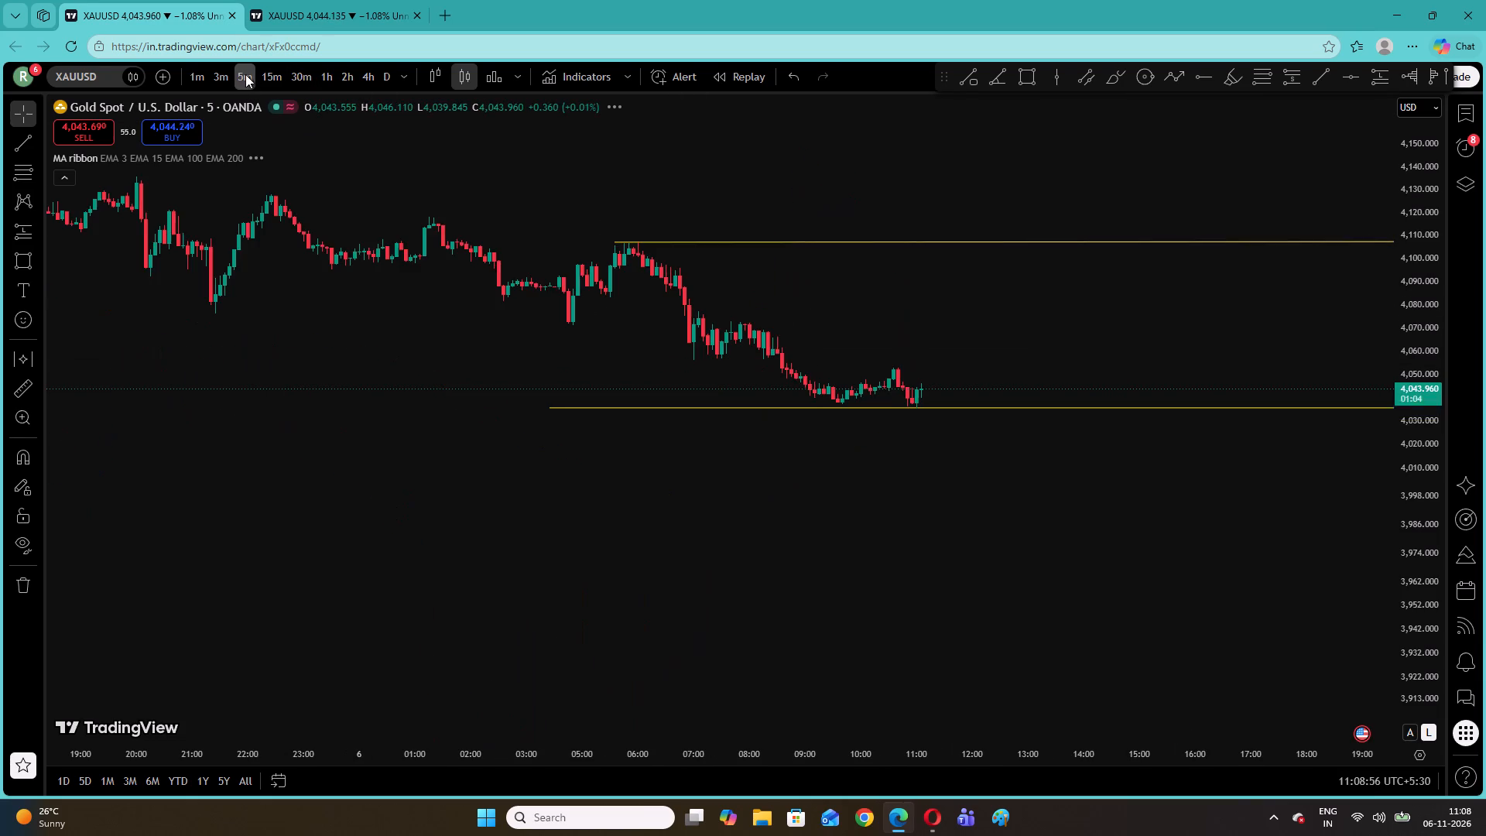
Examine the latest candles above the lower trend line on the 30-minute, 5-minute and 1-minute timeframes.
left_click_drag(308, 71, 301, 71)
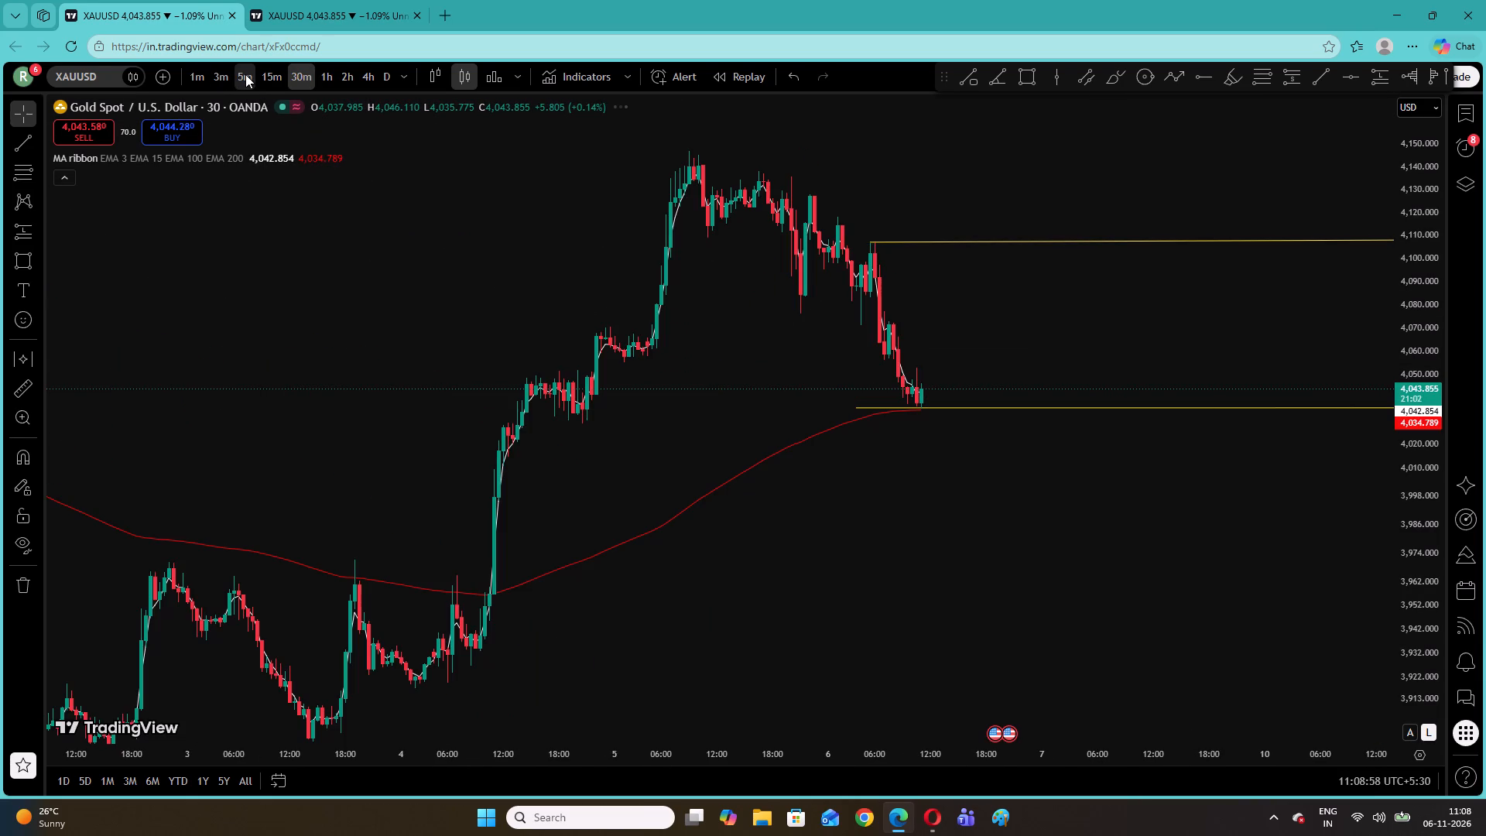
left_click(245, 74)
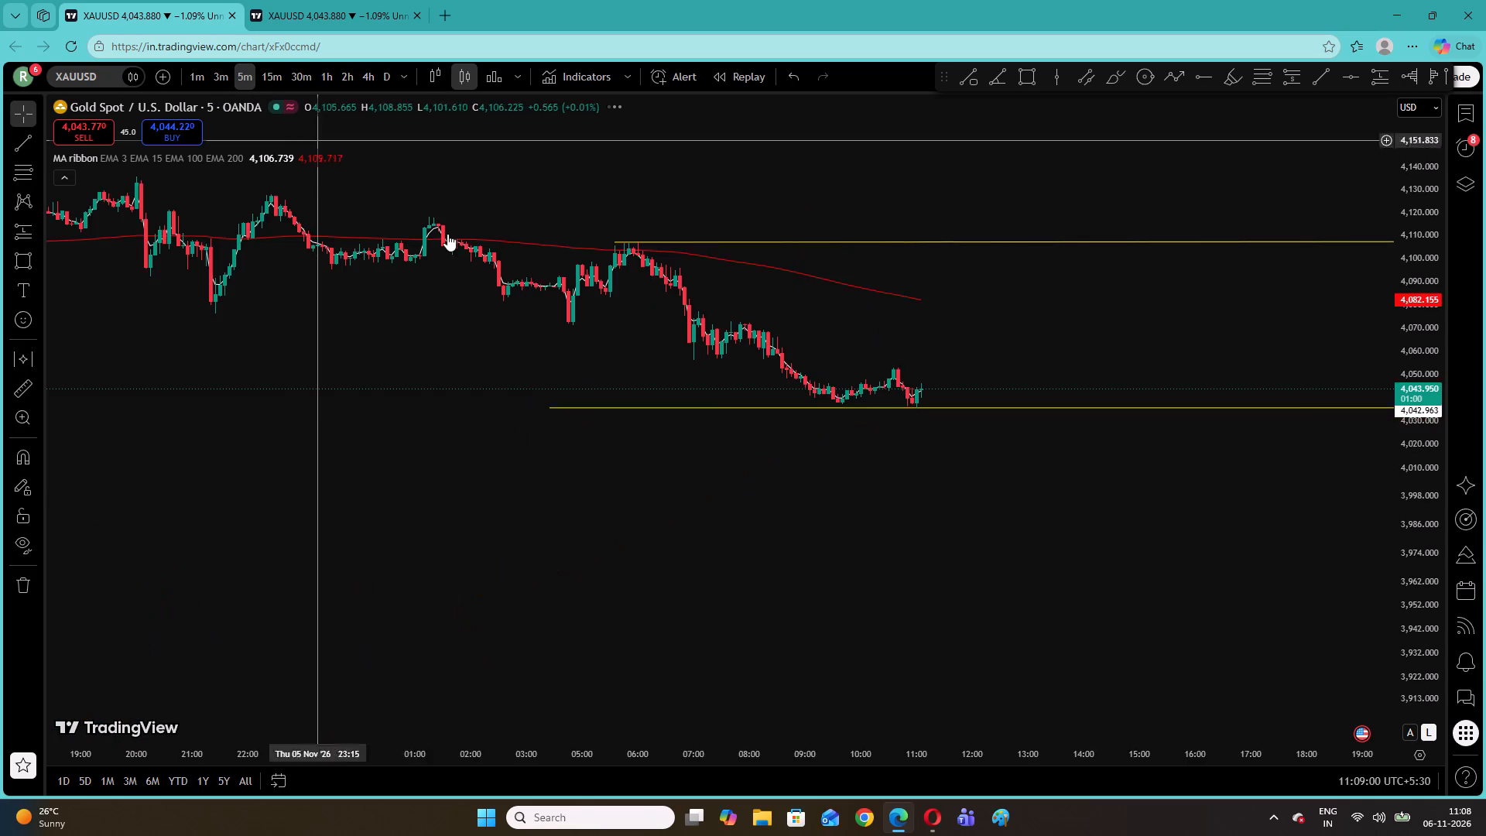
left_click_drag(1416, 584, 1367, 152)
left_click_drag(1022, 240, 925, 291)
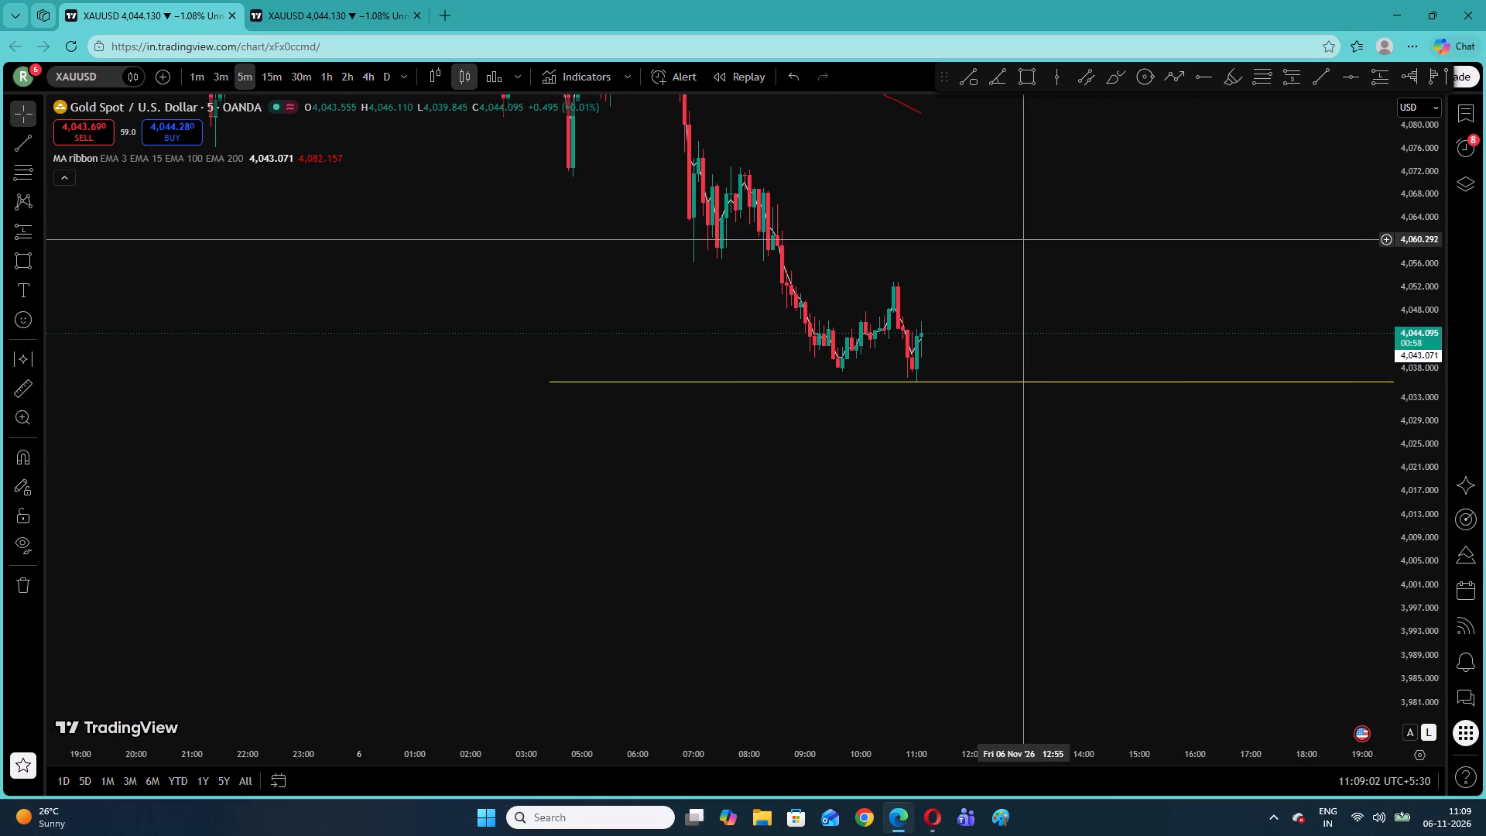
left_click_drag(925, 291, 619, 389)
left_click(193, 74)
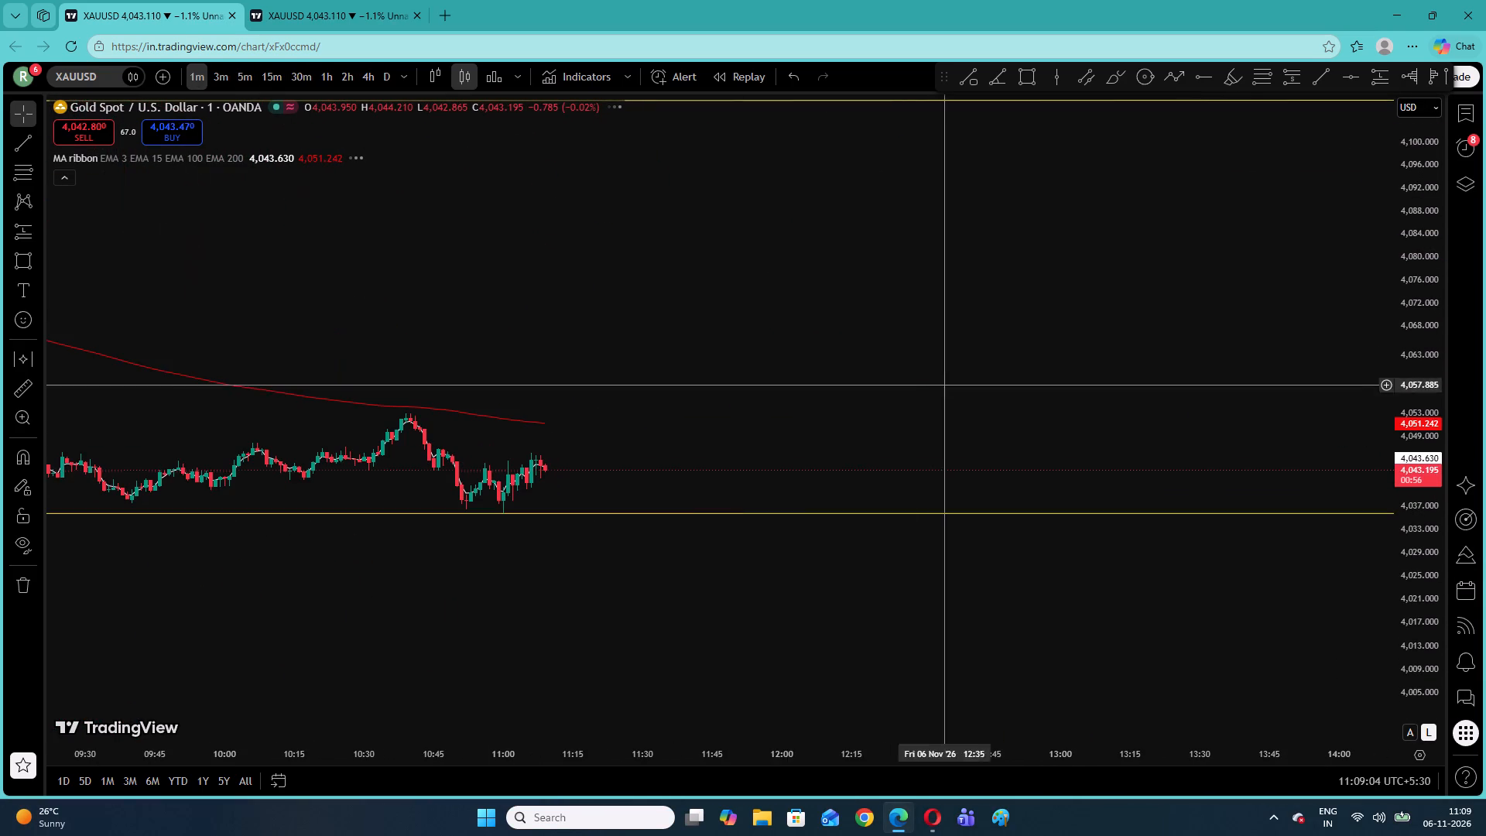
left_click_drag(803, 368, 831, 349)
left_click_drag(1409, 541, 1325, 180)
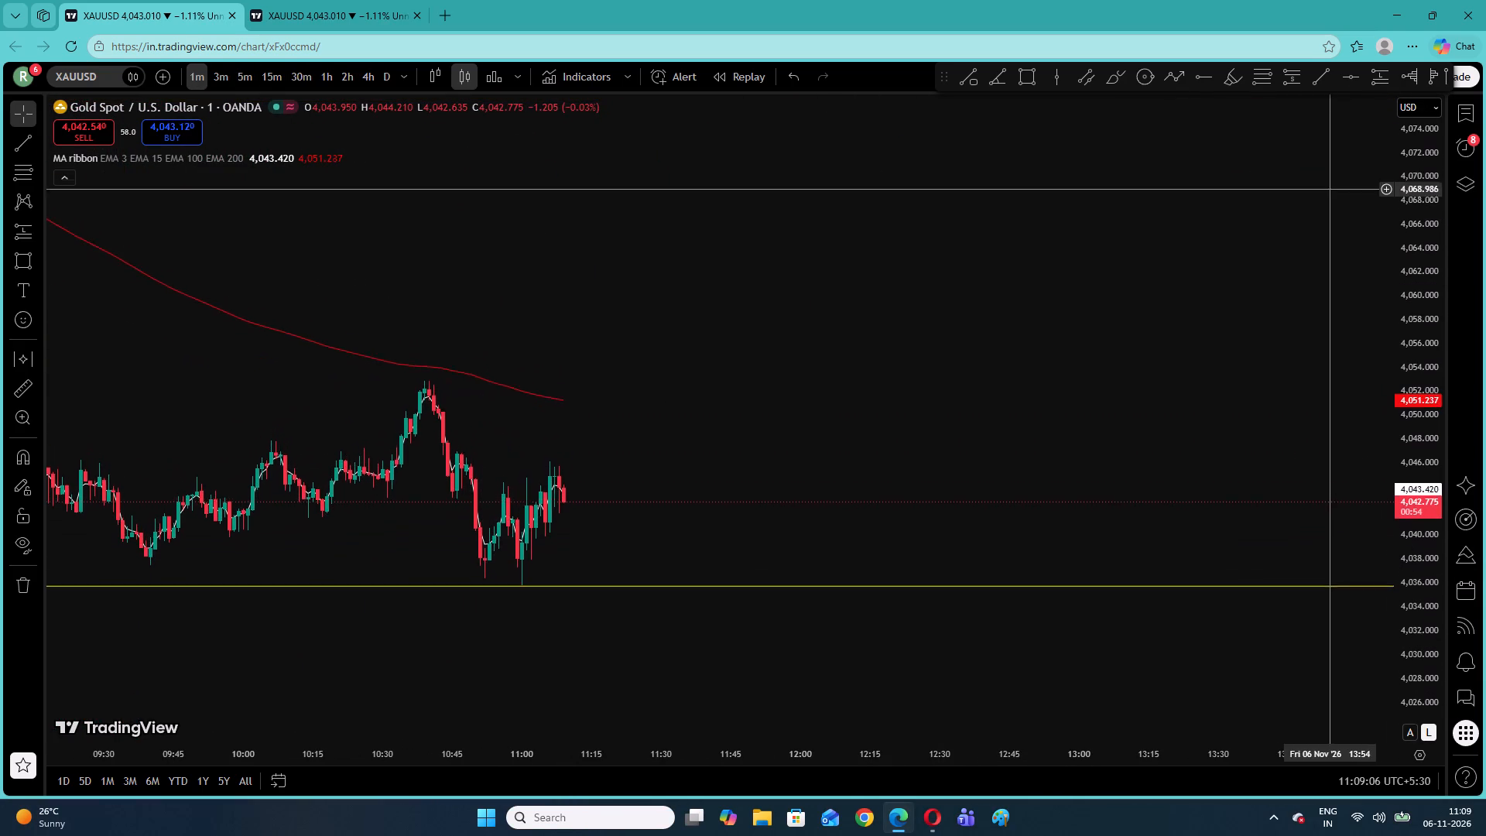
left_click_drag(1325, 180, 1323, 176)
left_click_drag(739, 402, 943, 358)
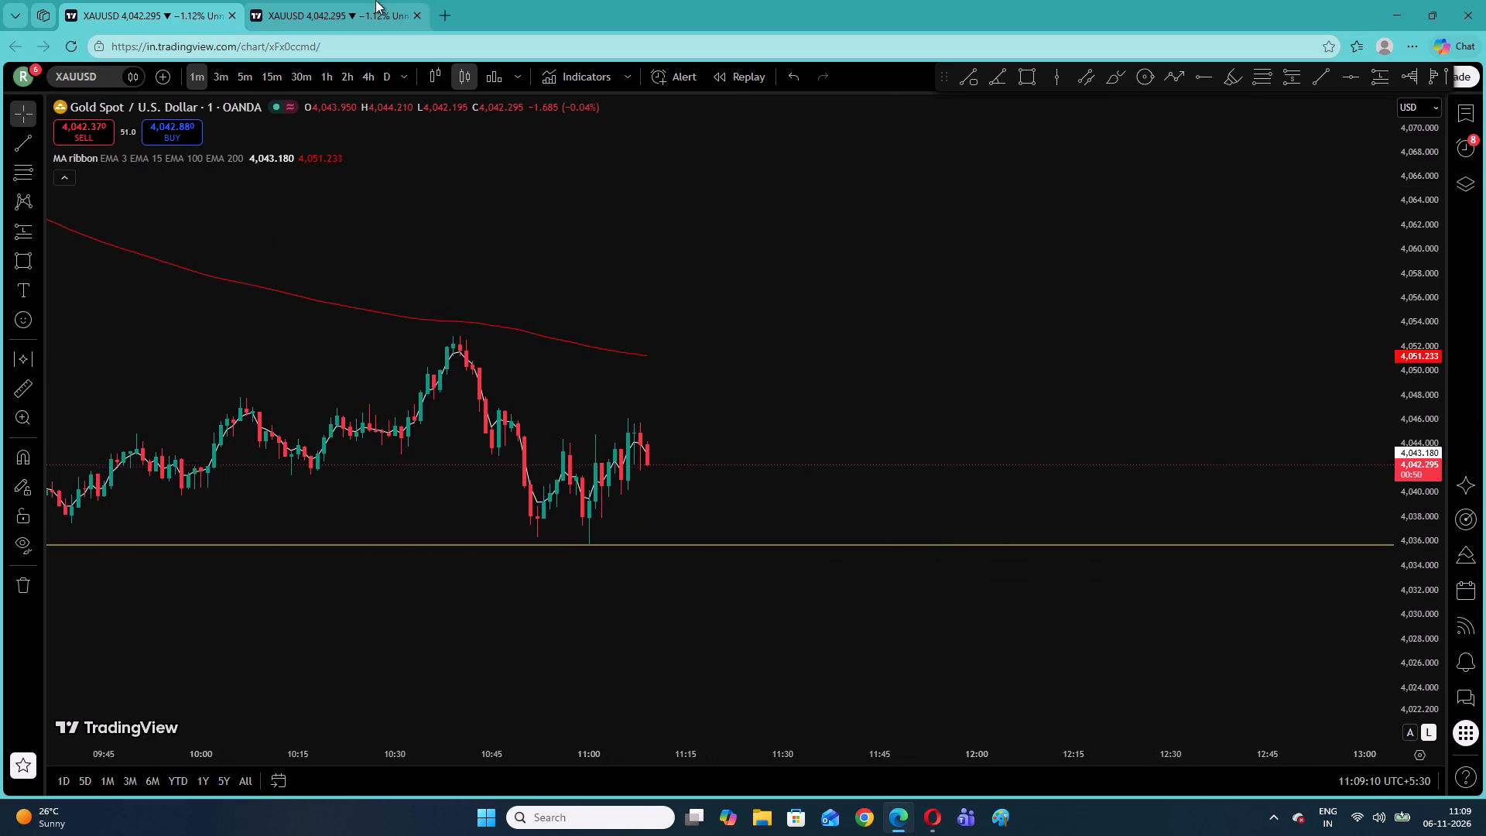
Search for forex factory in a new browser tab, open the Forex Factory site and close the search results.
left_click(462, 11)
left_click(447, 14)
left_click(452, 49)
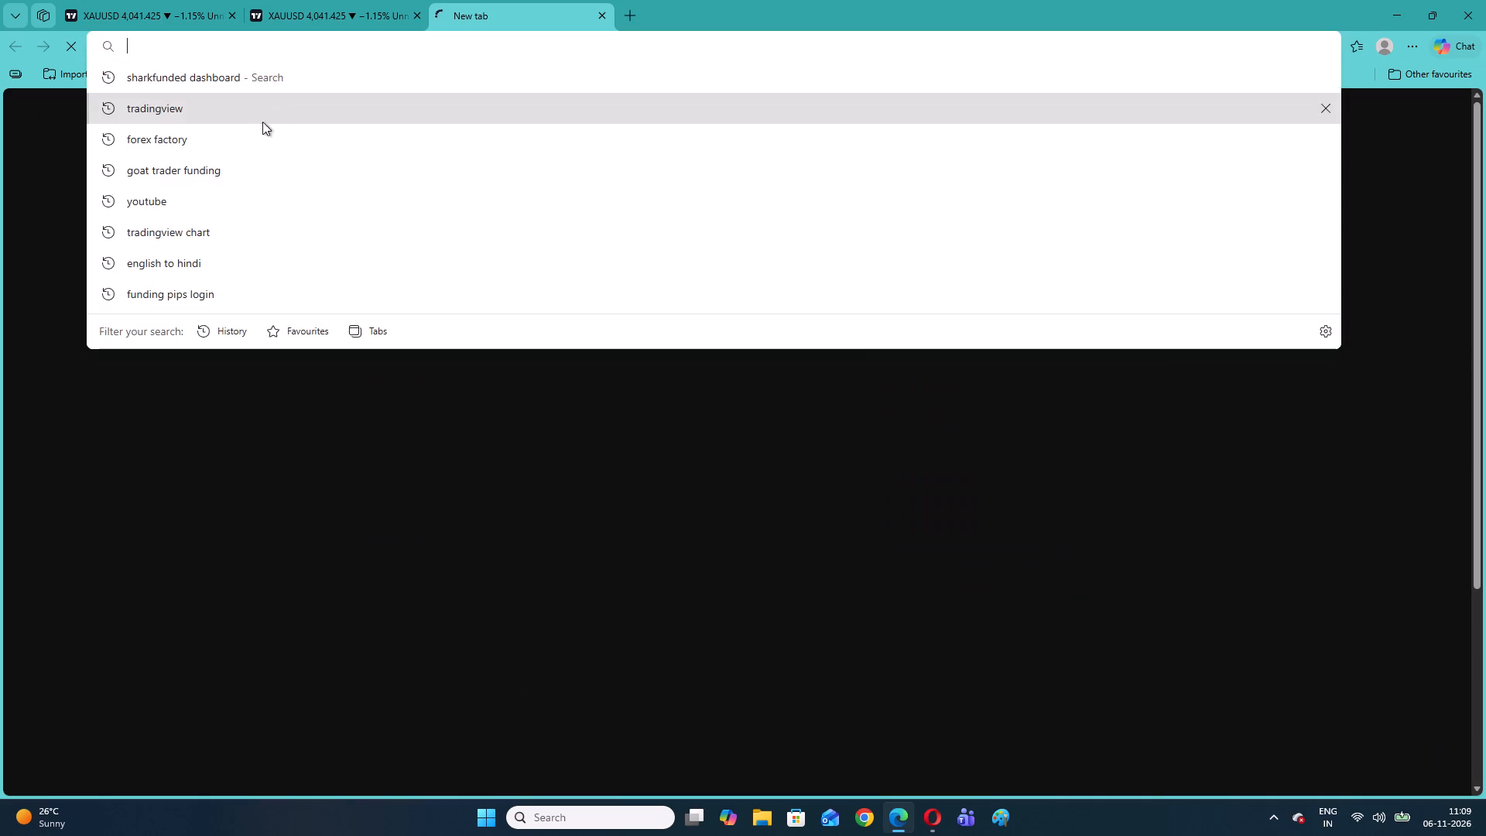
left_click(241, 134)
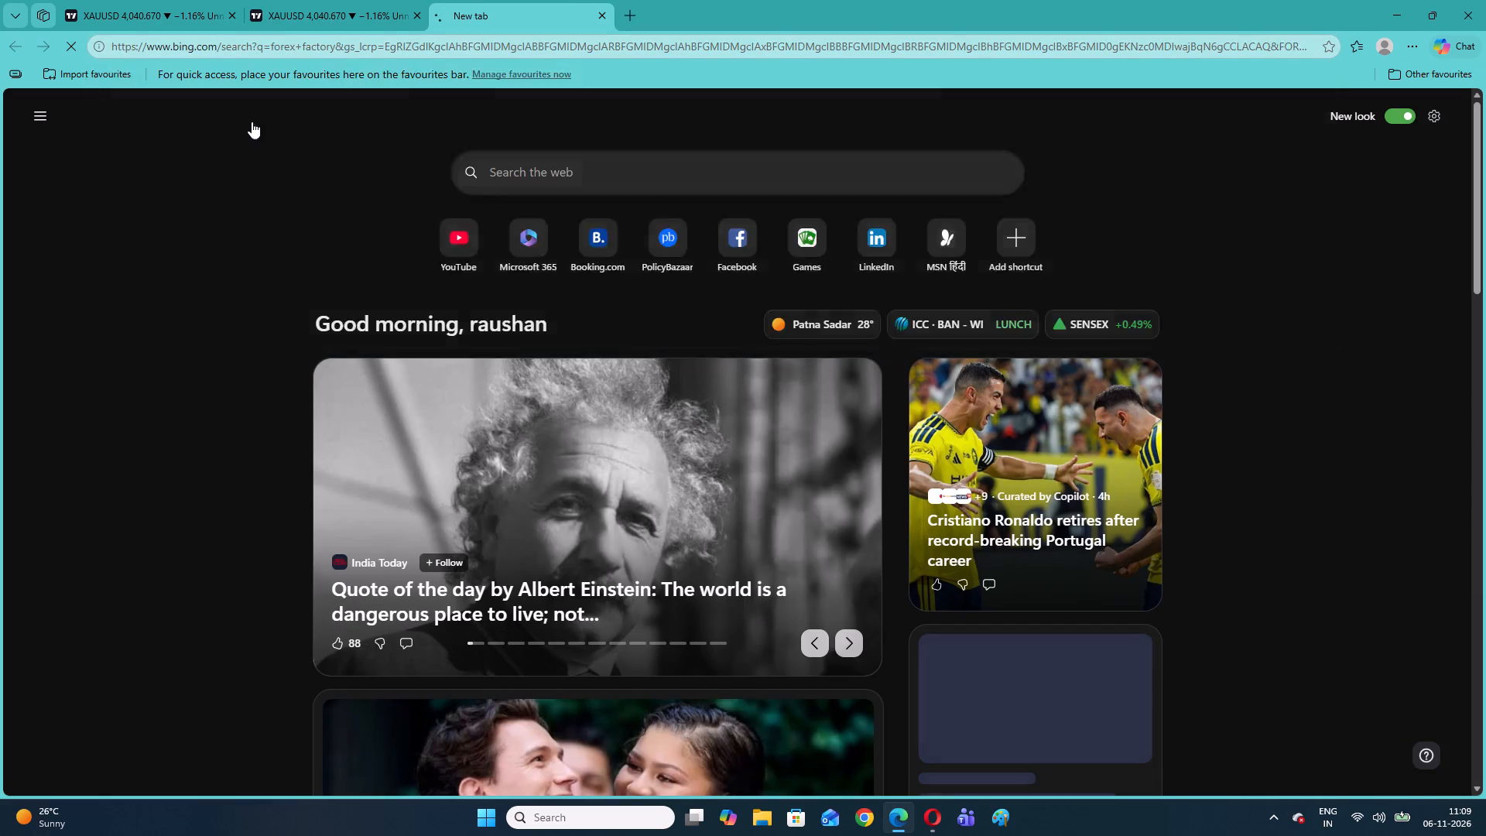
left_click(287, 403)
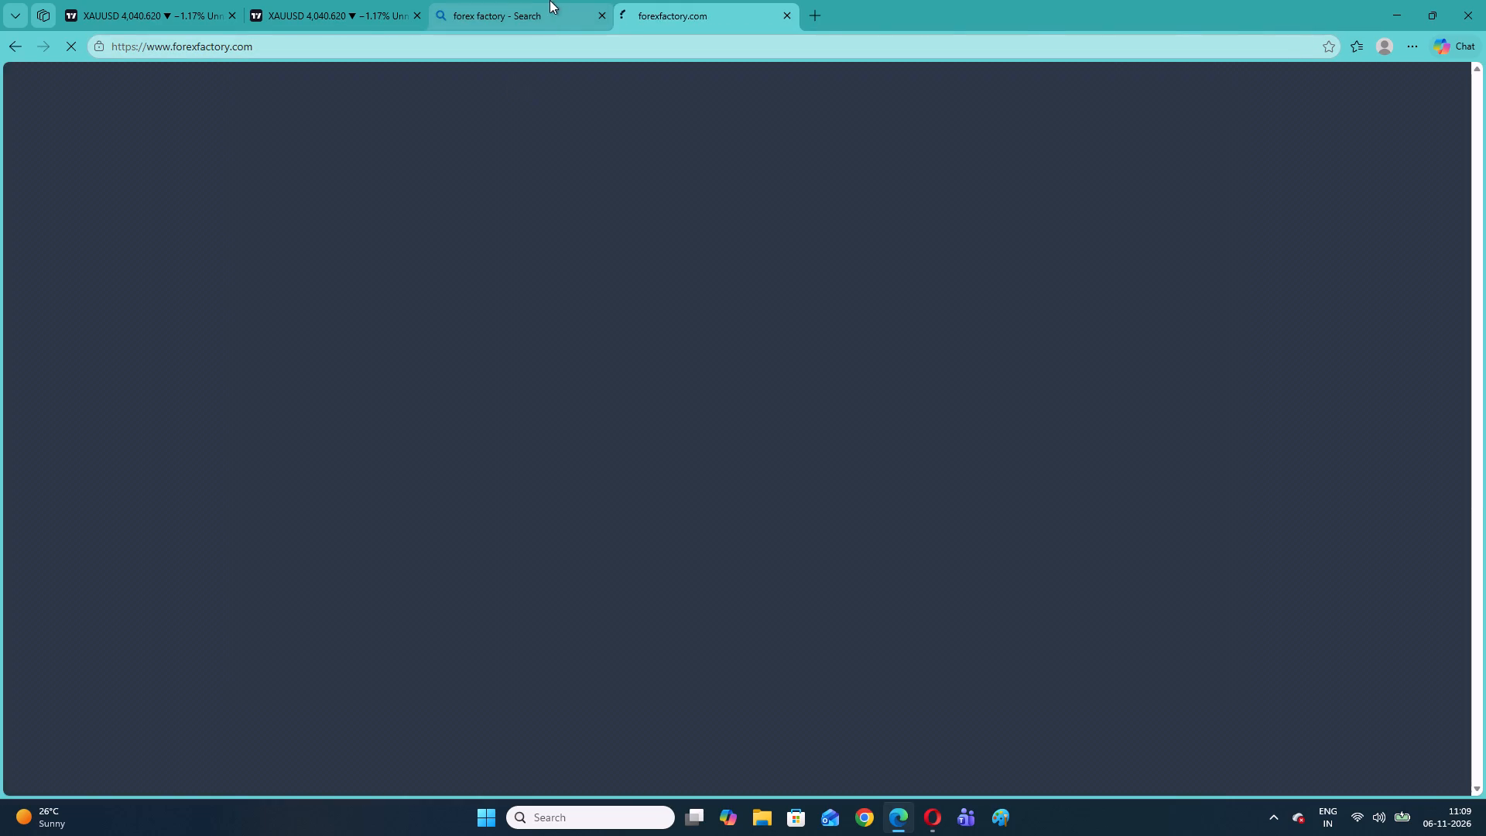
left_click(600, 19)
Open the Forex Factory calendar for this week and check the news events scheduled for Fri Nov 6.
left_click(612, 60)
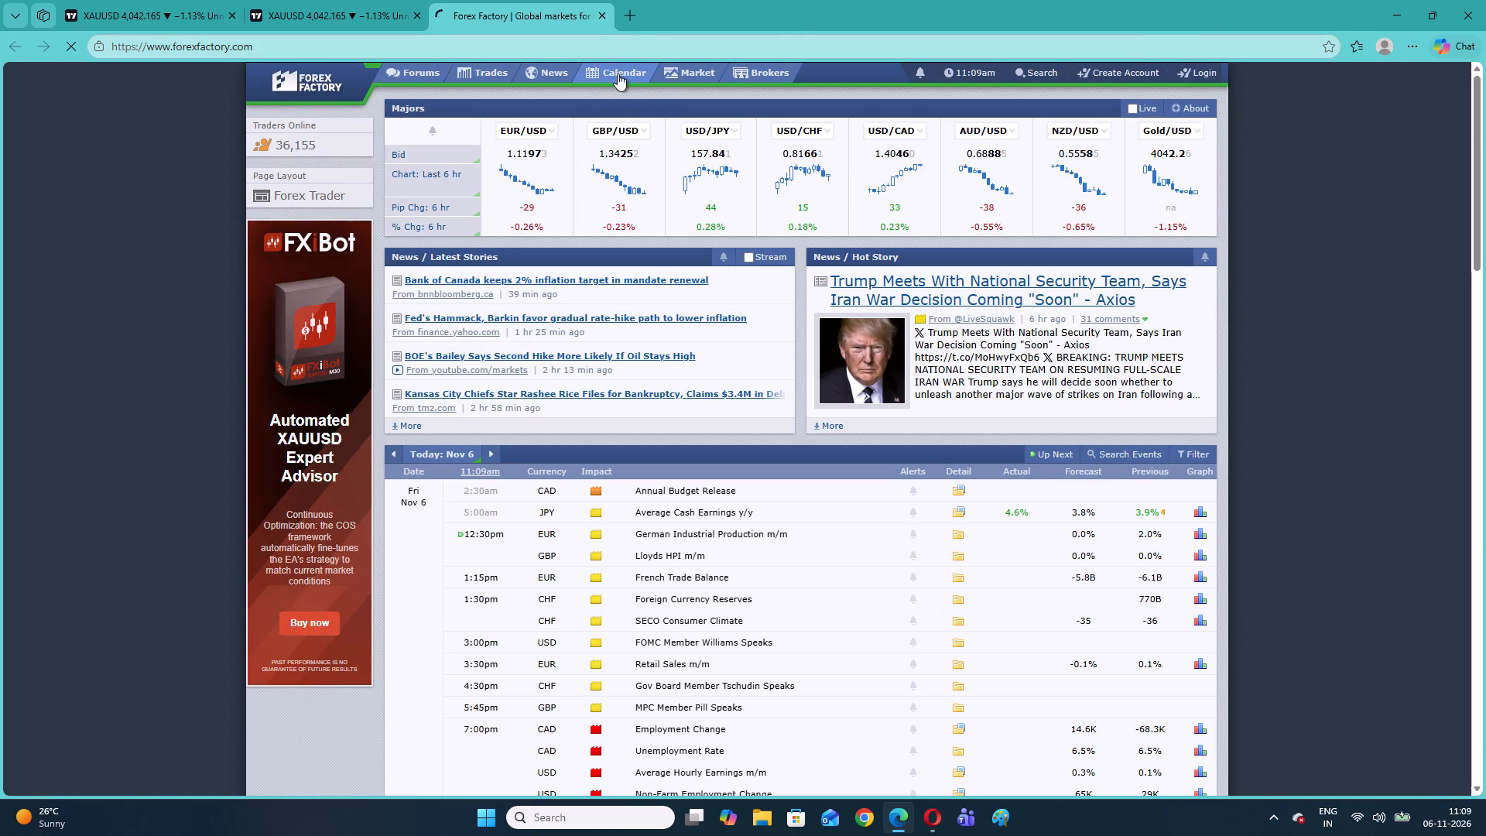
left_click(618, 74)
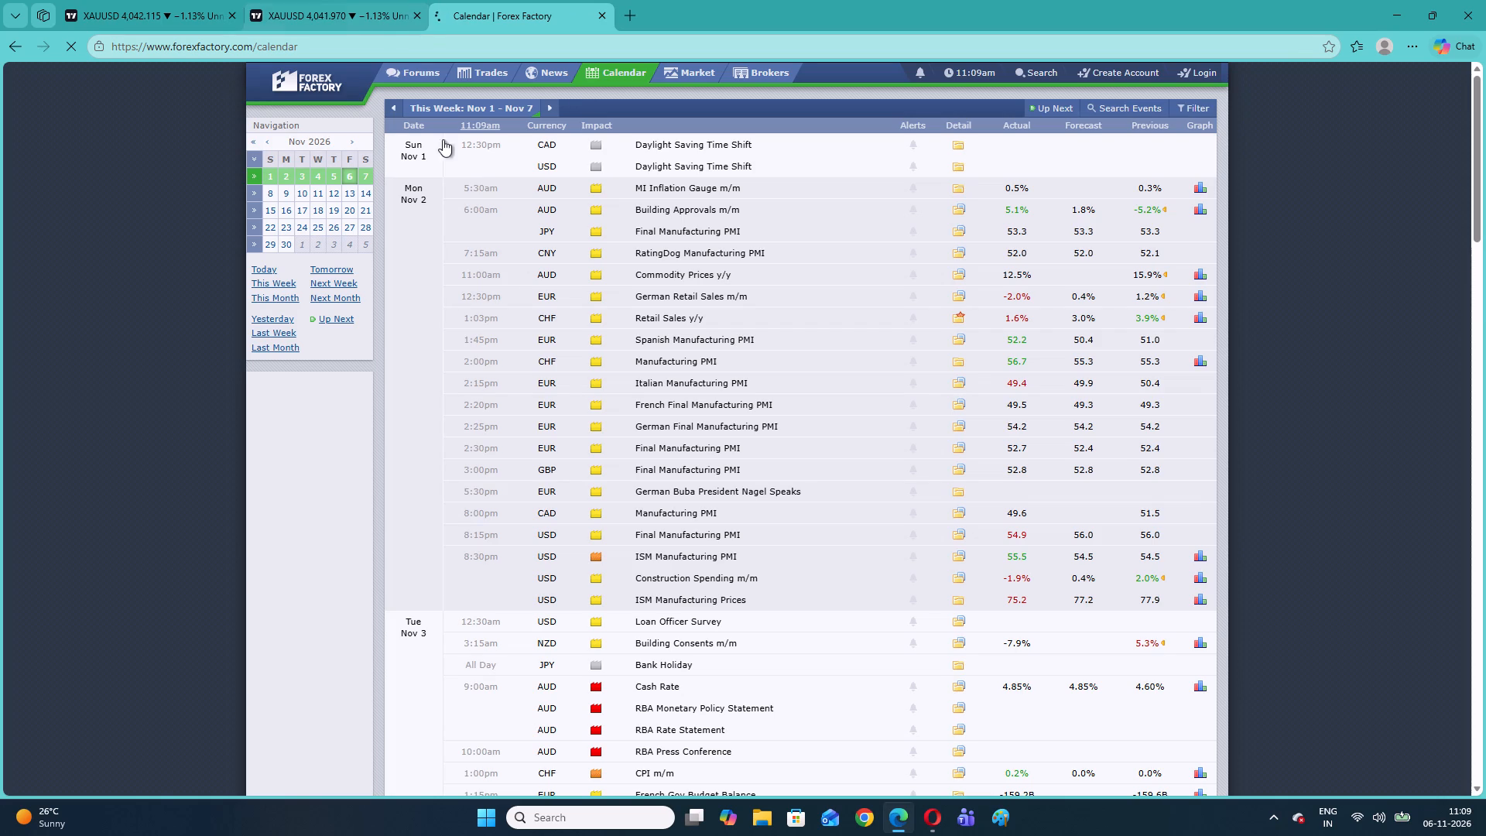
scroll(611, 401, "down", 9)
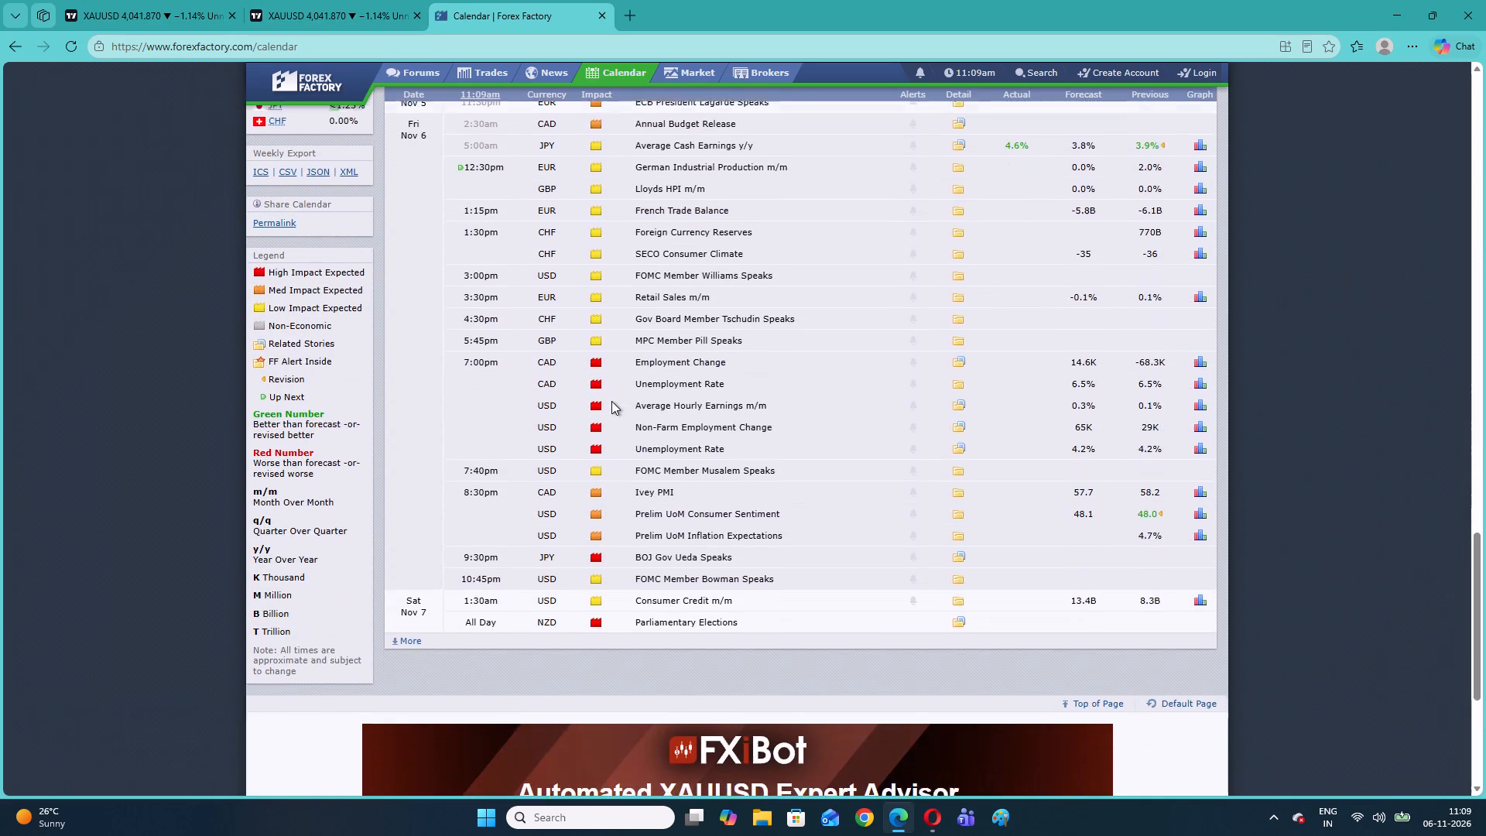
scroll(611, 401, "up", 1)
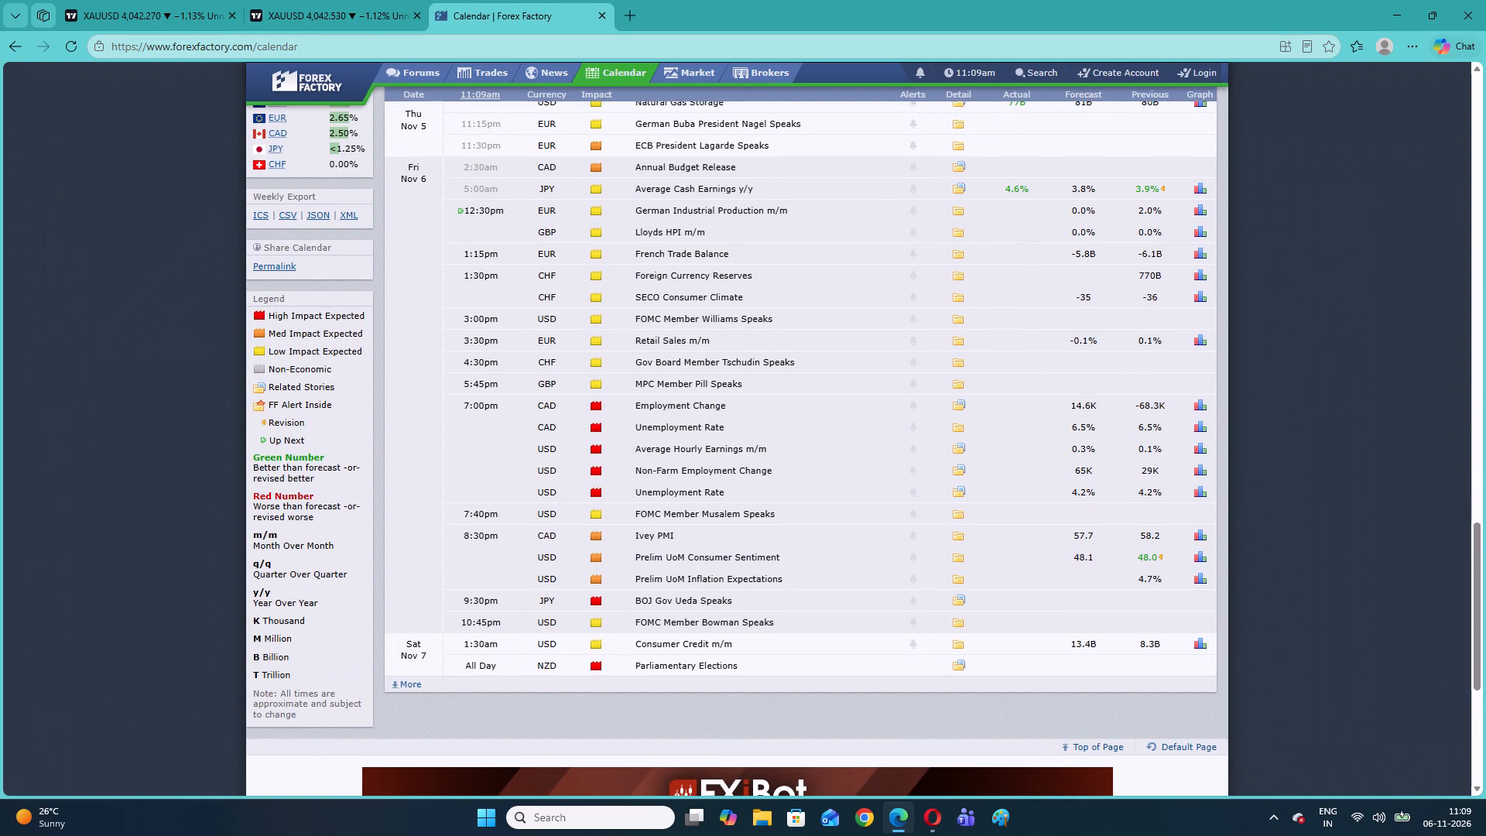
On the second XAUUSD chart at 1 minute, draw a short descending trend line from the 11:06 high at about 4,046.
left_click(304, 17)
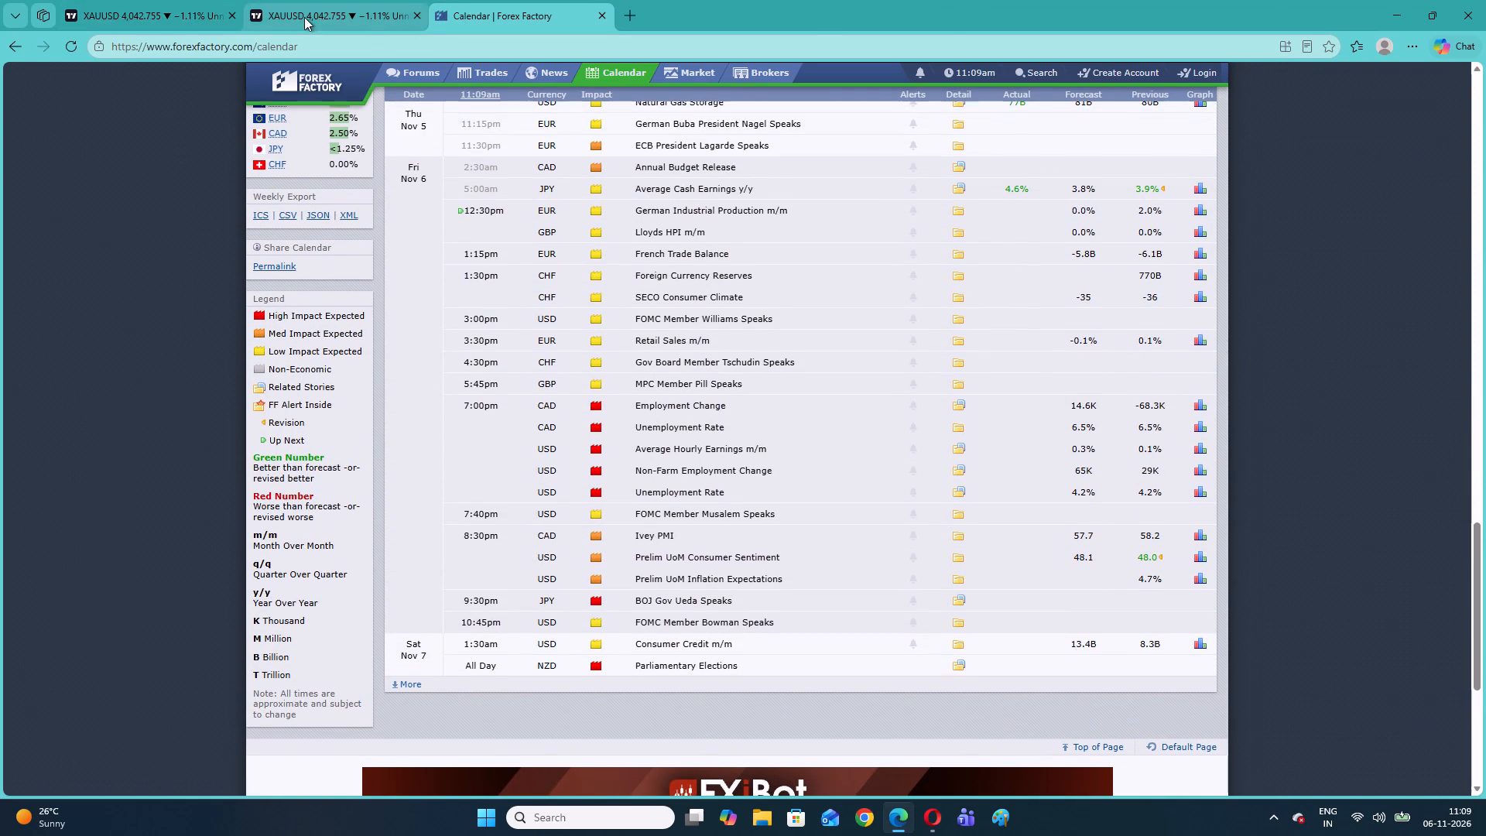
left_click_drag(1093, 403, 825, 367)
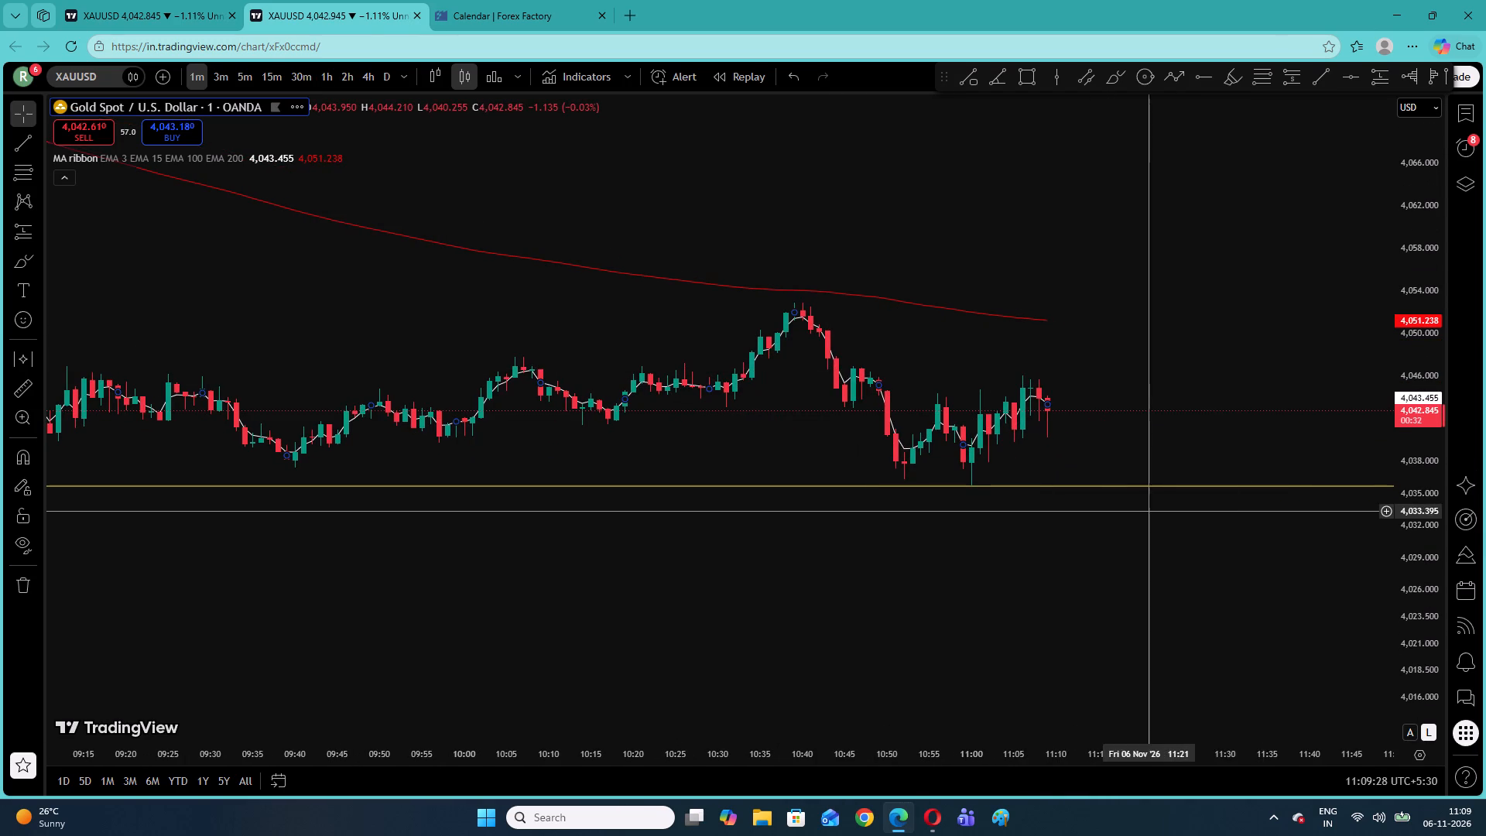
left_click(1152, 511)
left_click_drag(1433, 627, 1356, 352)
left_click_drag(1190, 347, 959, 418)
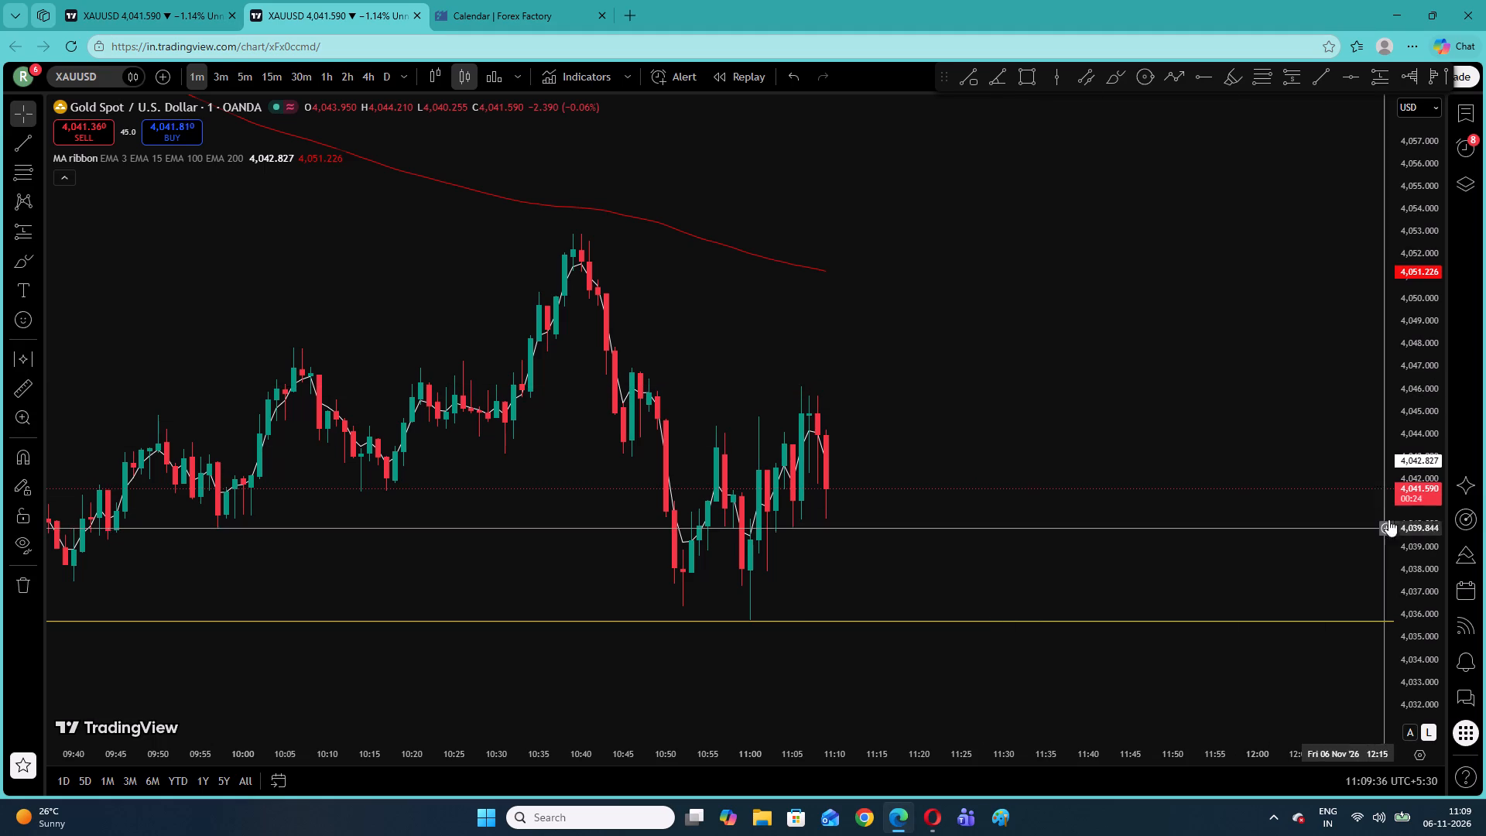
left_click_drag(1423, 484, 1406, 617)
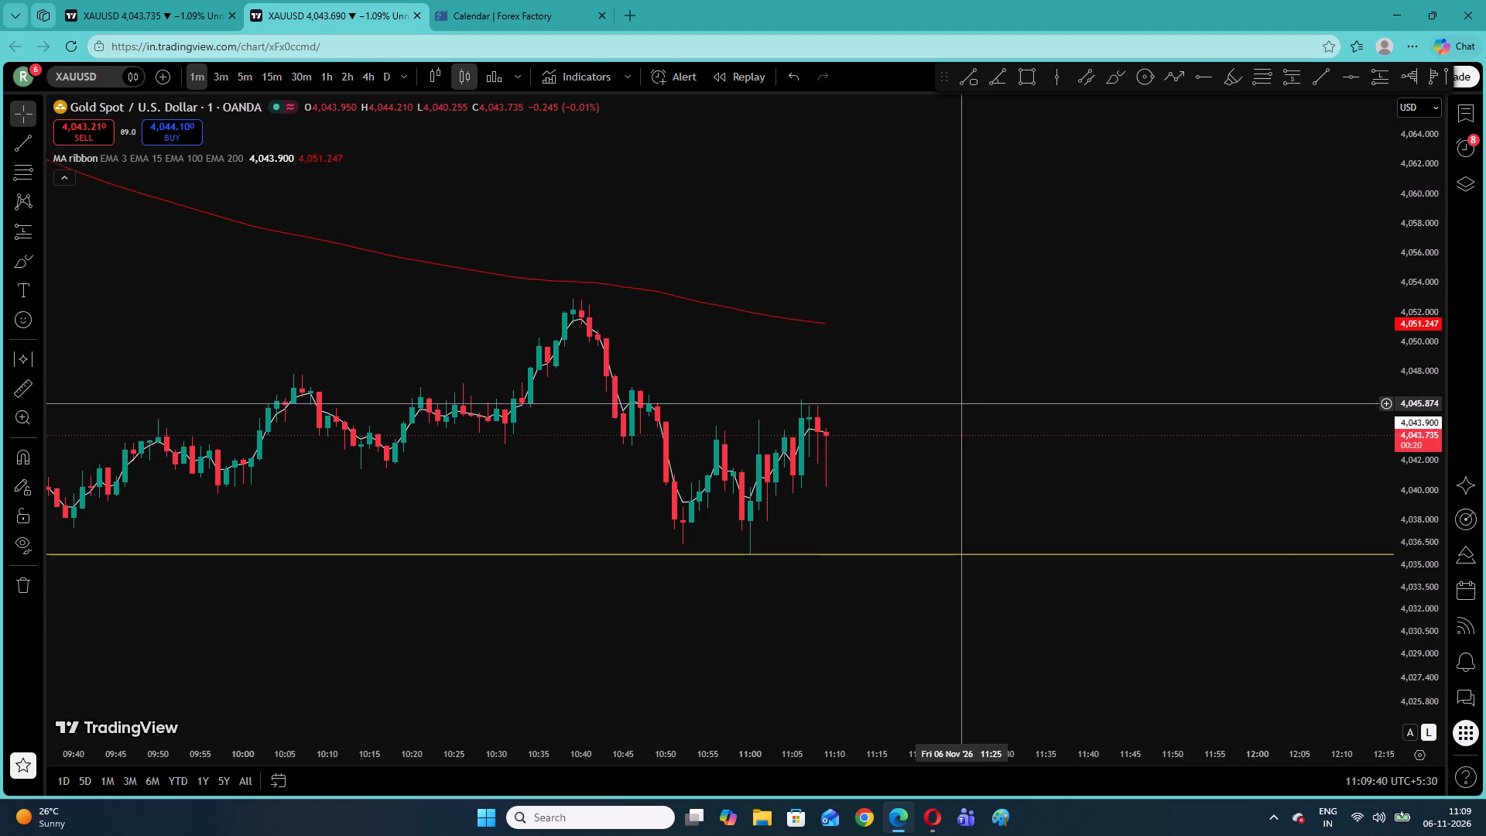
left_click(33, 135)
left_click(800, 400)
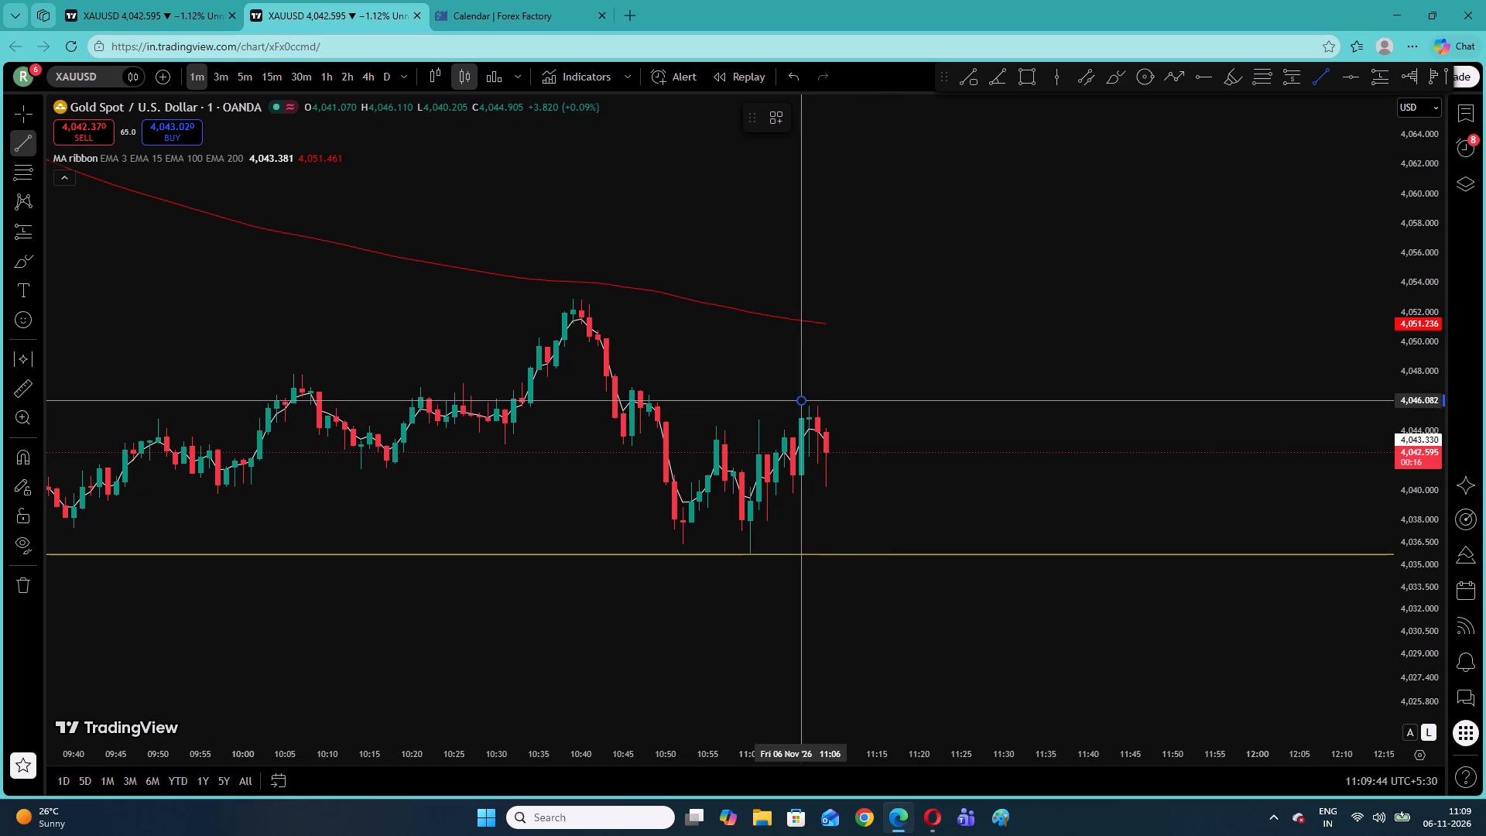
left_click(895, 437)
left_click(855, 381)
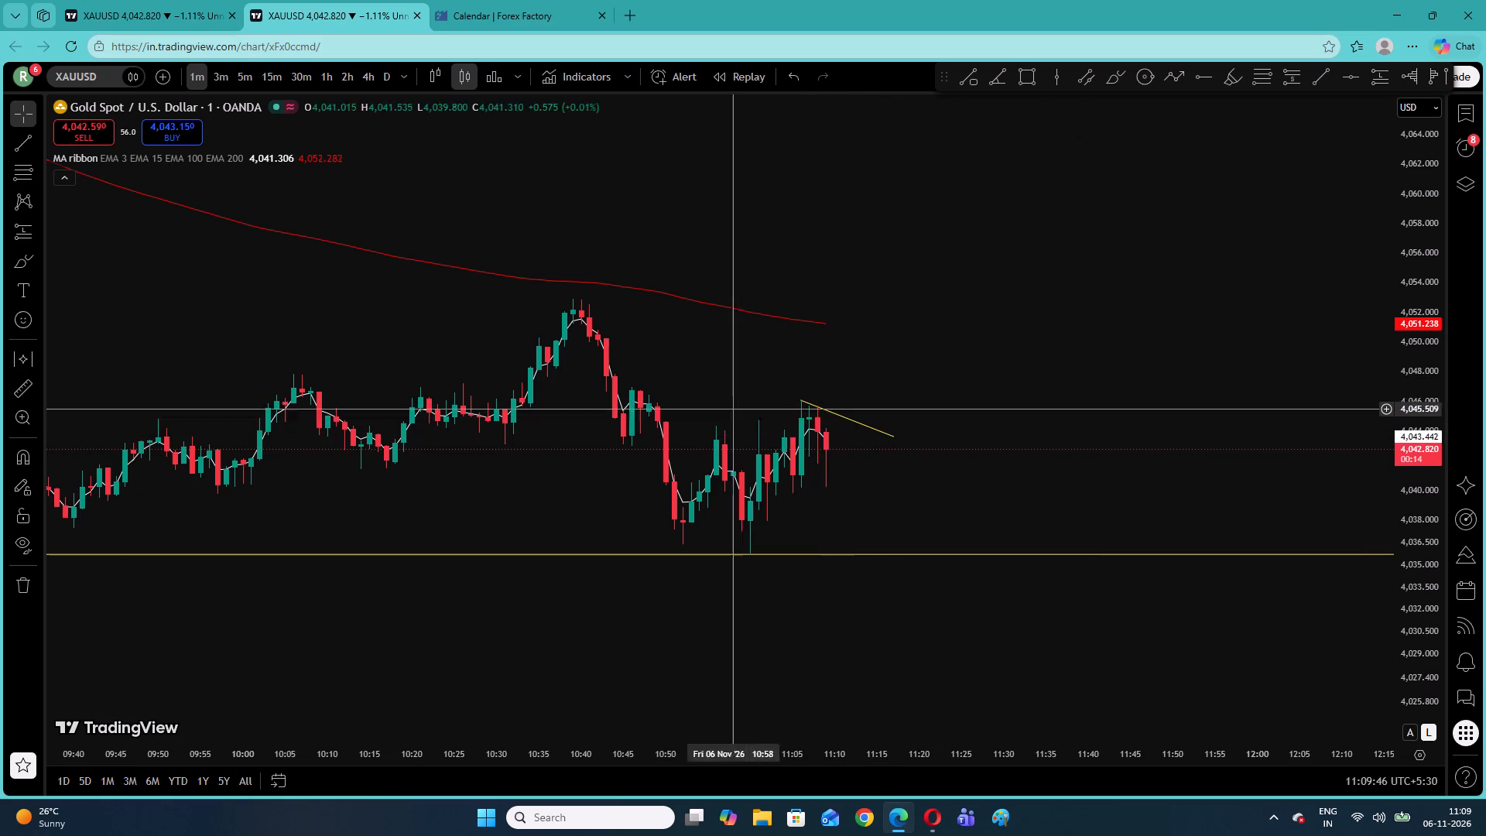
Draw a rising trend line from the 11:00 low at about 4,035.3 up to about 4,044.8 at 11:11.
left_click(12, 144)
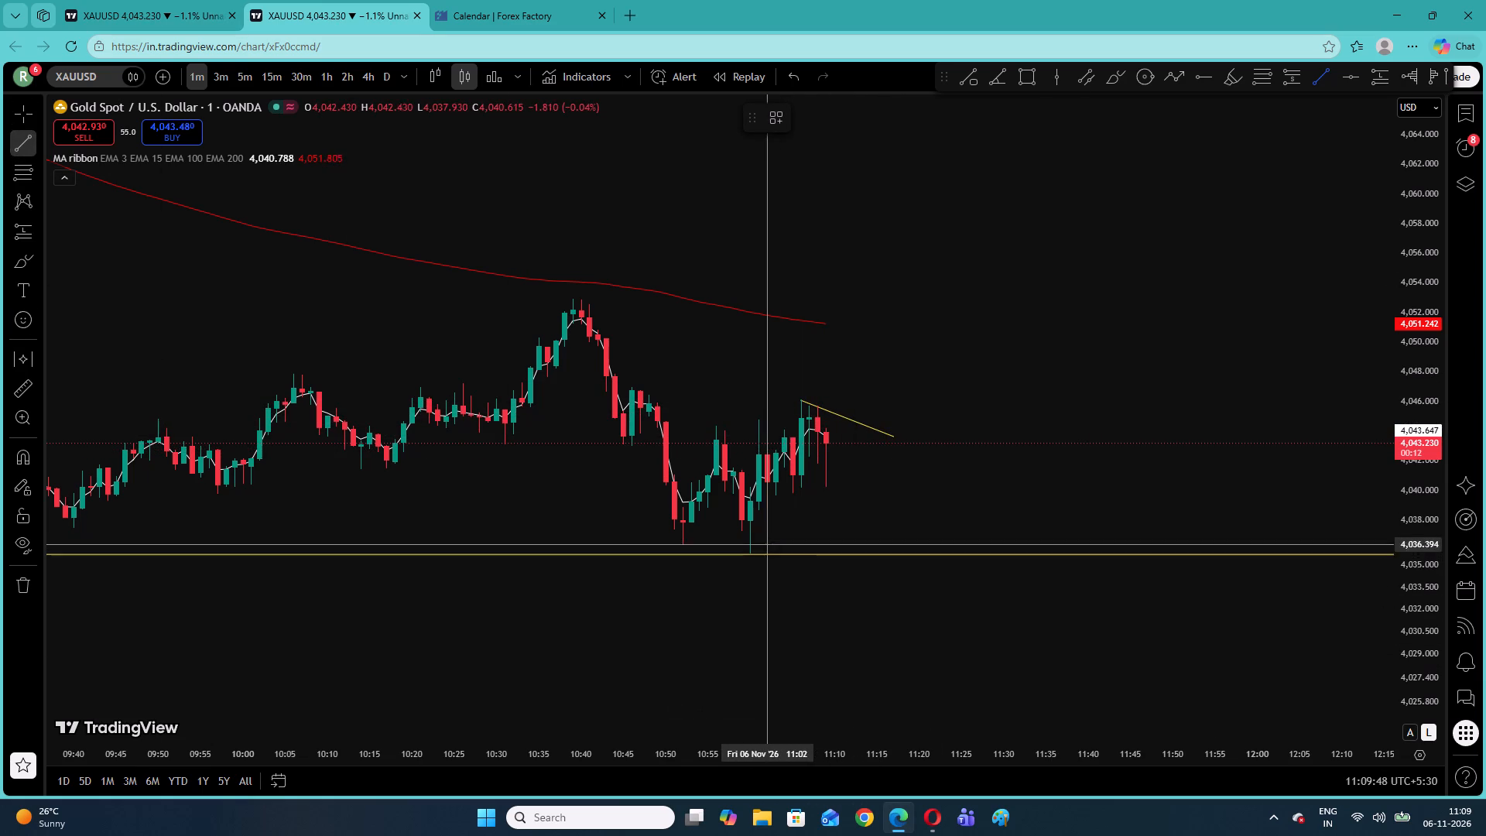
left_click(747, 560)
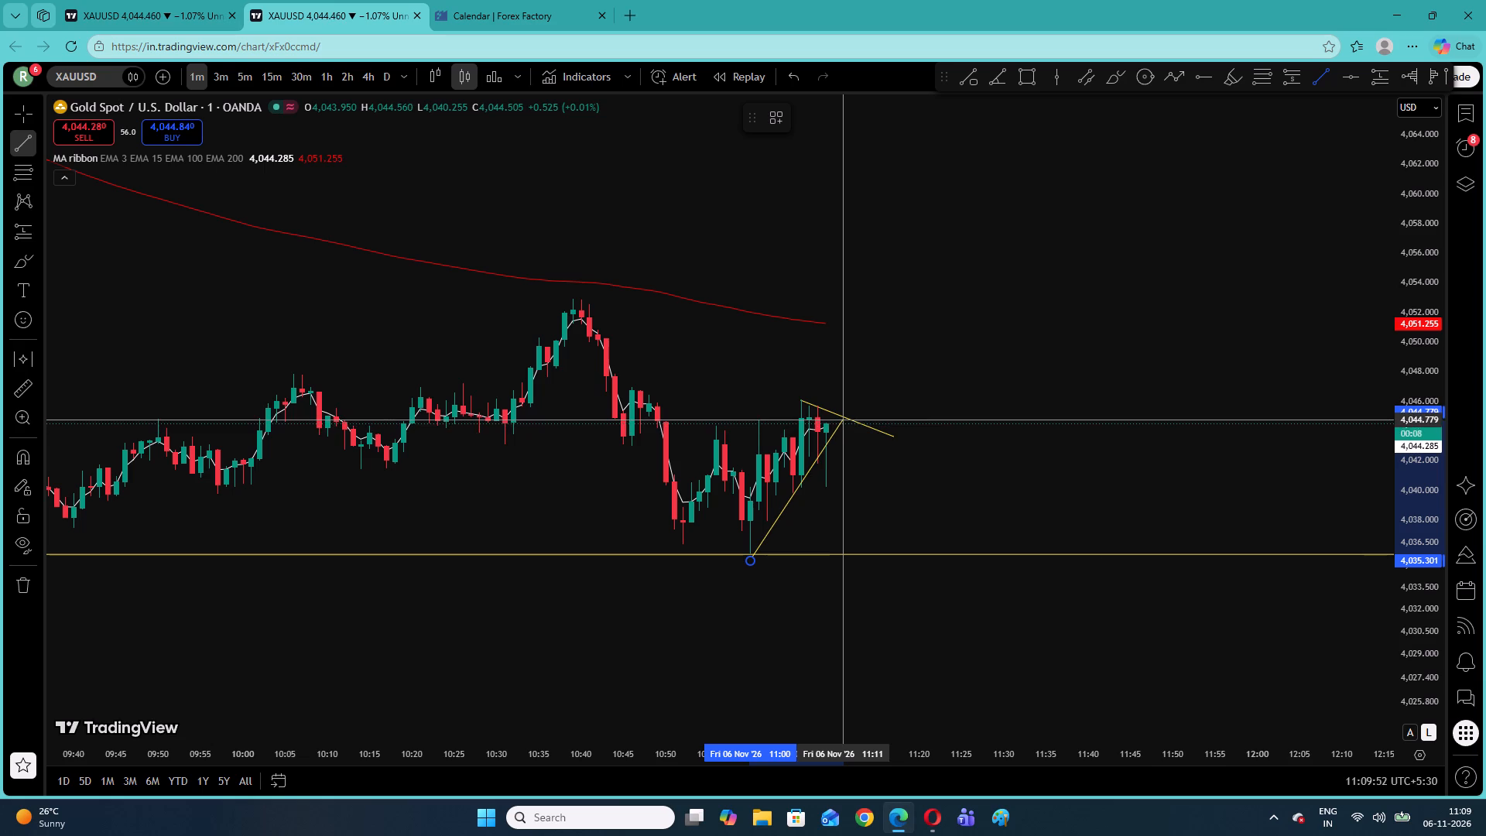
left_click(846, 420)
left_click(865, 400)
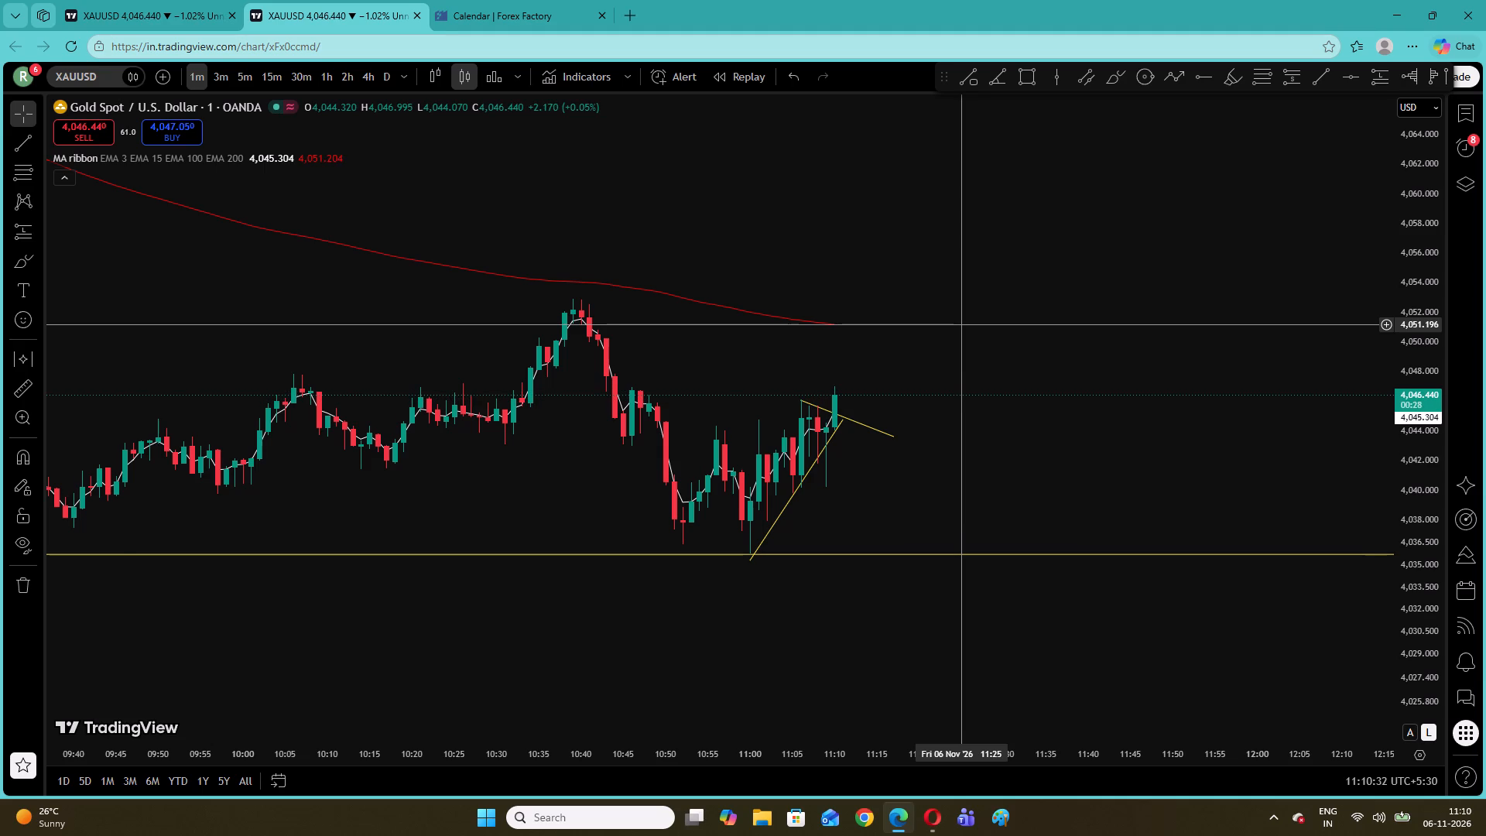
Draw a nearly horizontal trend line at about 4,047 from the 10:46 swing high to just past the latest candle.
left_click(30, 151)
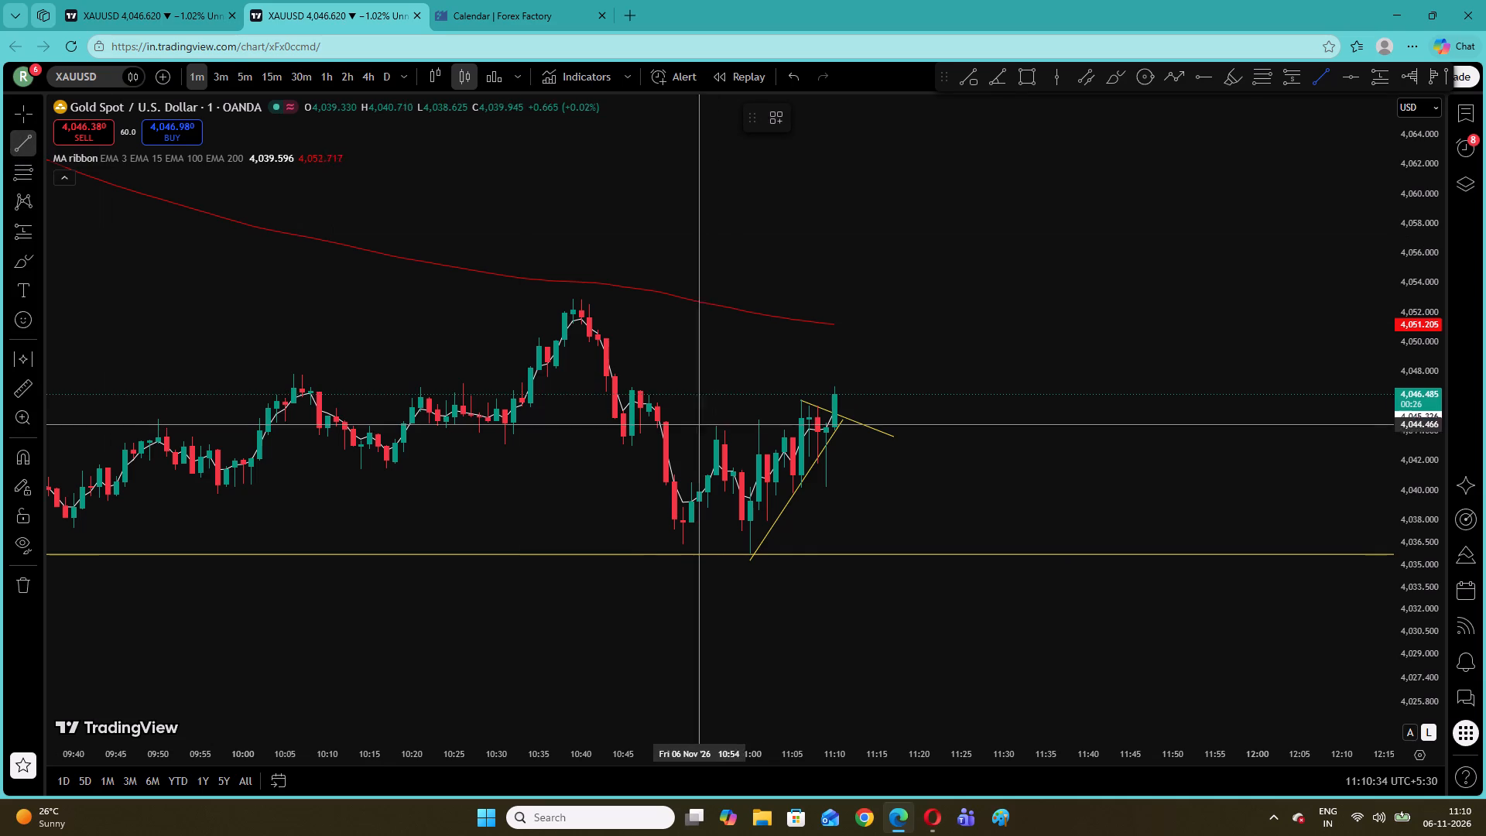
left_click(628, 385)
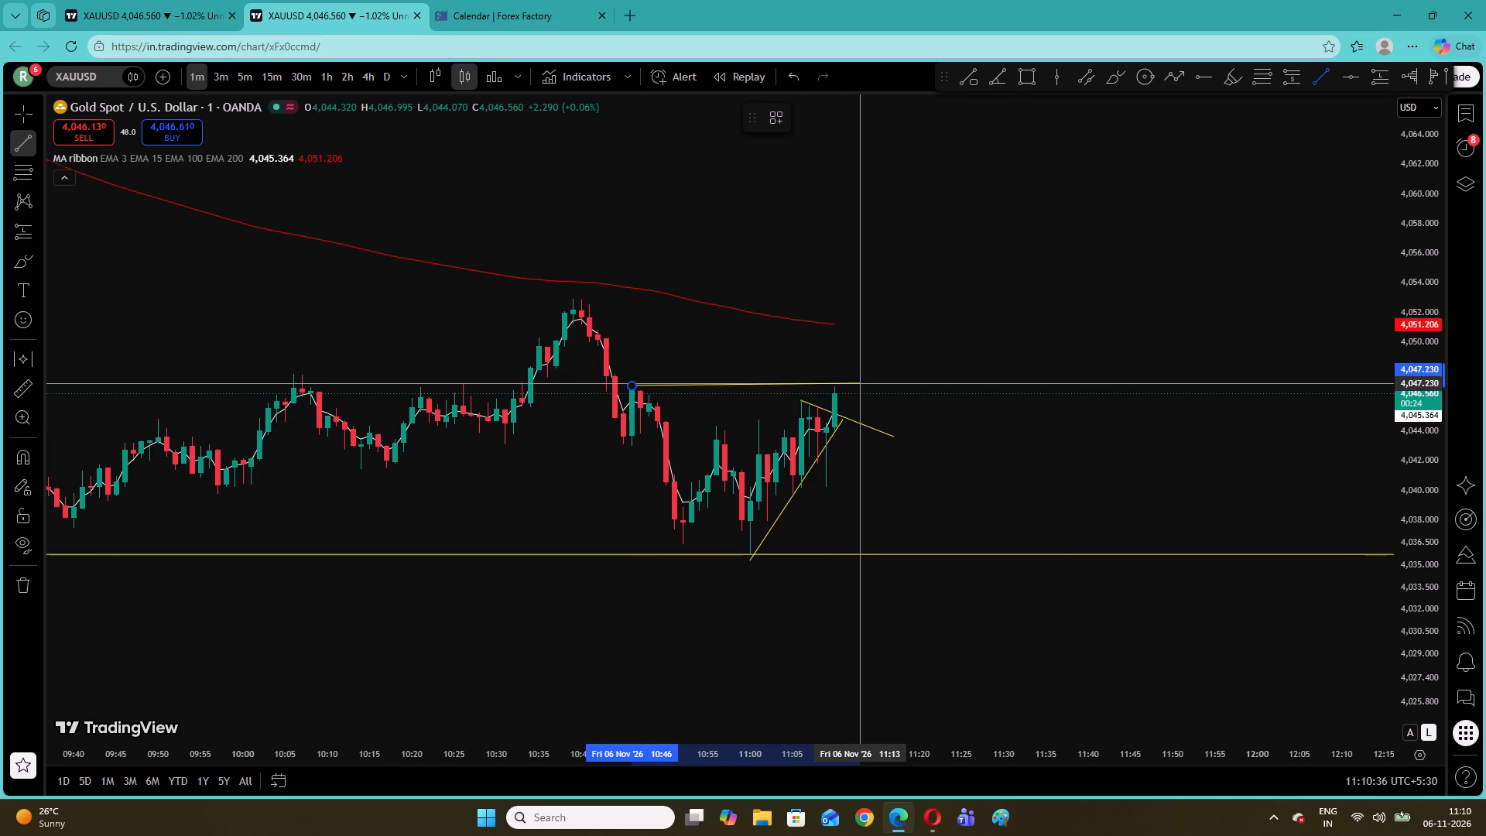
left_click(871, 385)
left_click(856, 363)
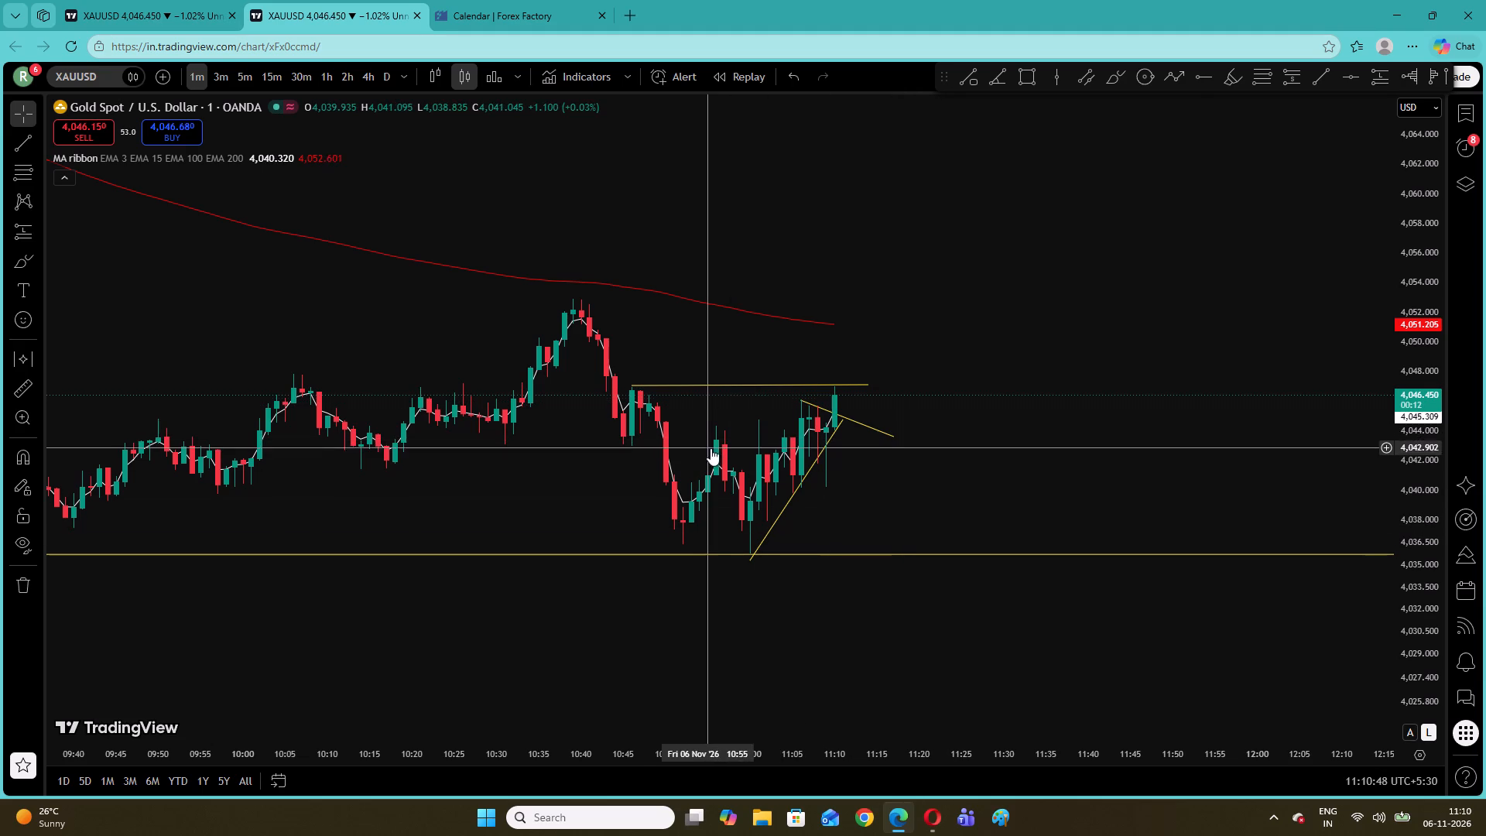
Check the new trend lines on the 5-minute chart, and examine the 1-minute swings from about 08:35 to the latest candles.
left_click(210, 77)
left_click(244, 84)
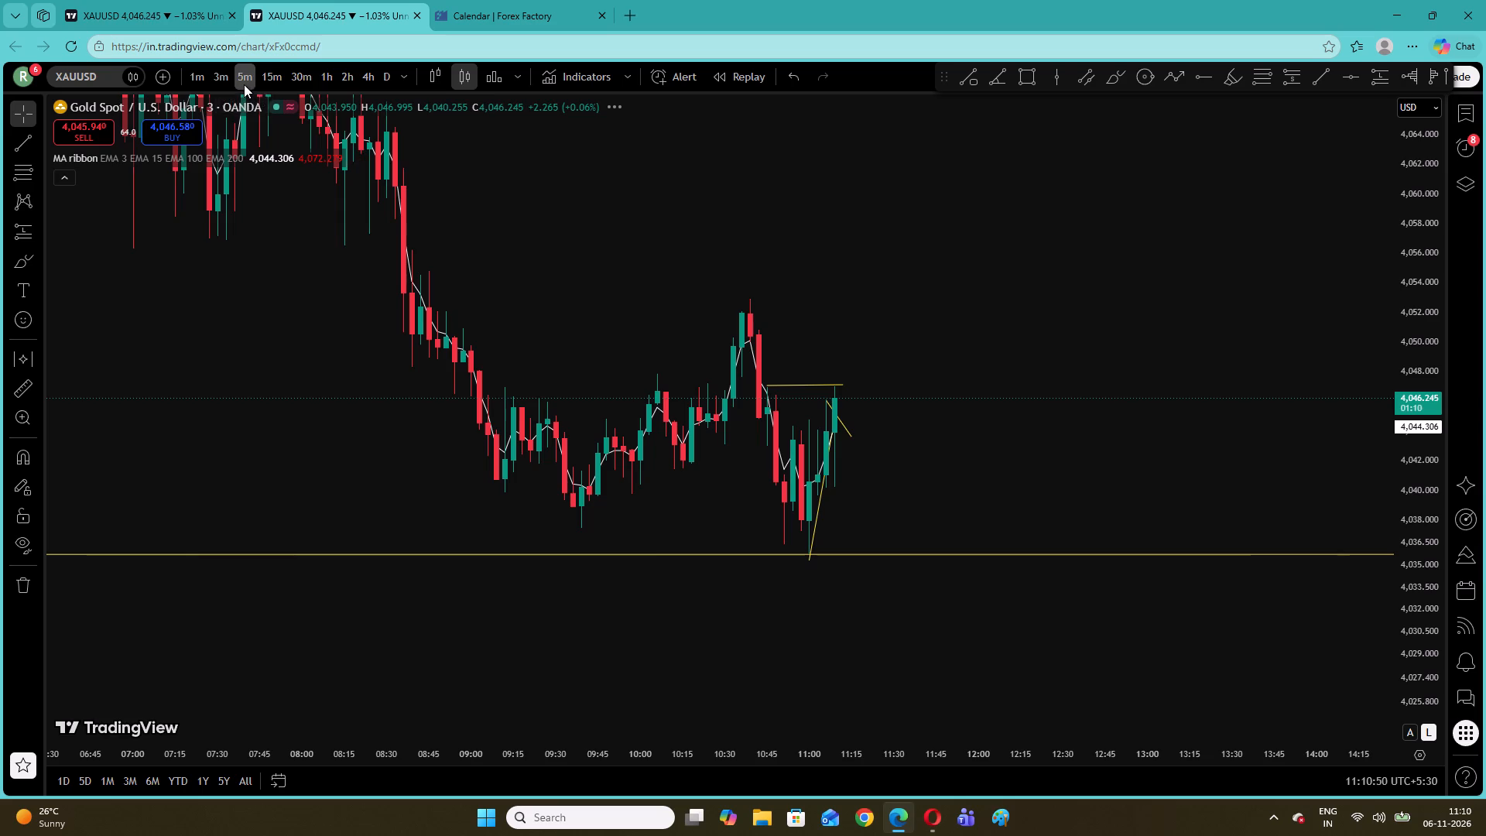
left_click(199, 80)
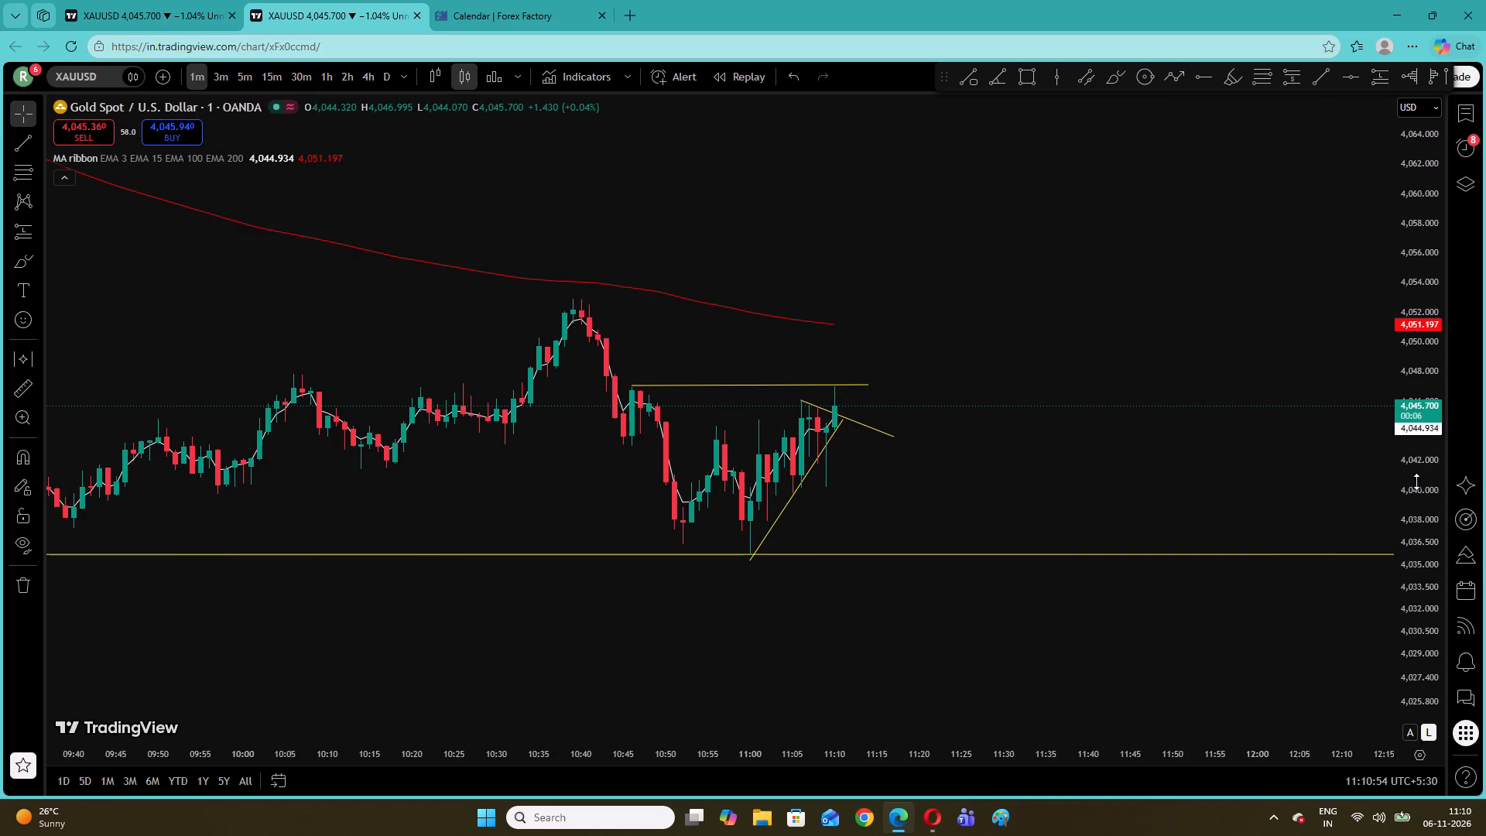
left_click_drag(1415, 485, 1391, 293)
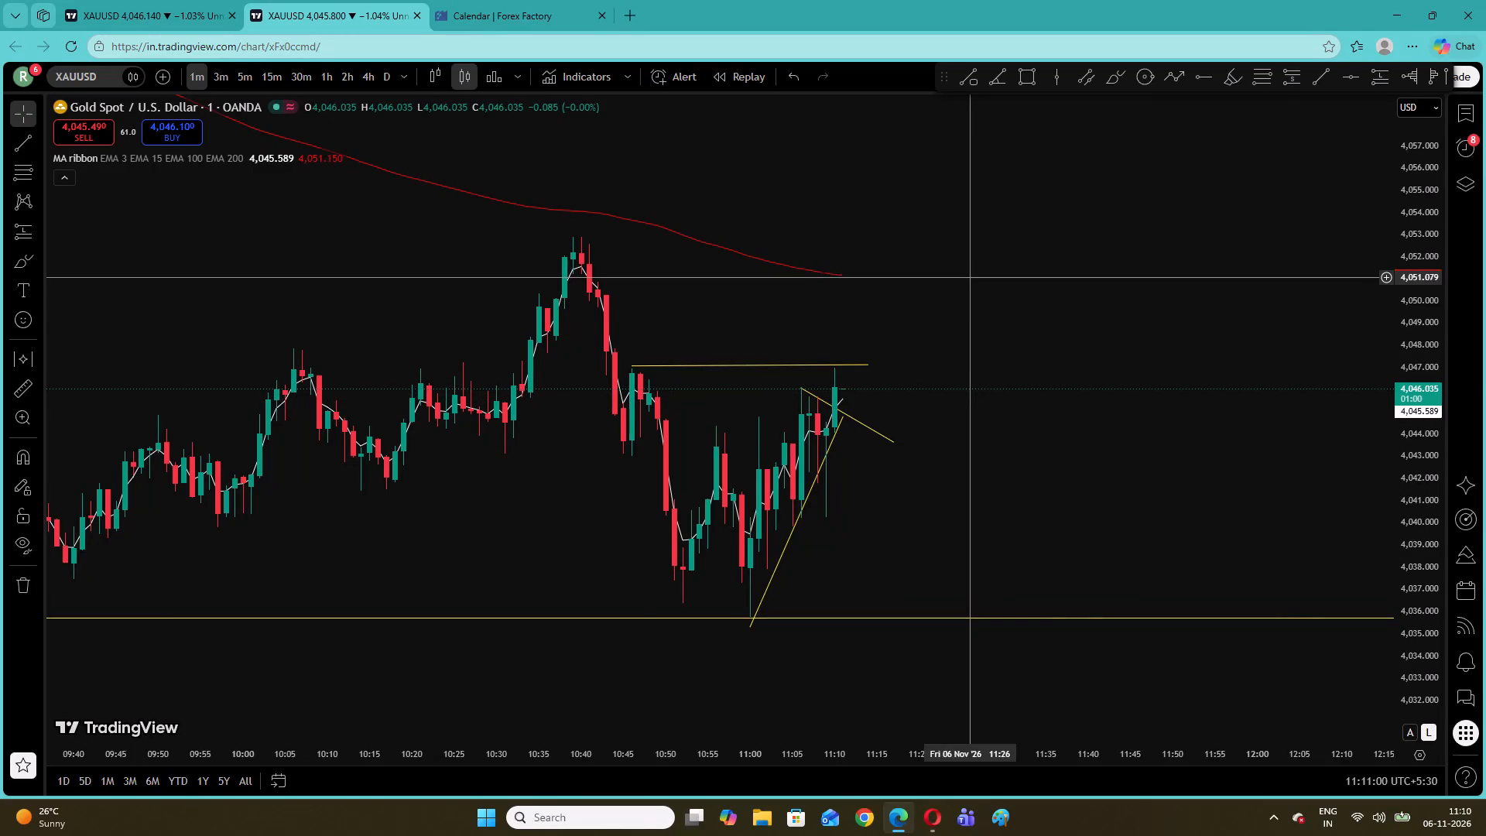
left_click_drag(372, 307, 685, 345)
left_click_drag(317, 305, 618, 300)
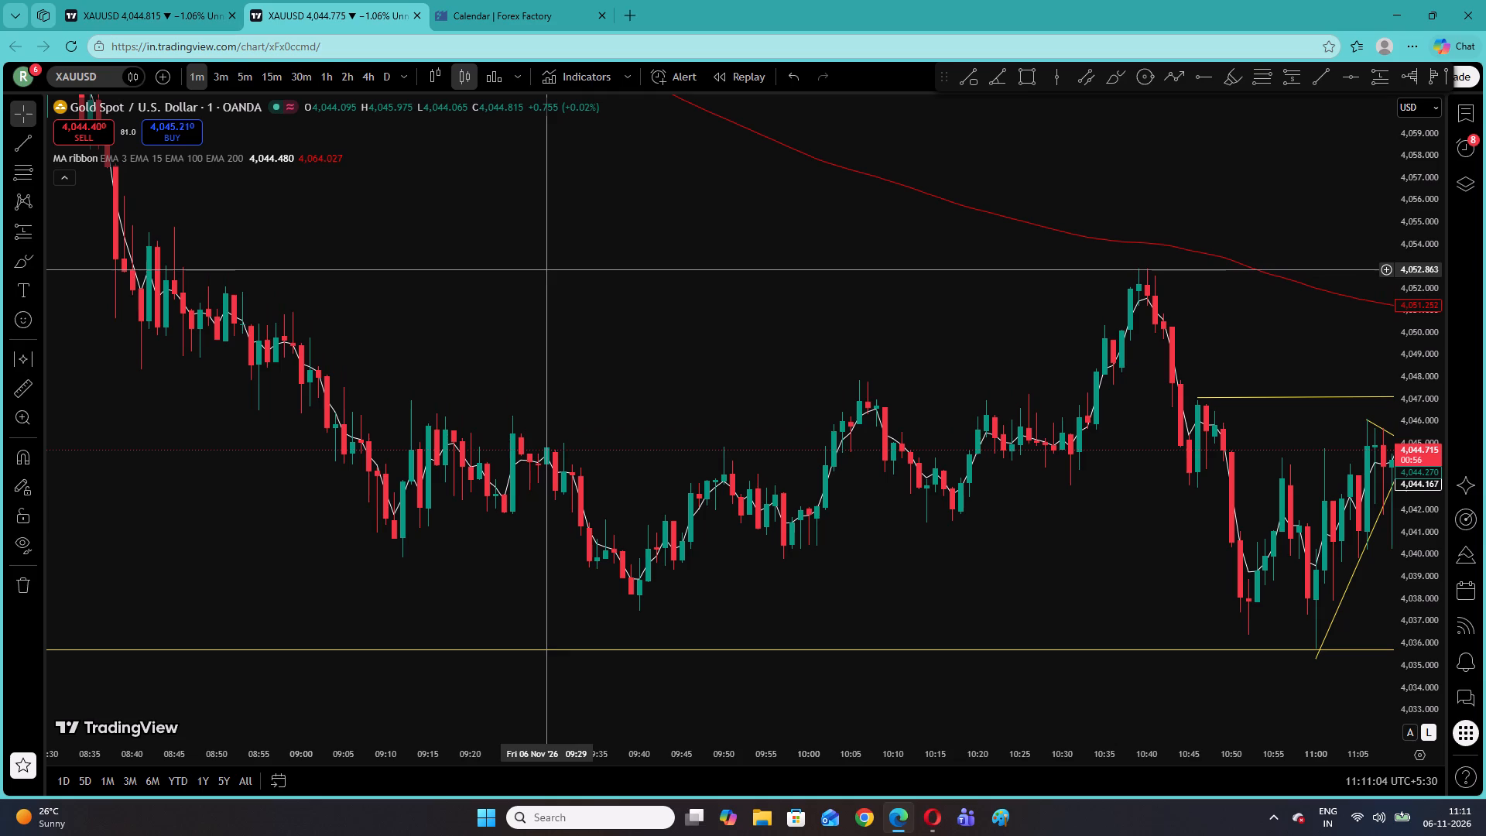
left_click_drag(560, 266, 543, 276)
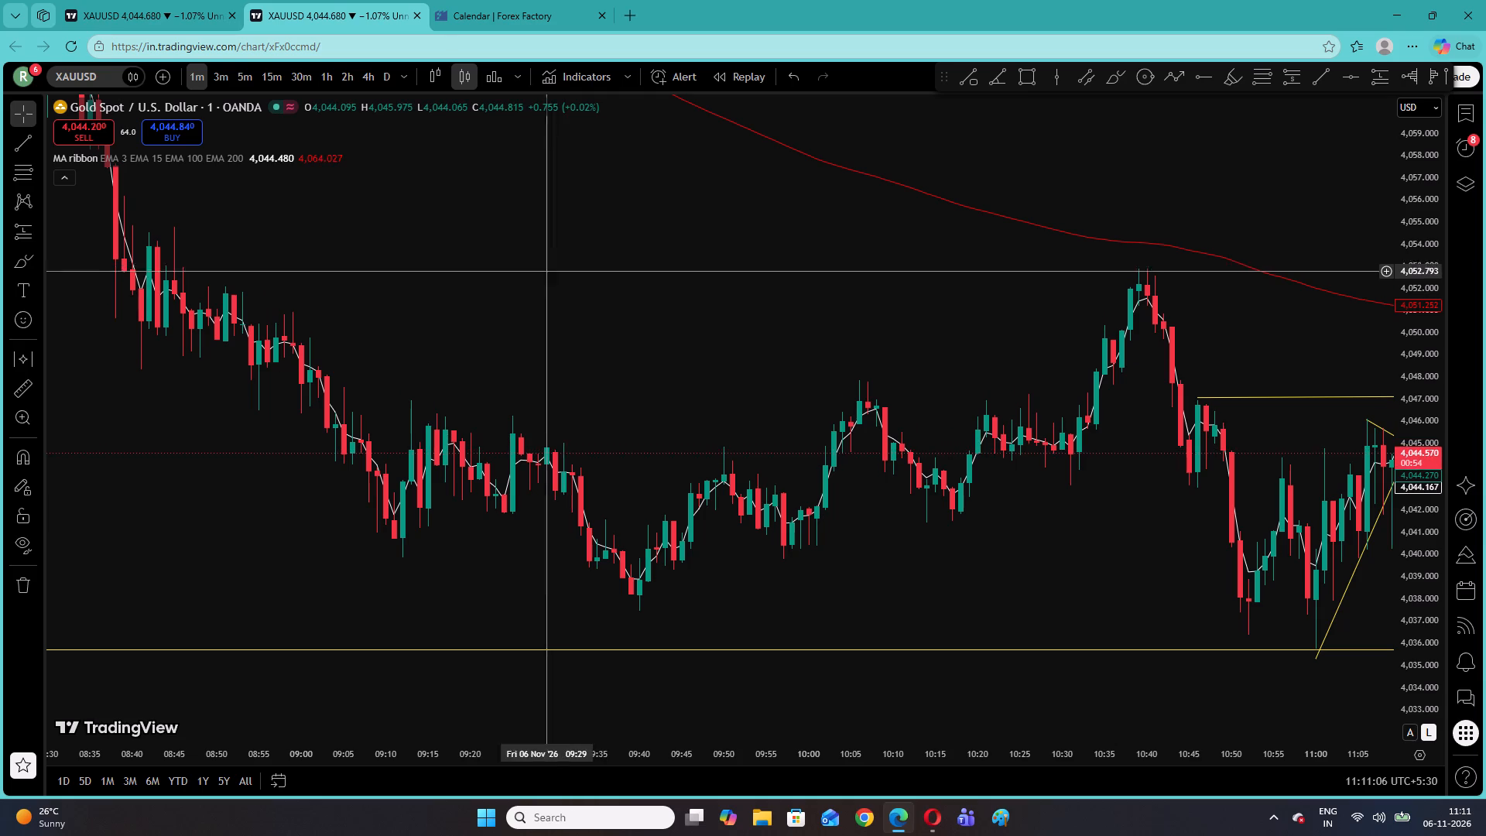
left_click_drag(543, 276, 74, 365)
left_click_drag(856, 424, 590, 330)
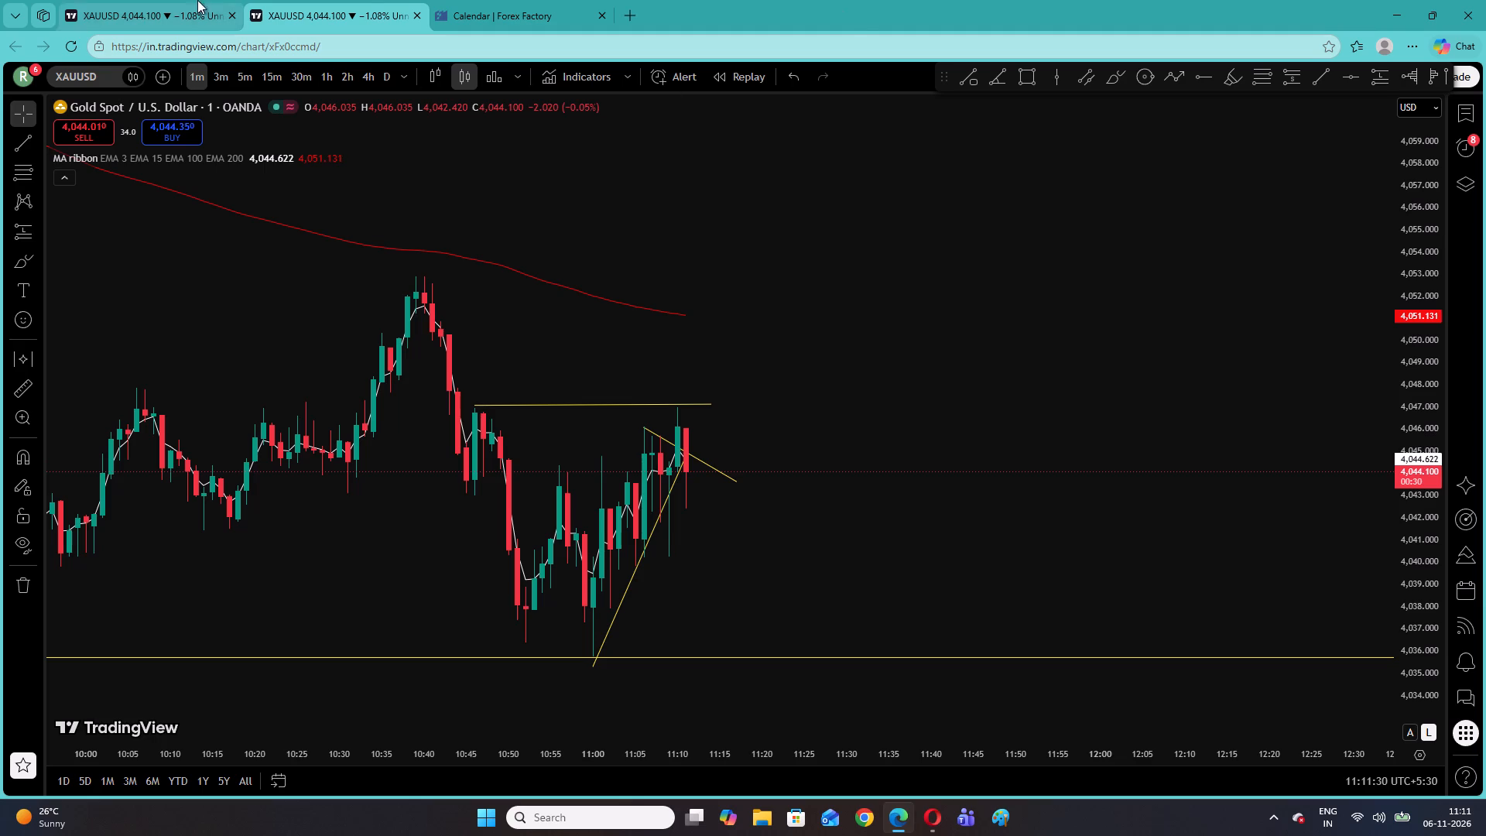
left_click(176, 5)
left_click(309, 0)
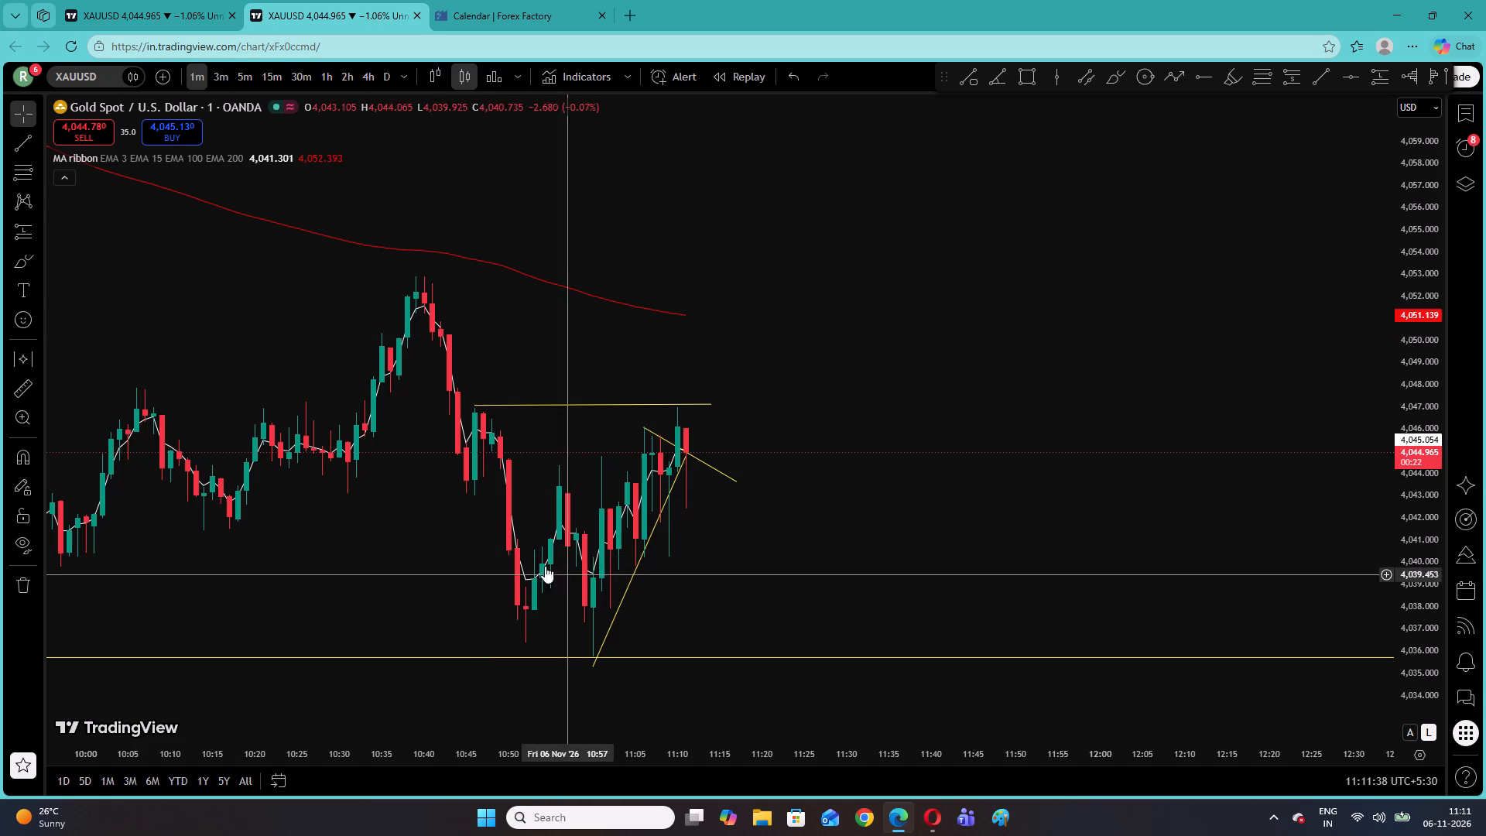
left_click_drag(433, 538, 593, 544)
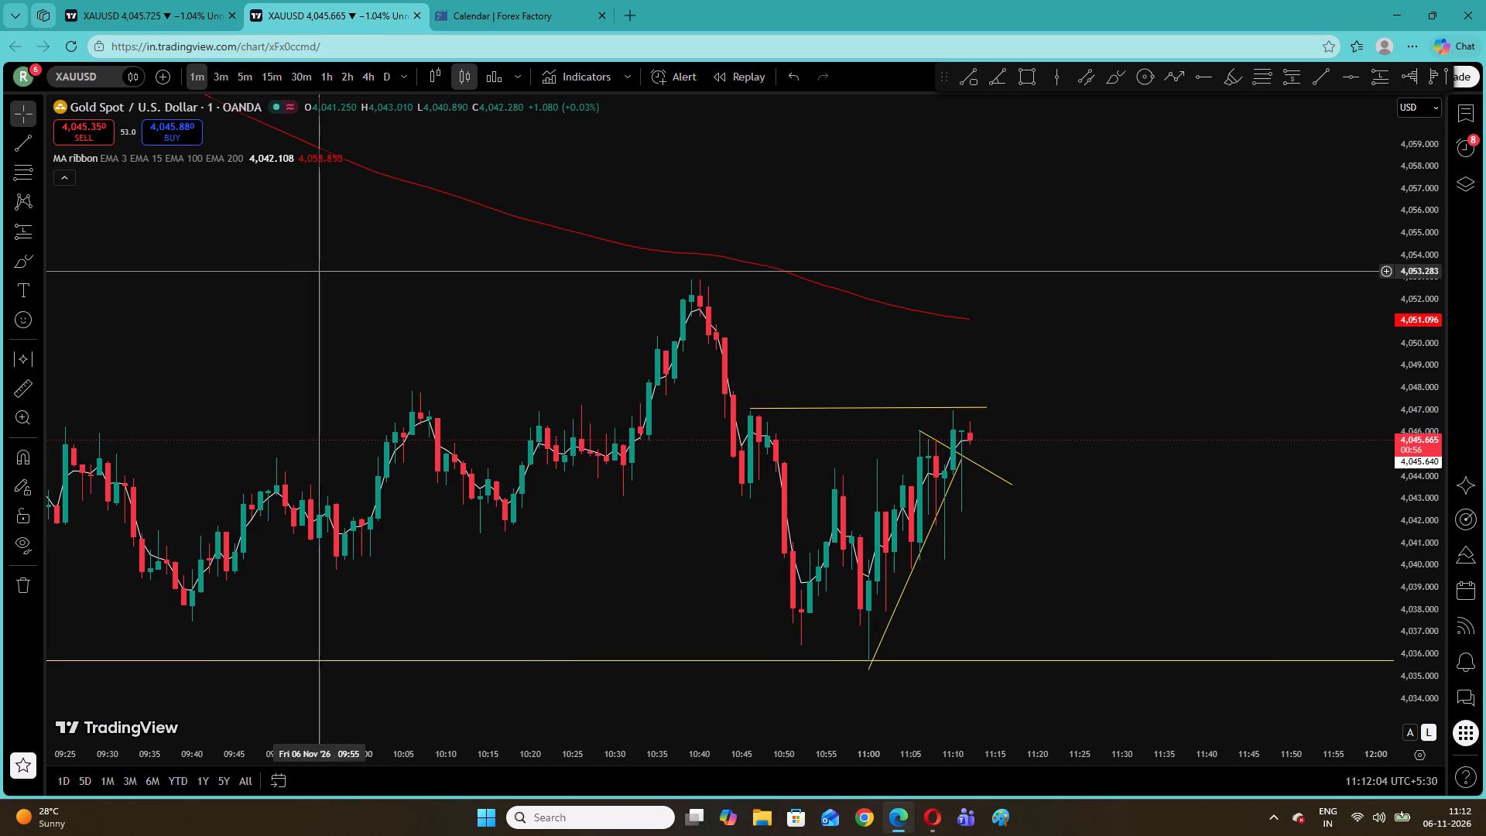
On the 5-minute chart, examine the day's decline from the horizontal level near 4,107 down to the latest candles above the lower level line.
left_click(227, 81)
left_click(237, 79)
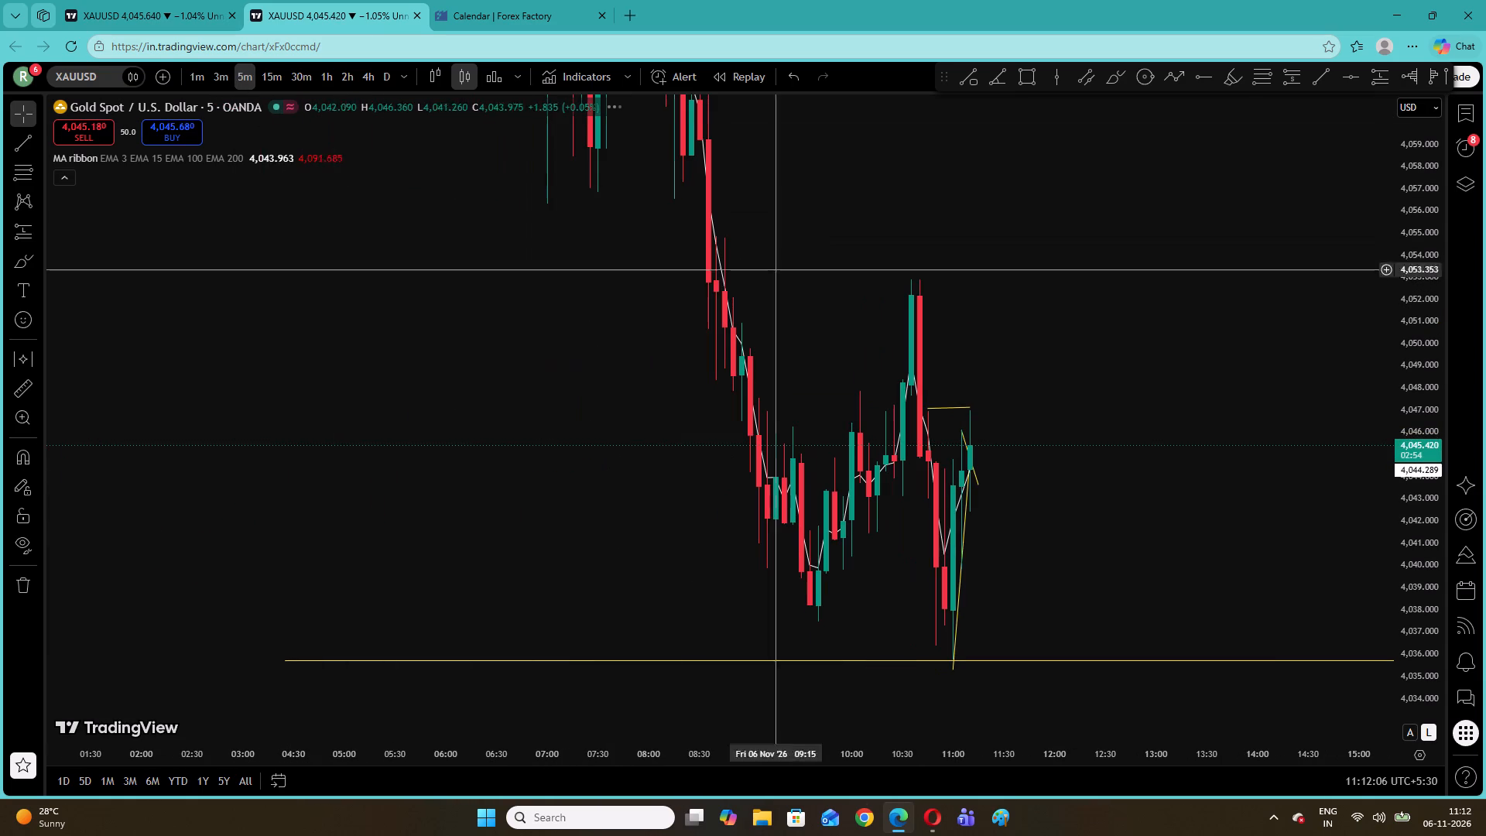
left_click_drag(1433, 432, 1422, 653)
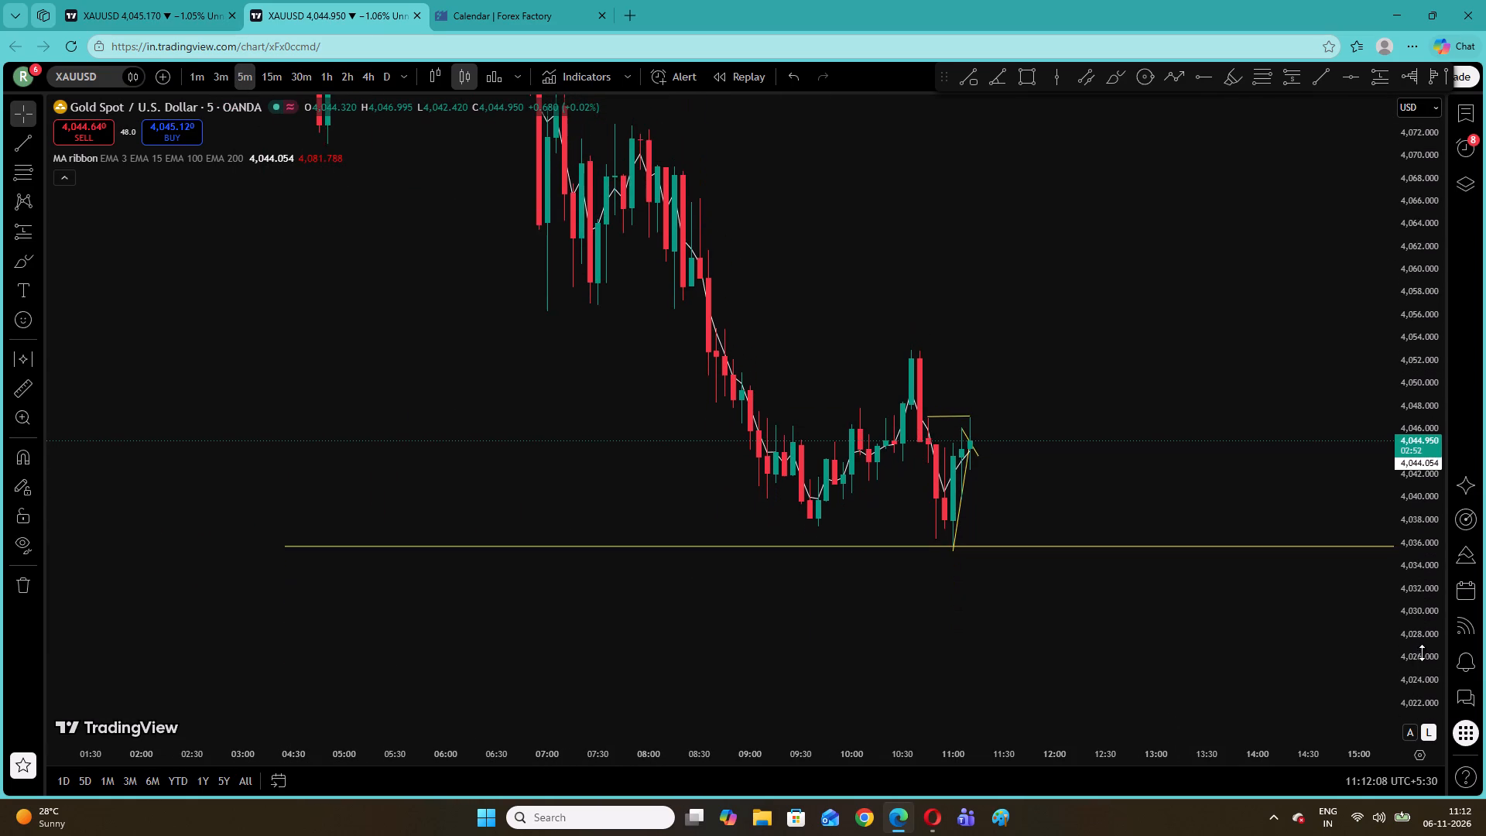
left_click_drag(1422, 653, 1419, 649)
left_click_drag(1159, 442, 928, 496)
left_click(927, 436)
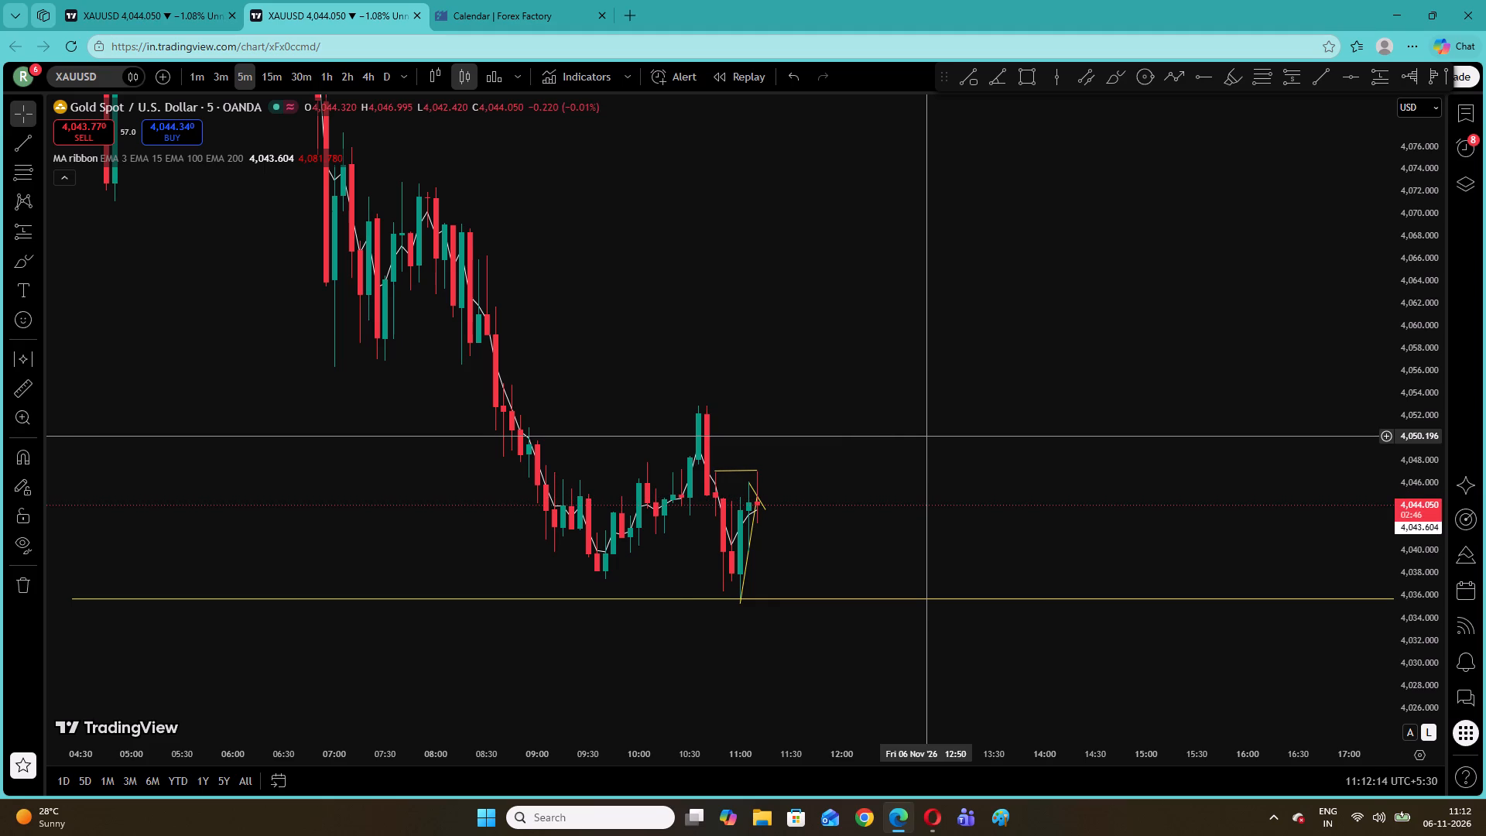
left_click_drag(752, 310, 1096, 556)
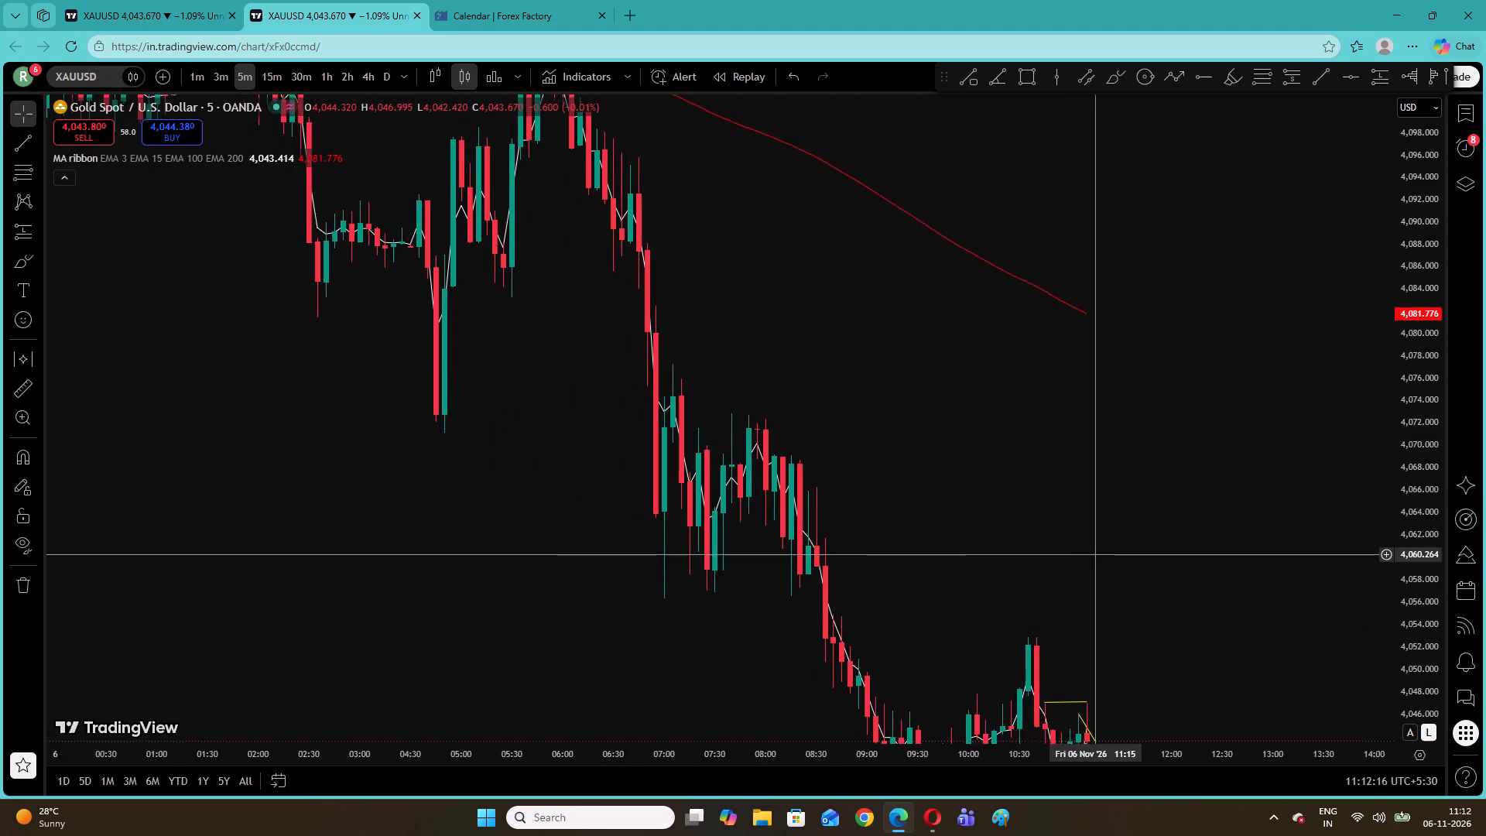
left_click_drag(1096, 556, 1104, 601)
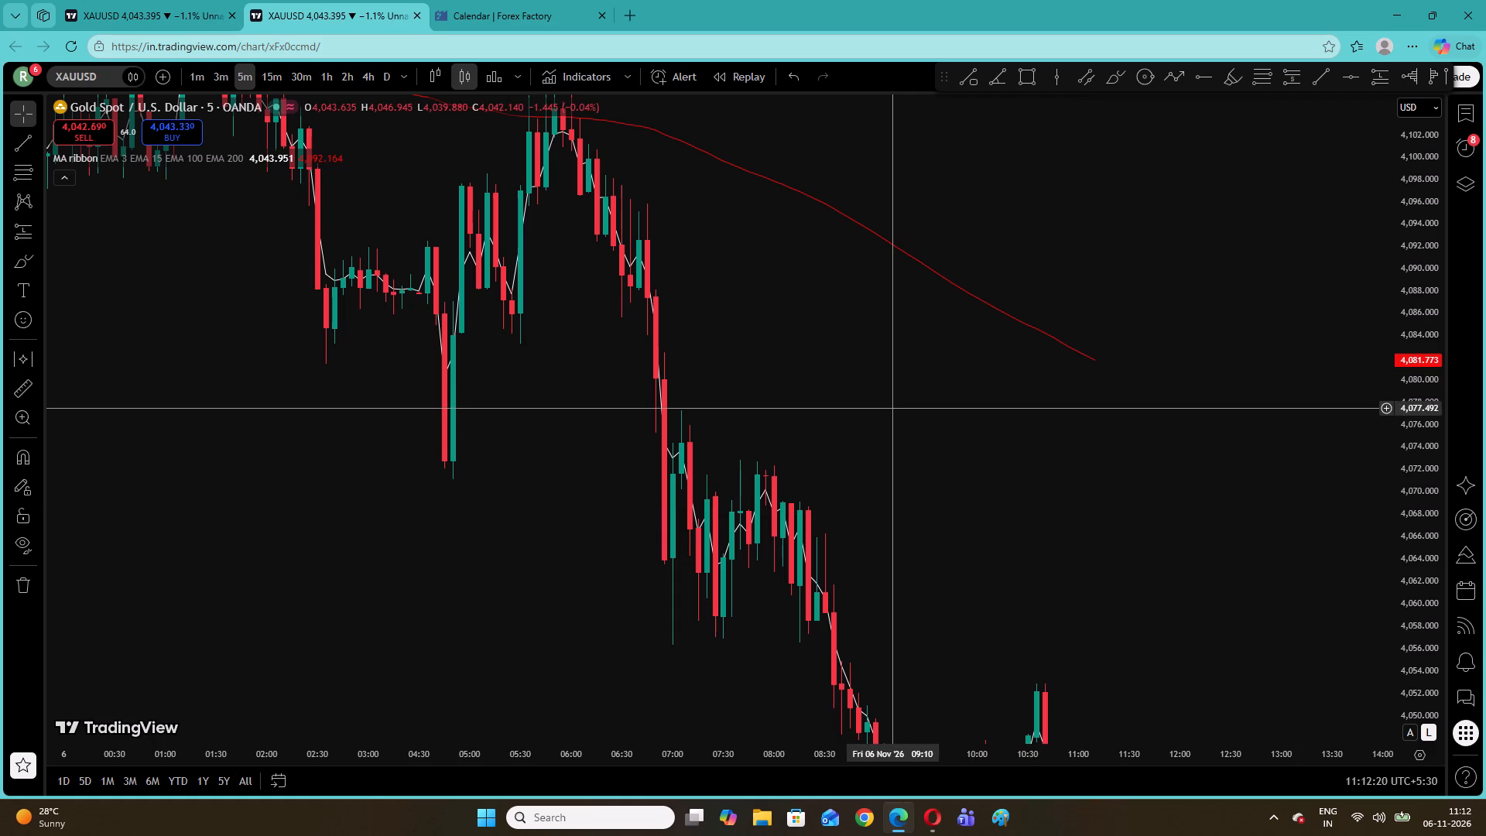
left_click_drag(922, 392, 959, 552)
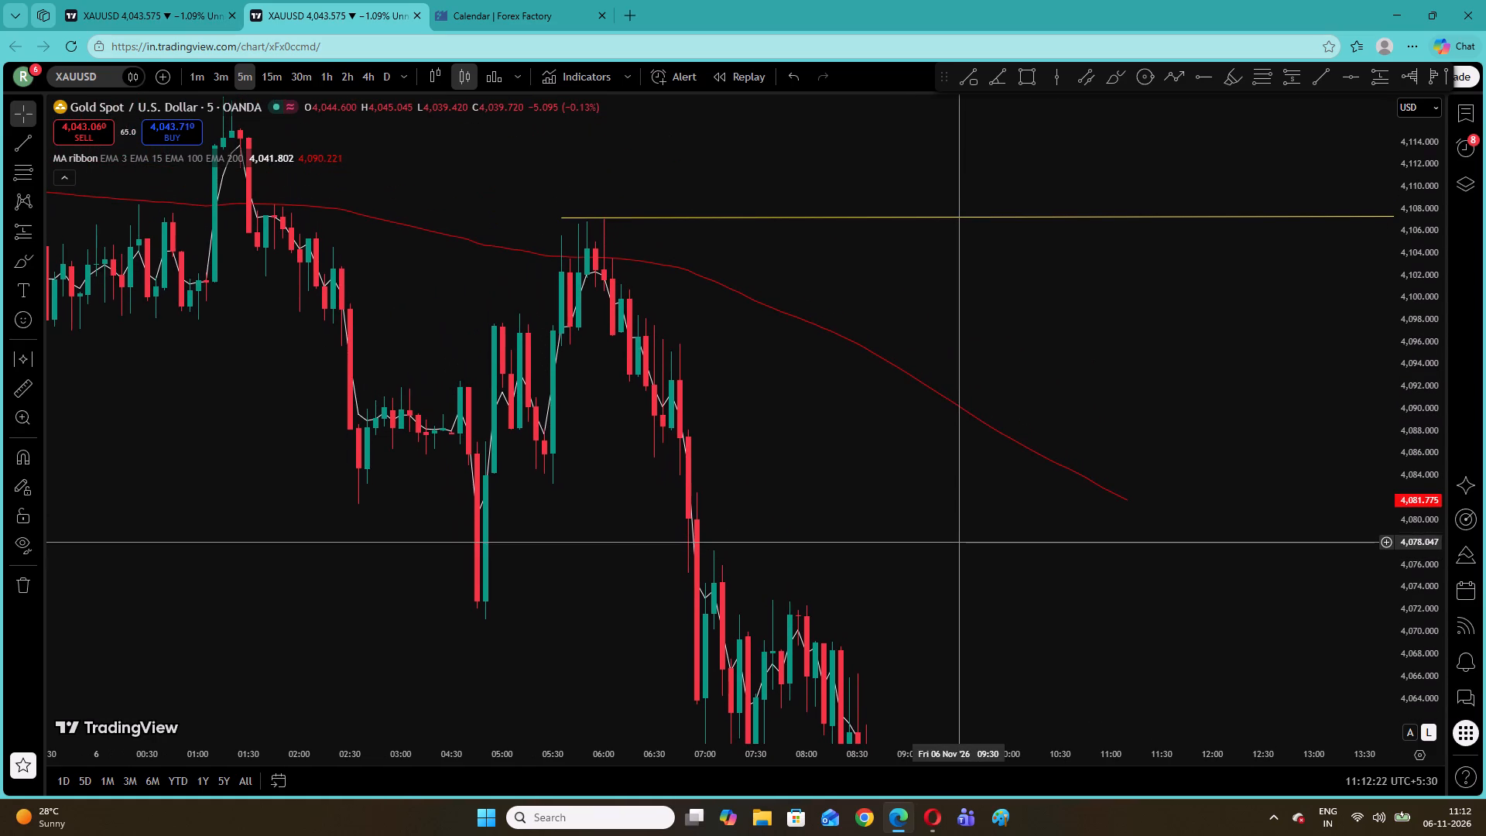
left_click_drag(1426, 447, 1421, 543)
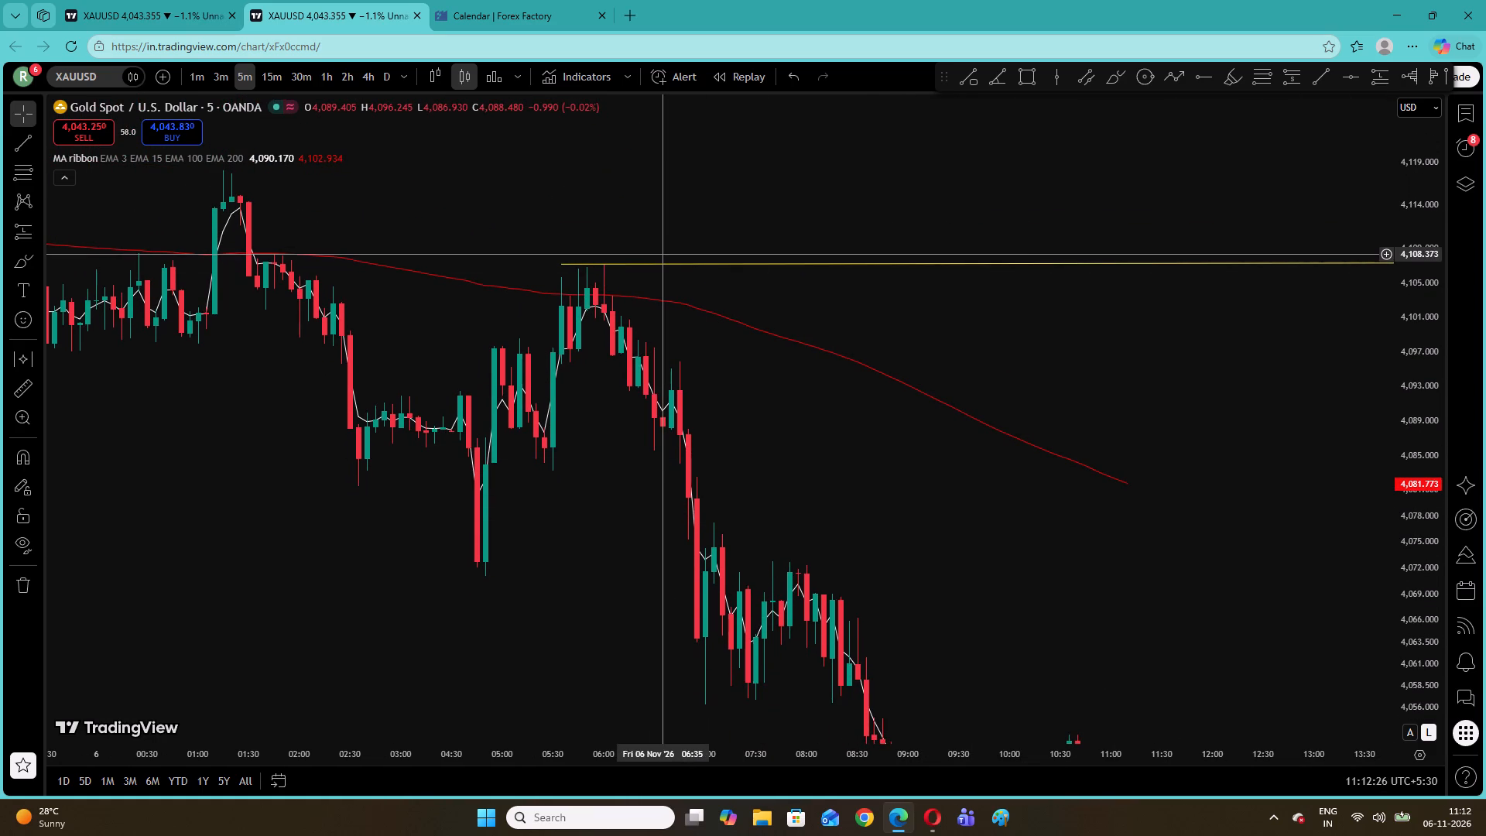
left_click_drag(934, 544, 638, 204)
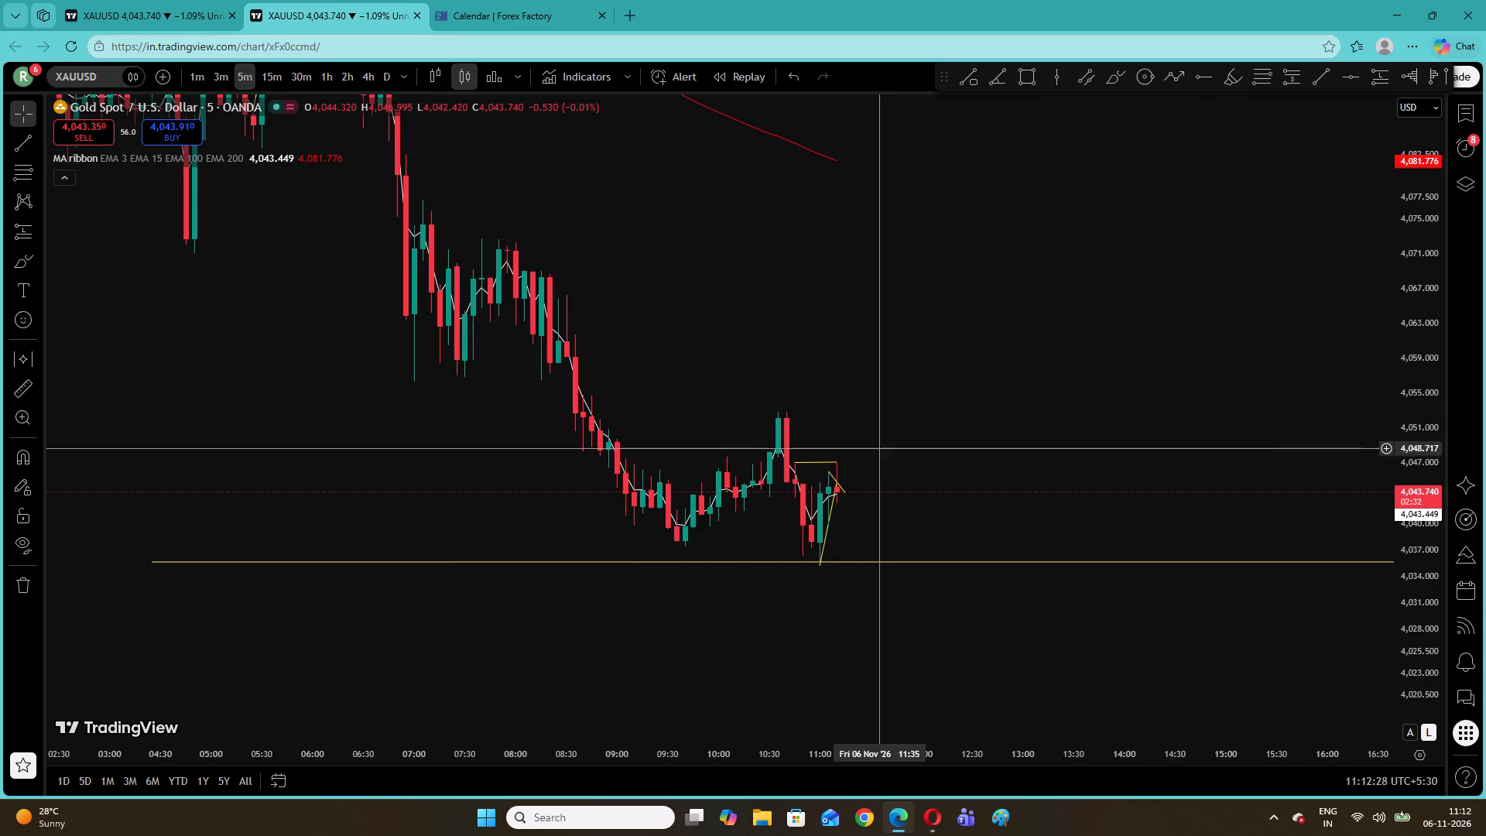
Return the chart to the 1-minute timeframe and examine the latest candles around the short trend lines.
left_click(191, 71)
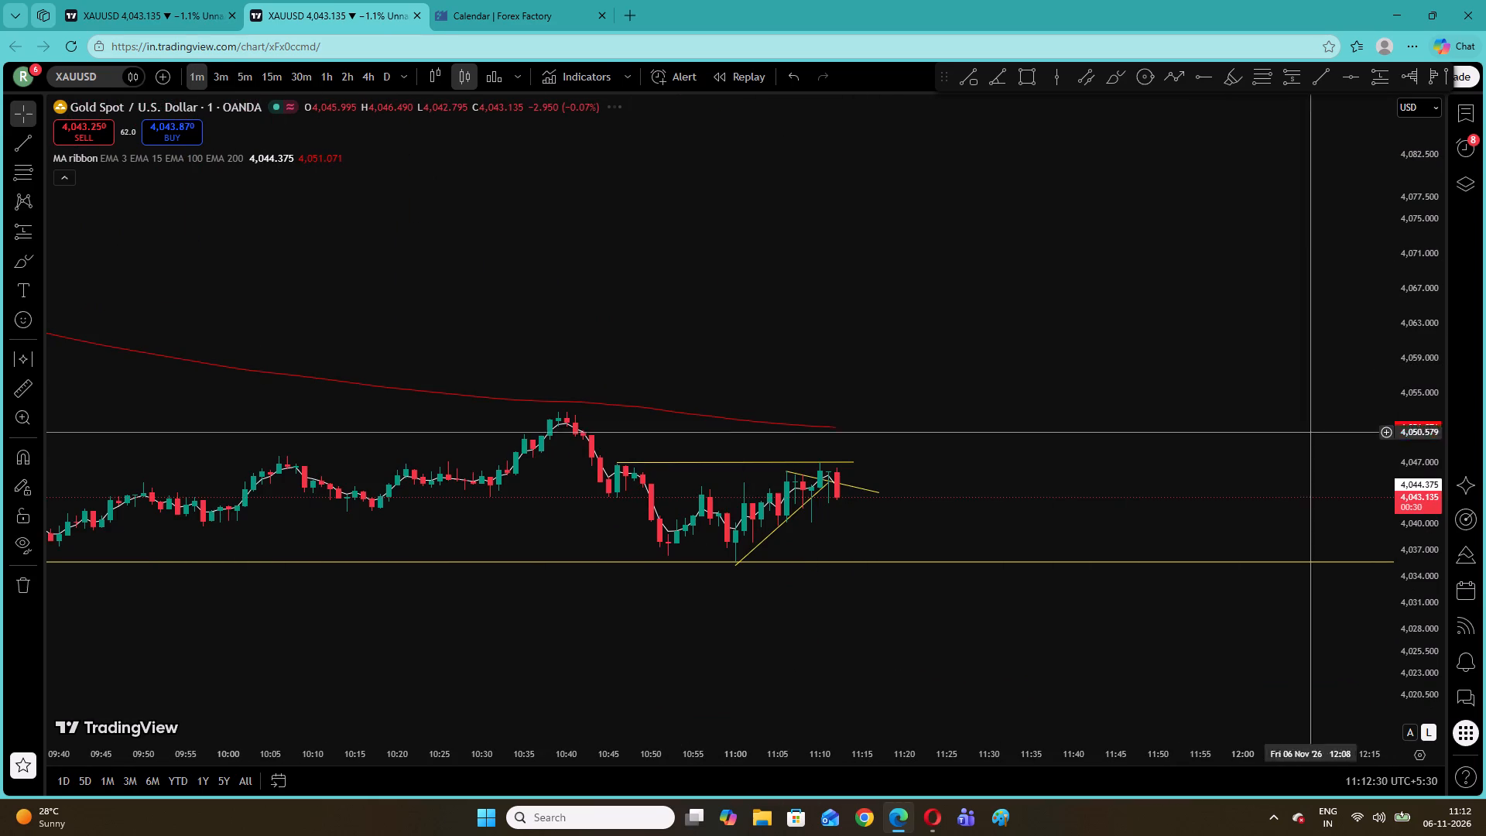
left_click_drag(1416, 457, 1332, 92)
left_click_drag(1176, 435, 1022, 382)
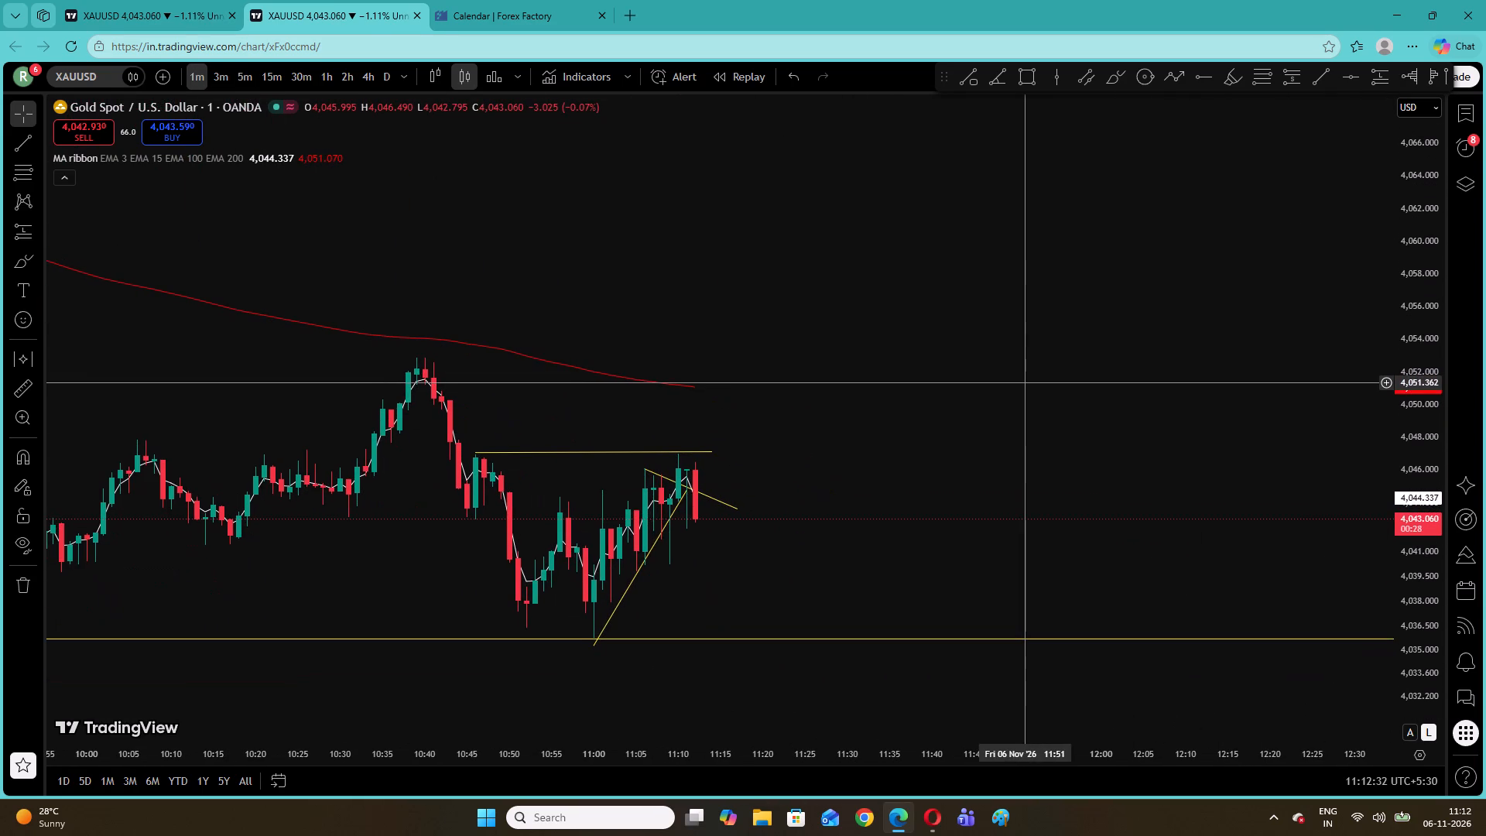
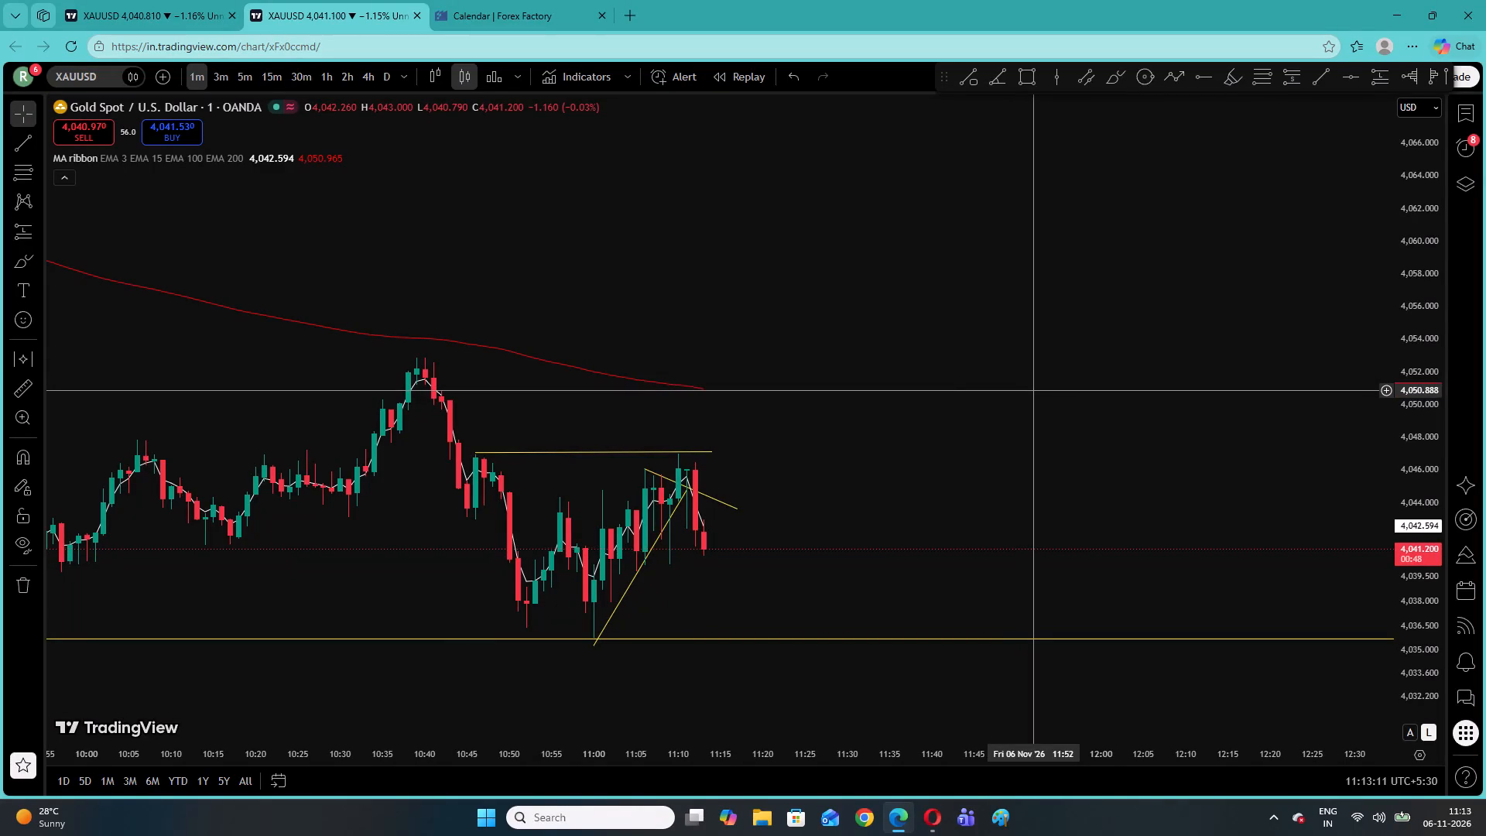
On the 15-minute chart, draw a rectangle zone from 07:00 between about 4,070 and 4,073, stretched forward to about 07:00 on 9 Nov.
left_click(267, 71)
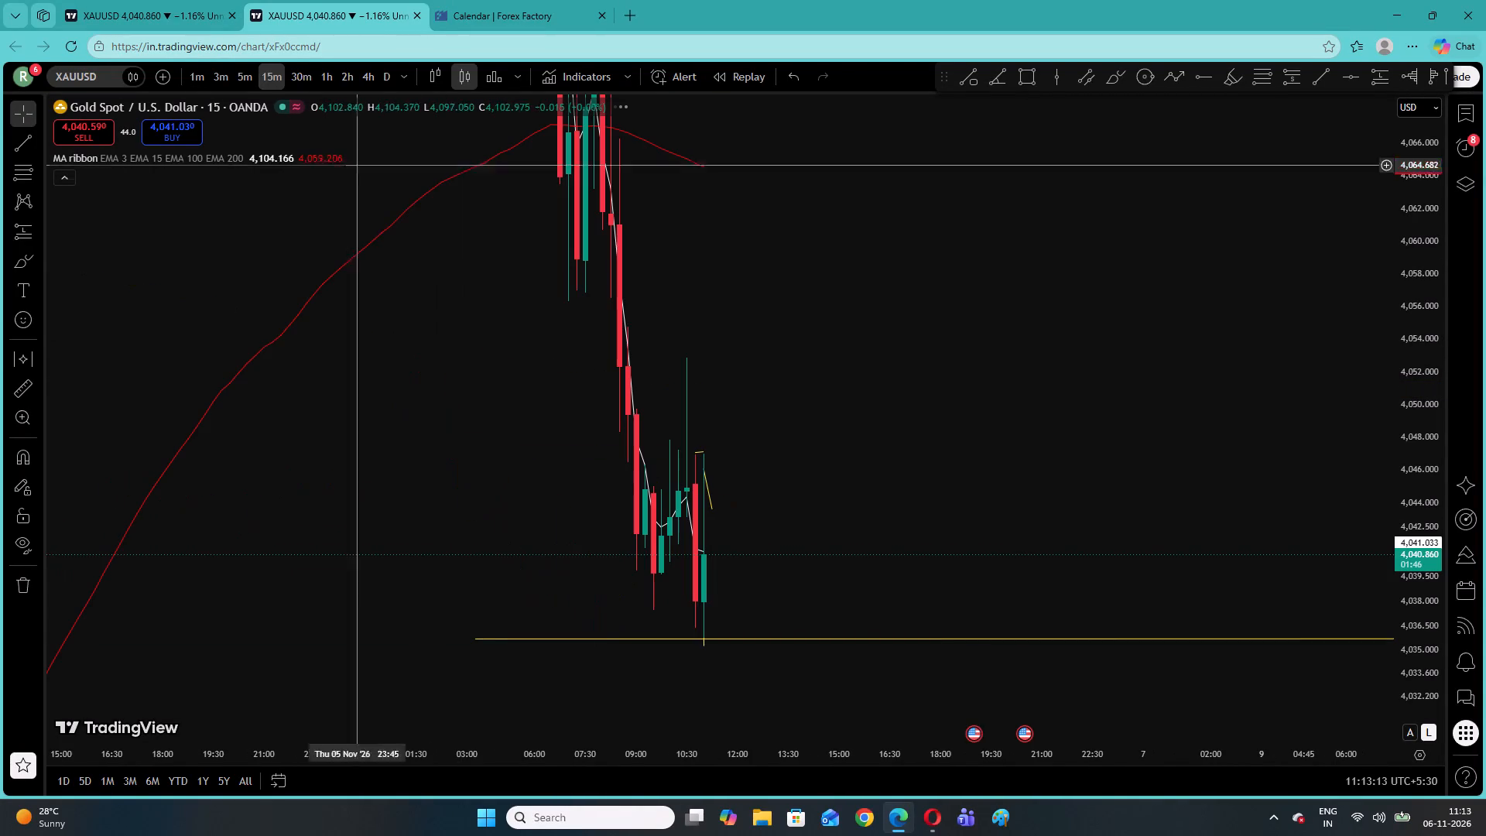
right_click(849, 293)
left_click(867, 307)
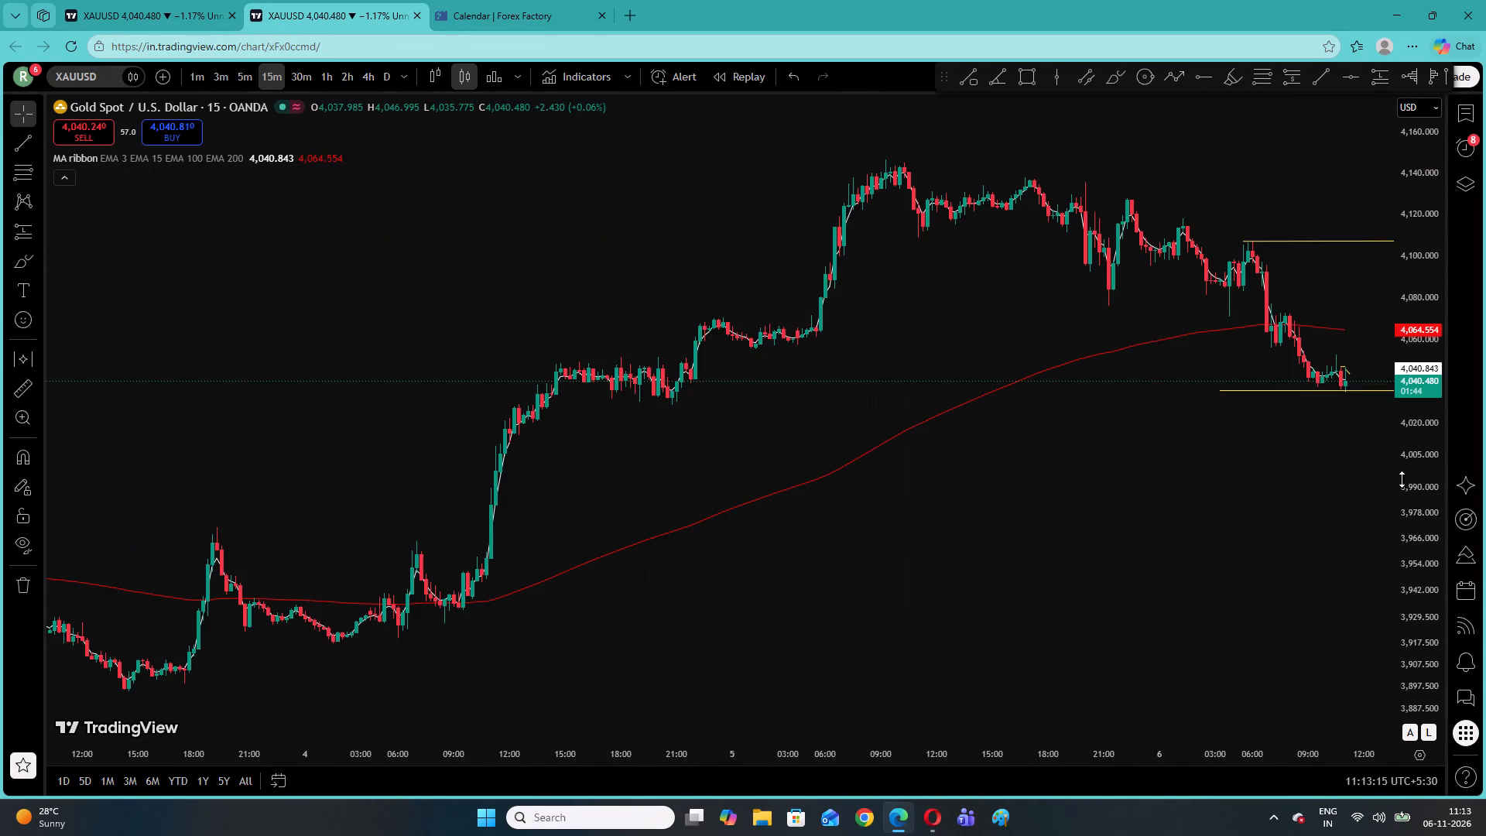
left_click_drag(1419, 491, 1402, 331)
left_click_drag(1149, 357, 702, 608)
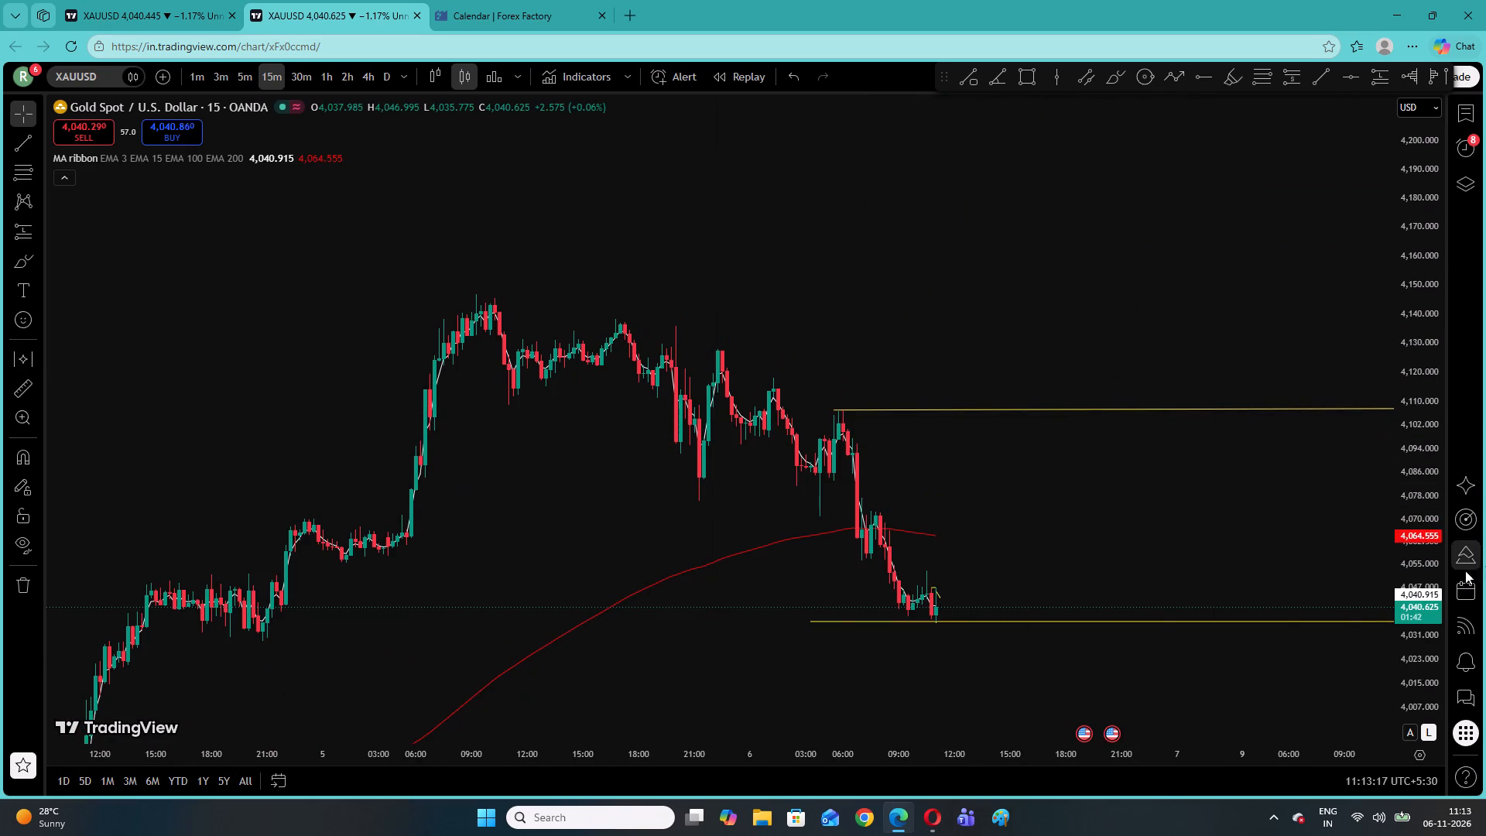
left_click_drag(1424, 607, 1386, 391)
left_click_drag(1122, 478, 1106, 372)
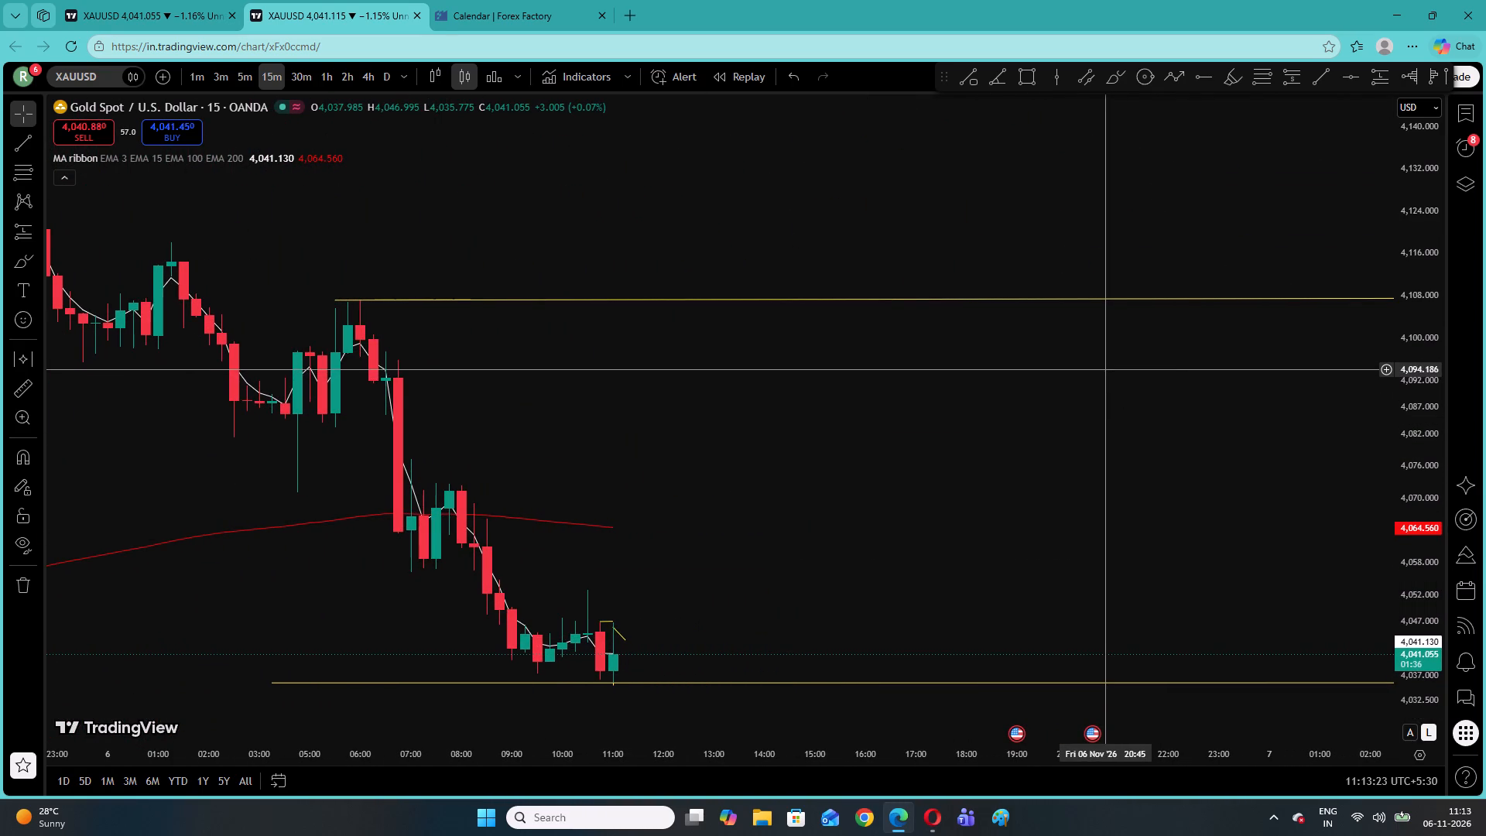
left_click_drag(888, 485, 1007, 340)
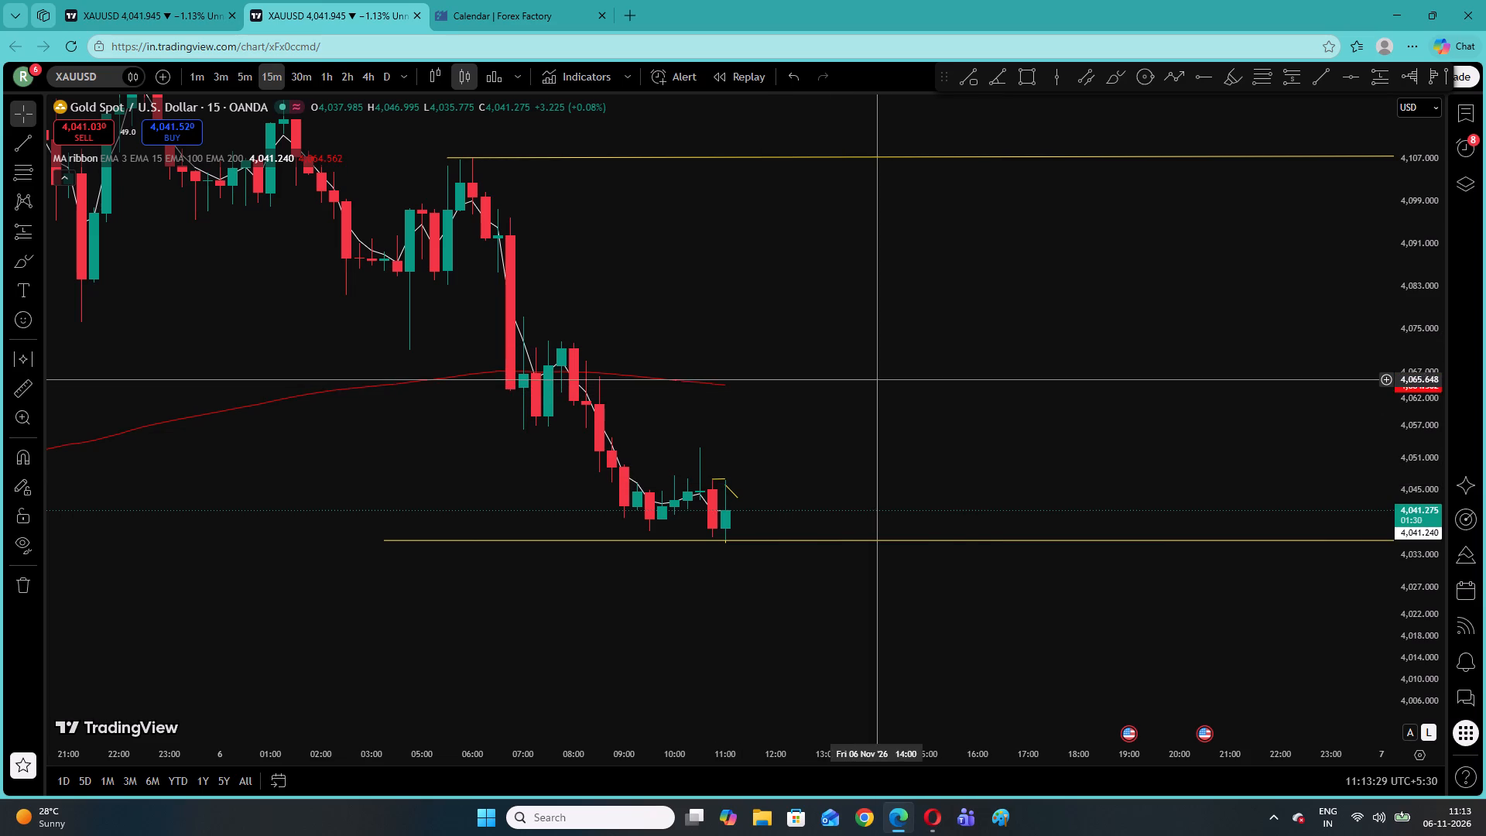
left_click_drag(991, 359, 618, 420)
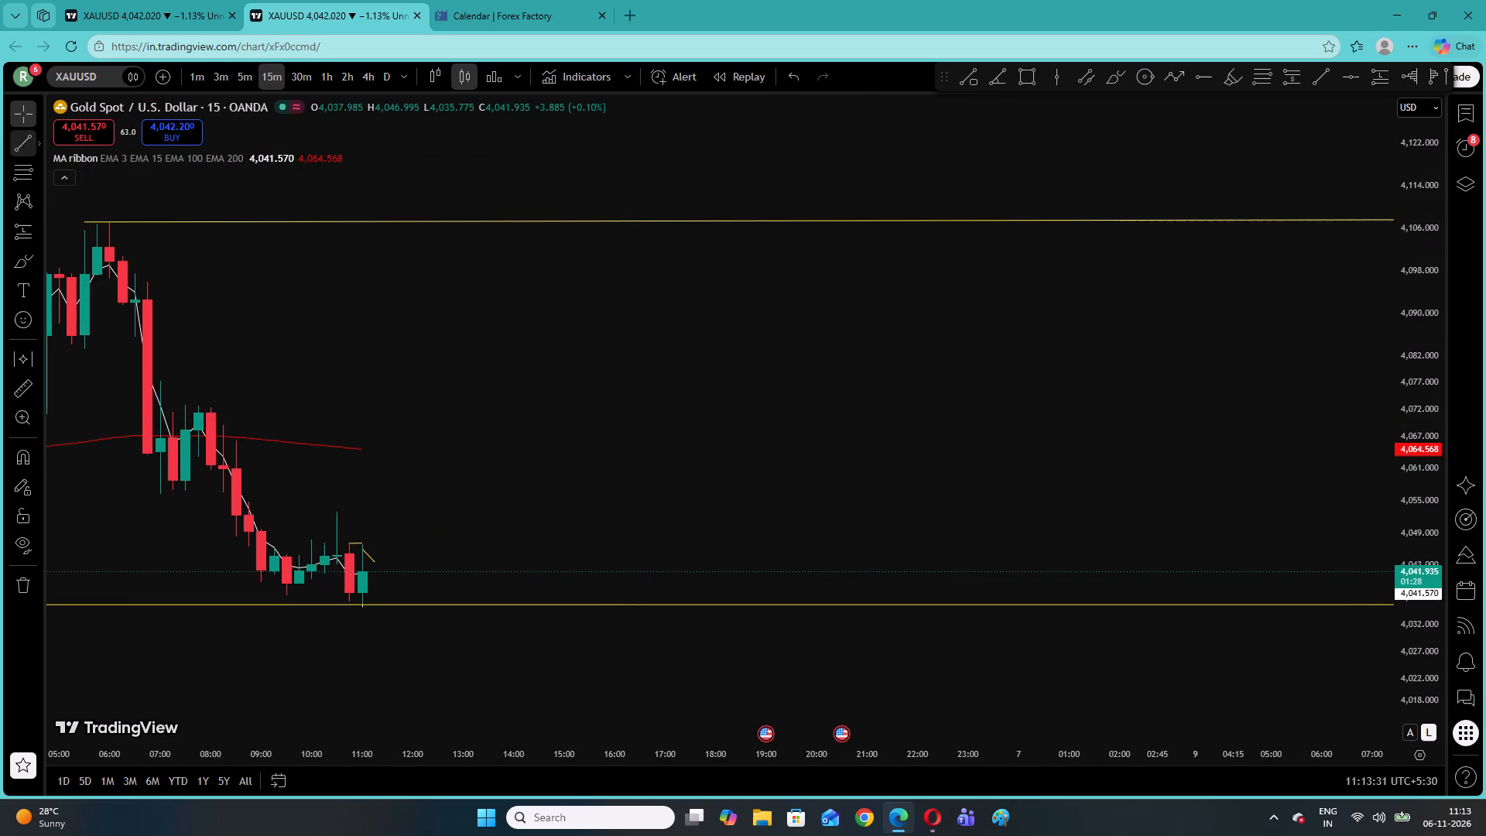
left_click(38, 264)
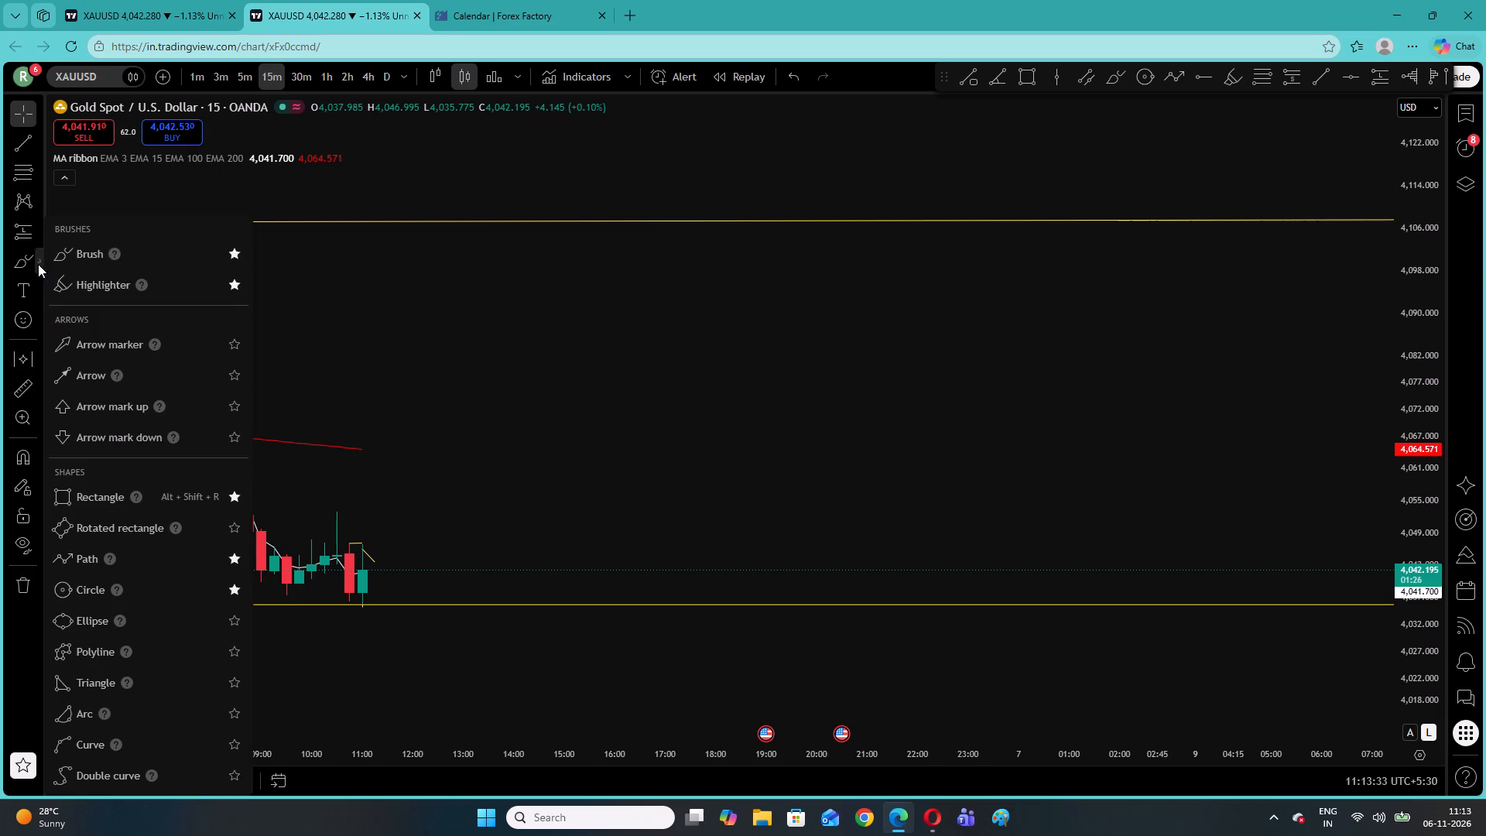
left_click(88, 505)
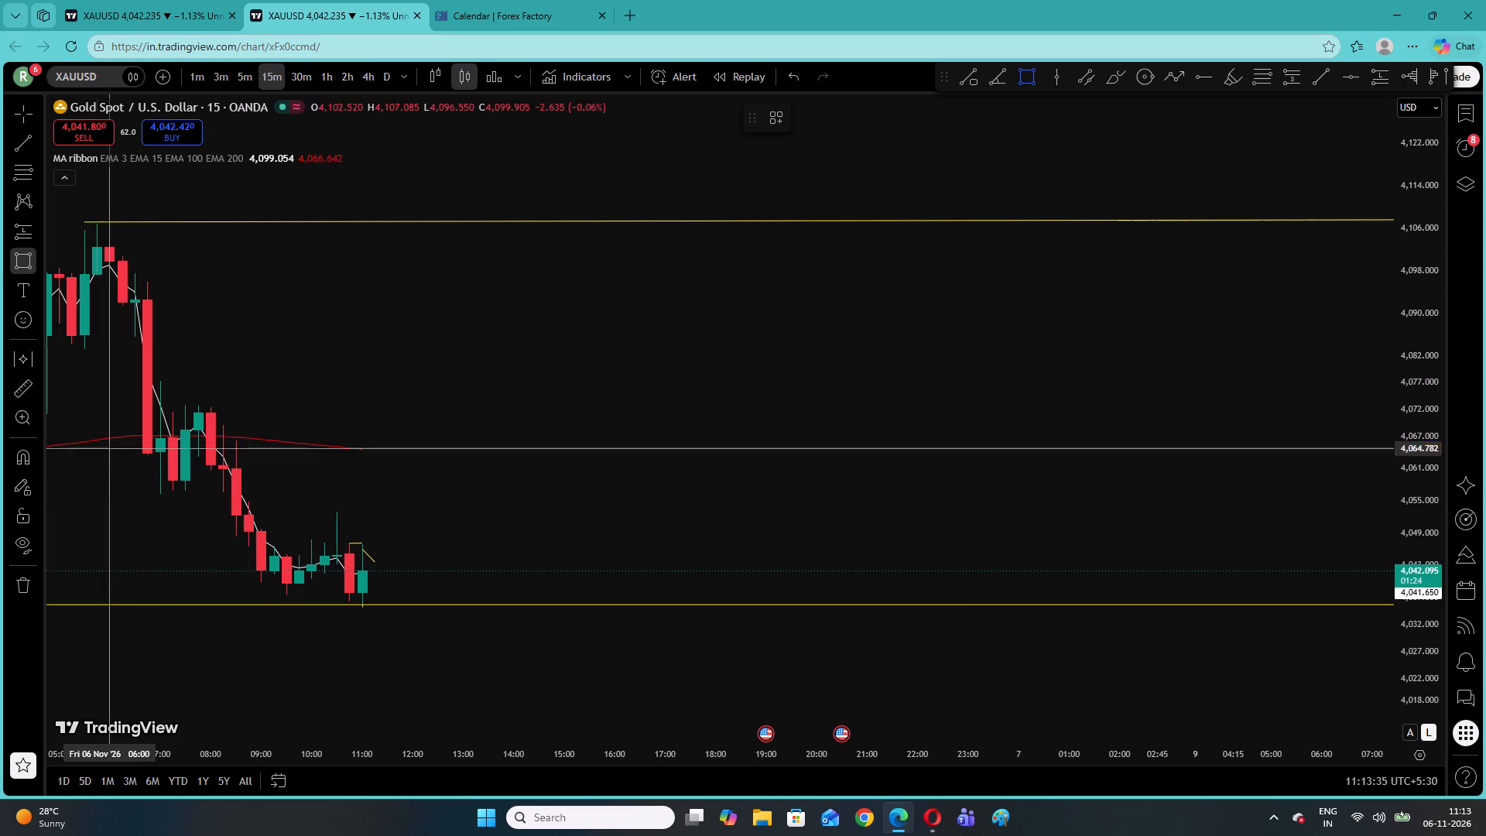
left_click(166, 403)
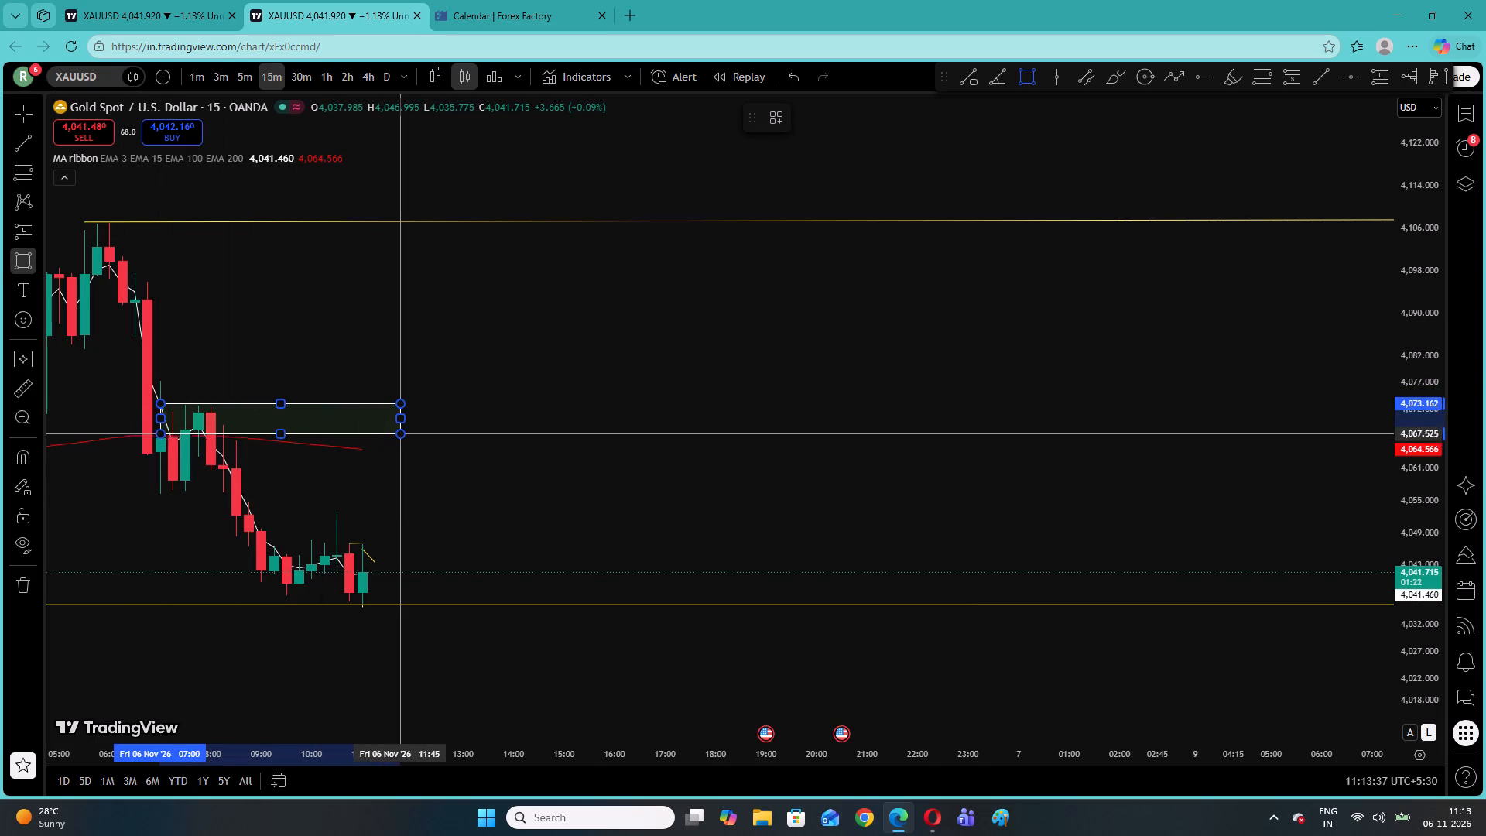
left_click(402, 421)
left_click_drag(402, 411, 1368, 403)
Draw a narrow rectangle zone from 10:00 between about 4,045.3 and 4,046.8, extending its far edge to 15:00.
left_click_drag(919, 337, 858, 339)
left_click_drag(356, 337, 513, 424)
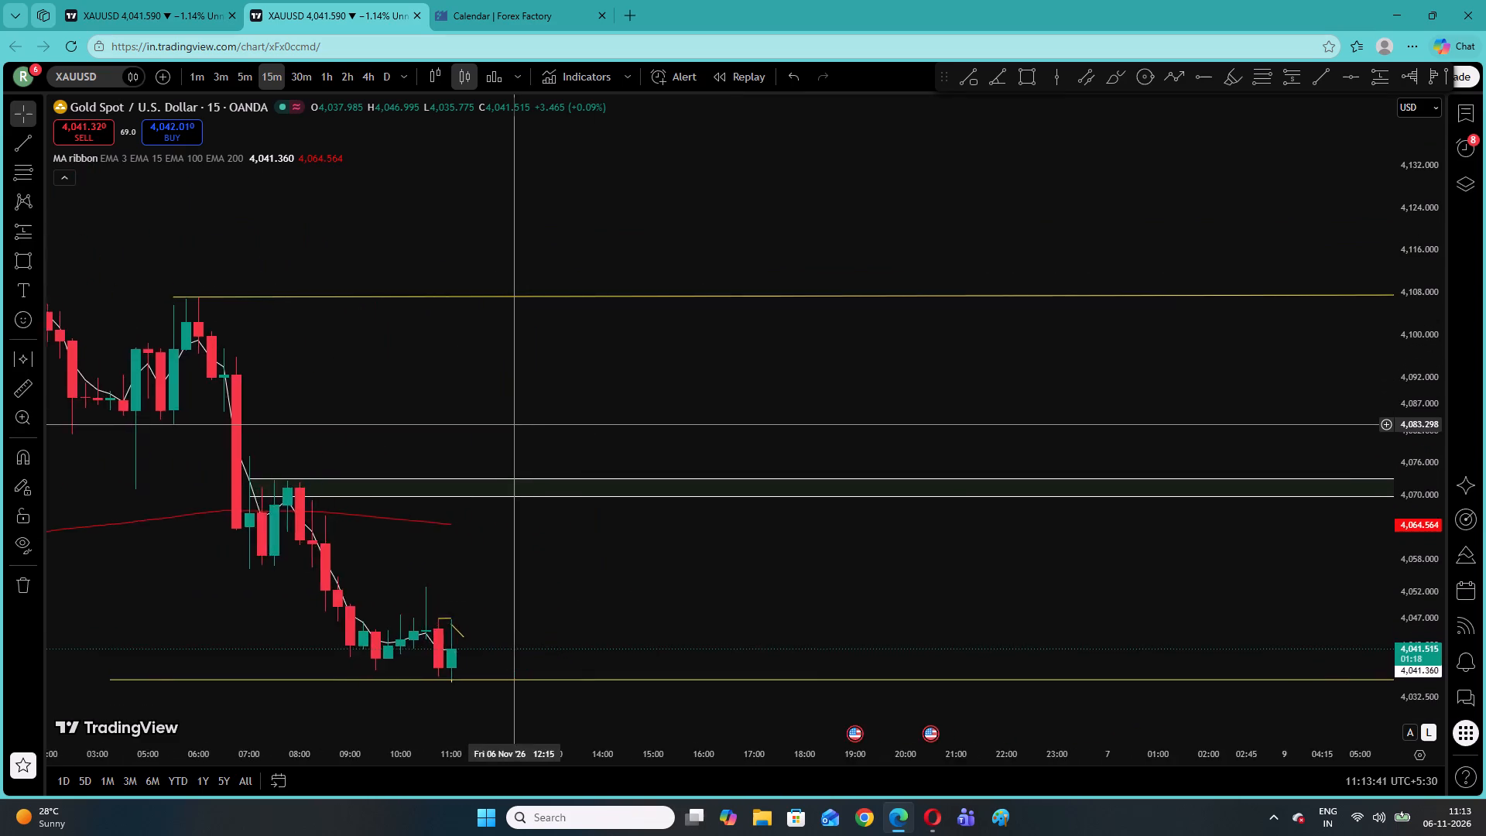
left_click_drag(513, 424, 645, 455)
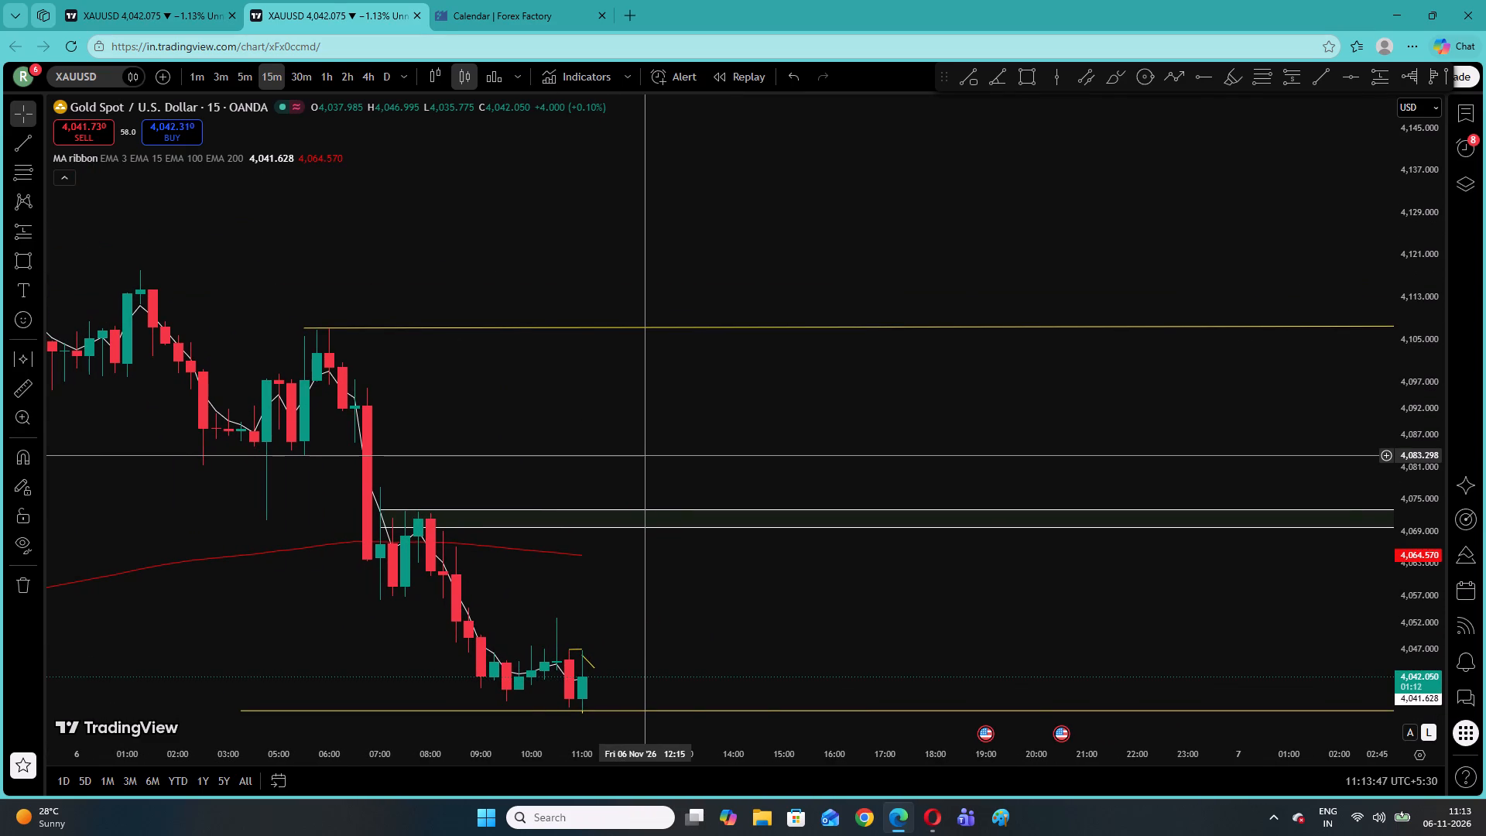
left_click_drag(669, 471, 656, 458)
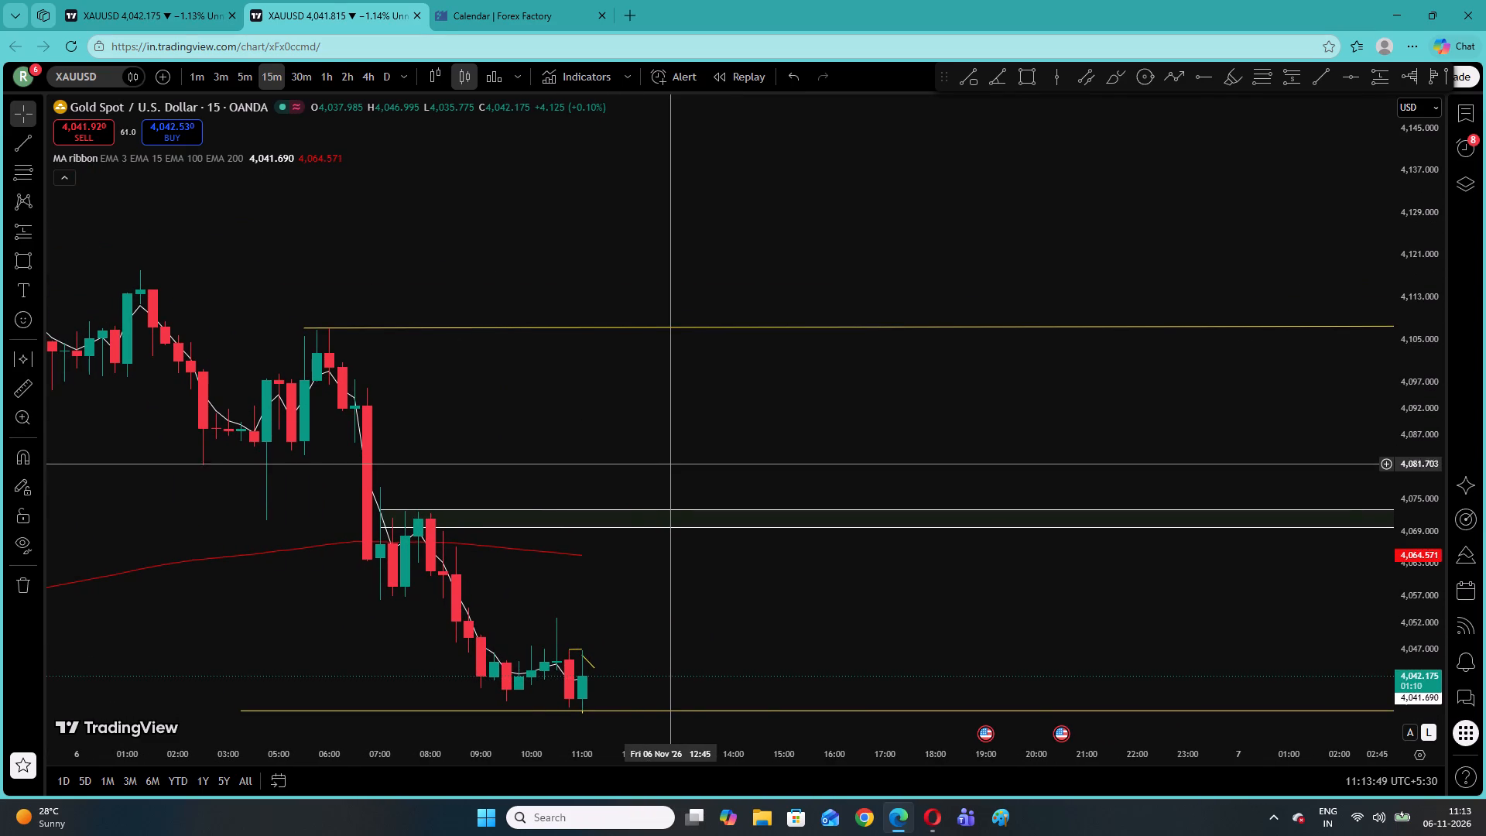
left_click_drag(656, 458, 451, 358)
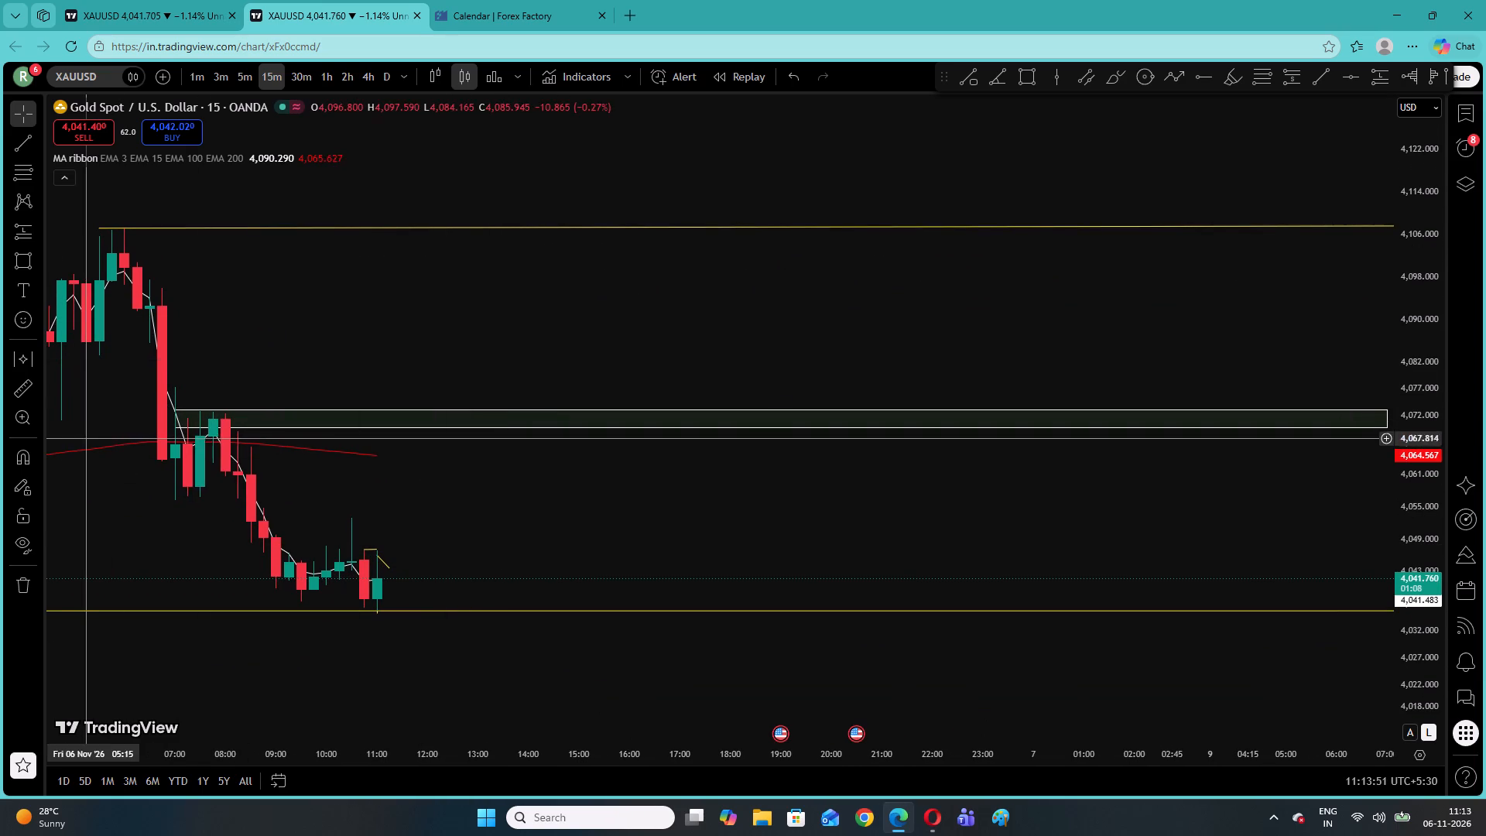
left_click(20, 255)
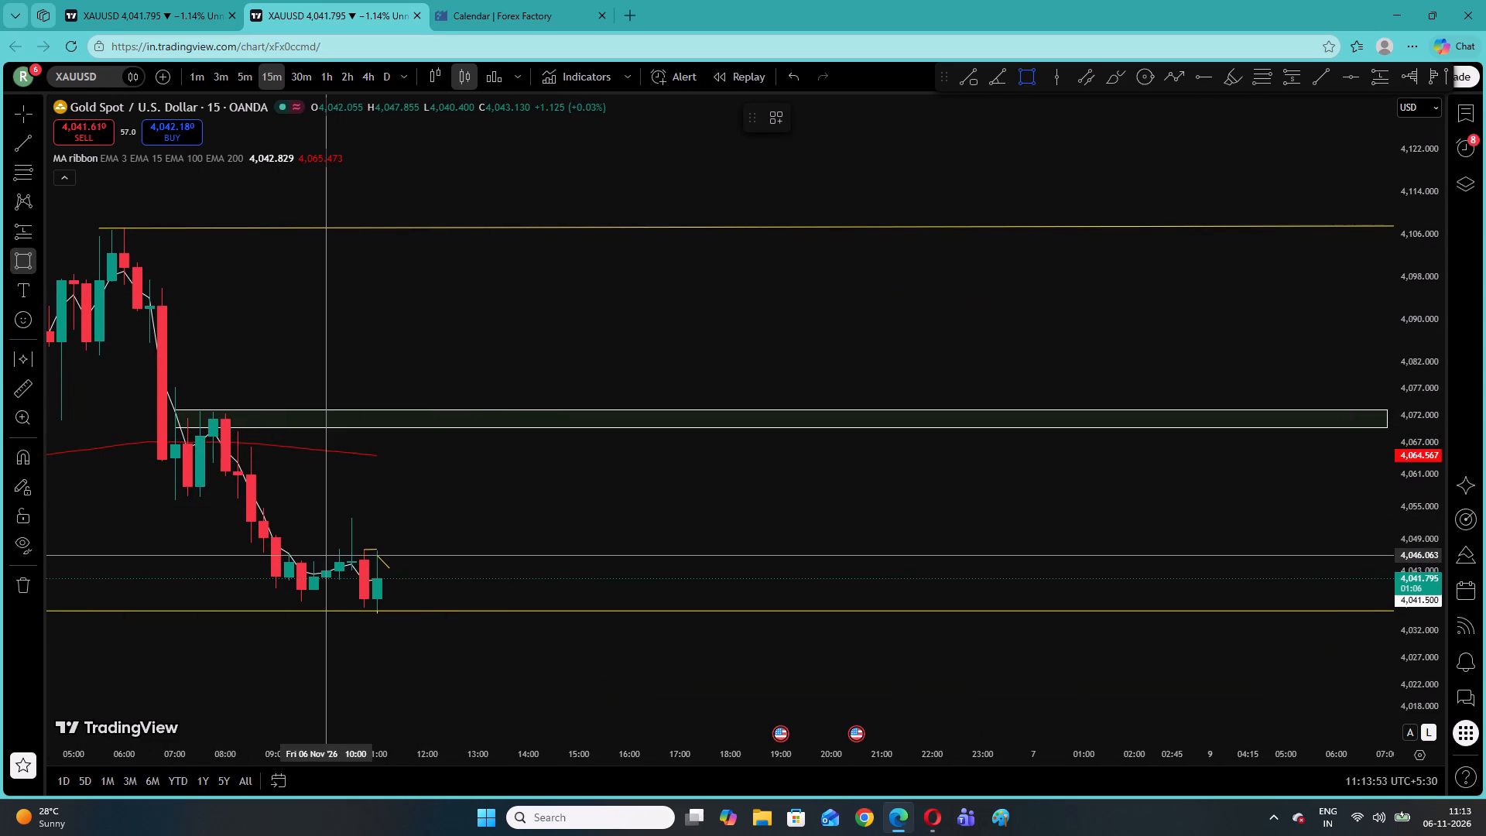
left_click(325, 551)
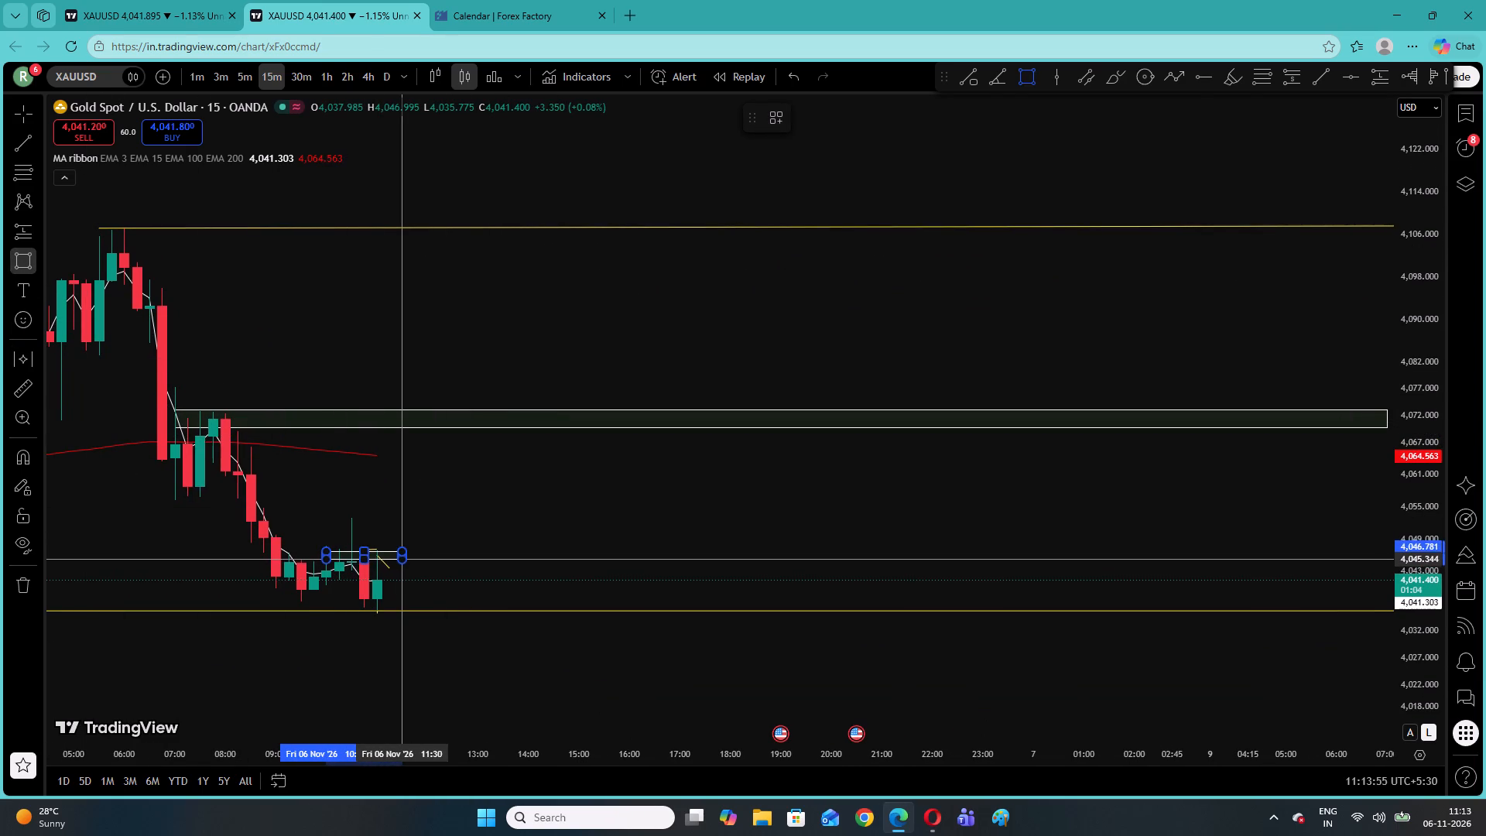
left_click(397, 560)
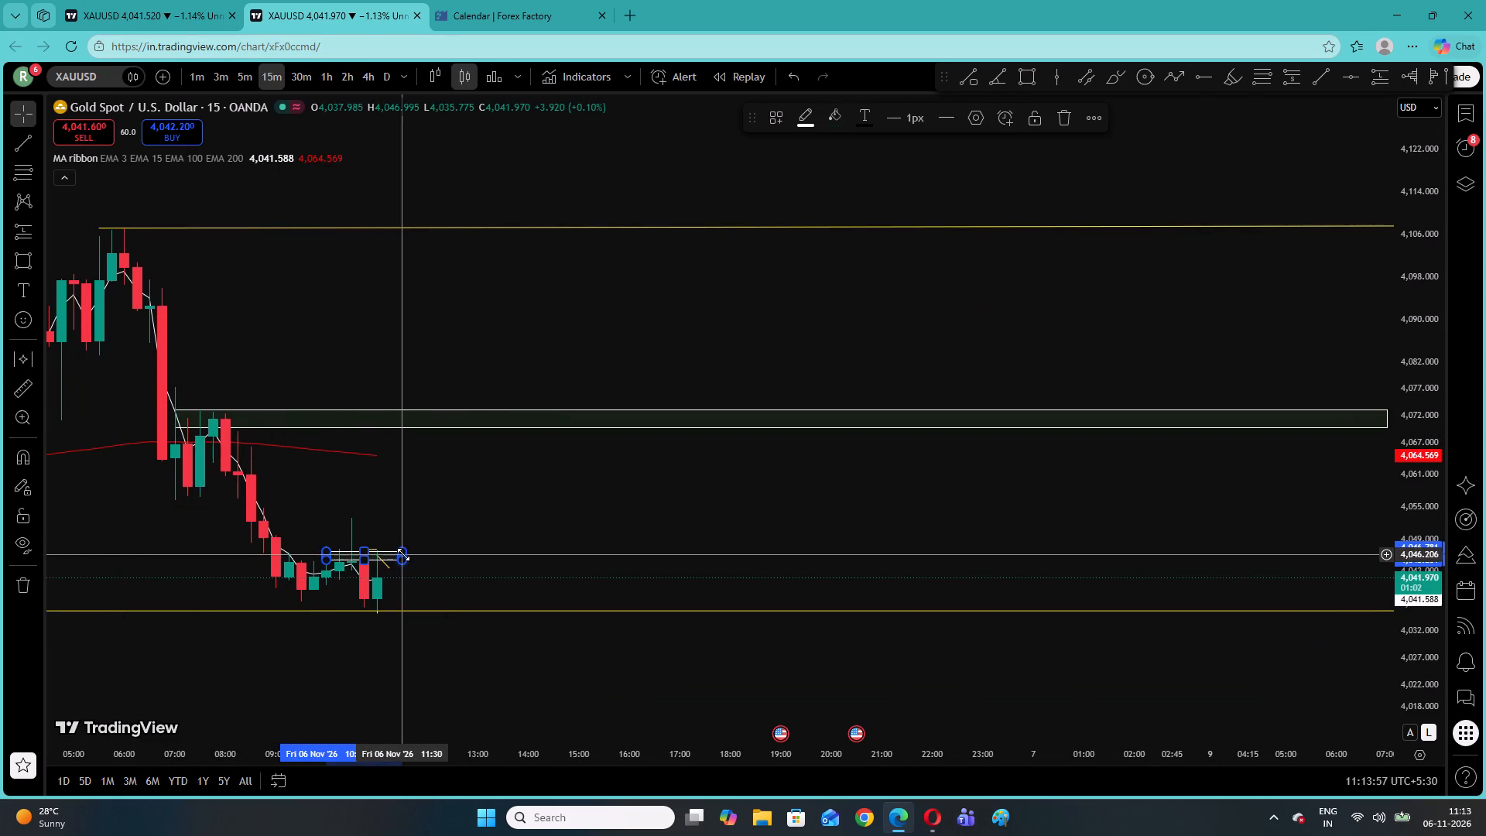
left_click_drag(403, 555, 581, 559)
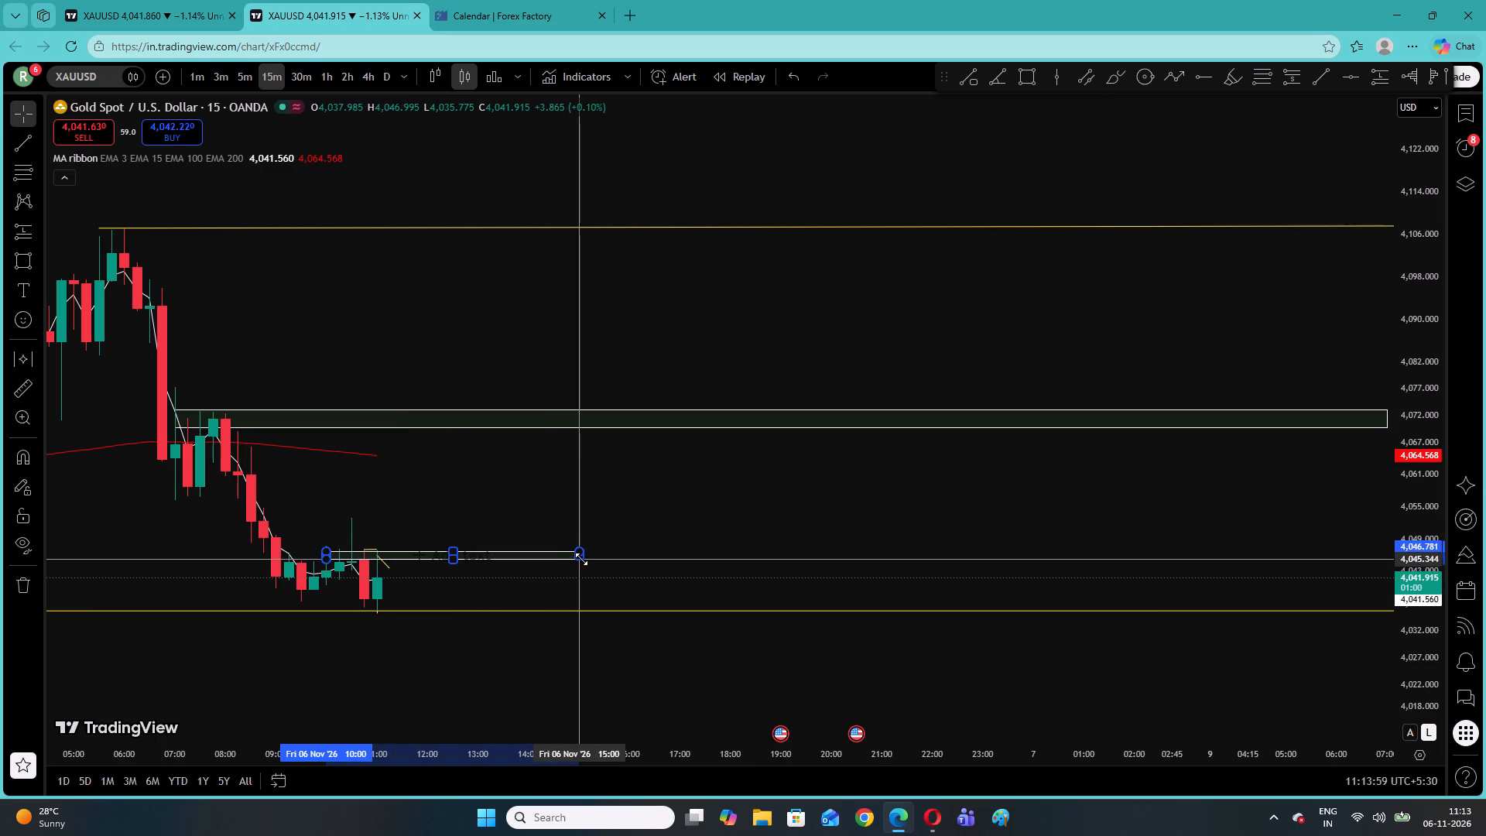
left_click_drag(581, 559, 582, 559)
Return to the 1-minute chart and delete the nearly horizontal trend line at about 4,047 above the narrow zone.
left_click_drag(542, 512, 506, 504)
left_click(240, 74)
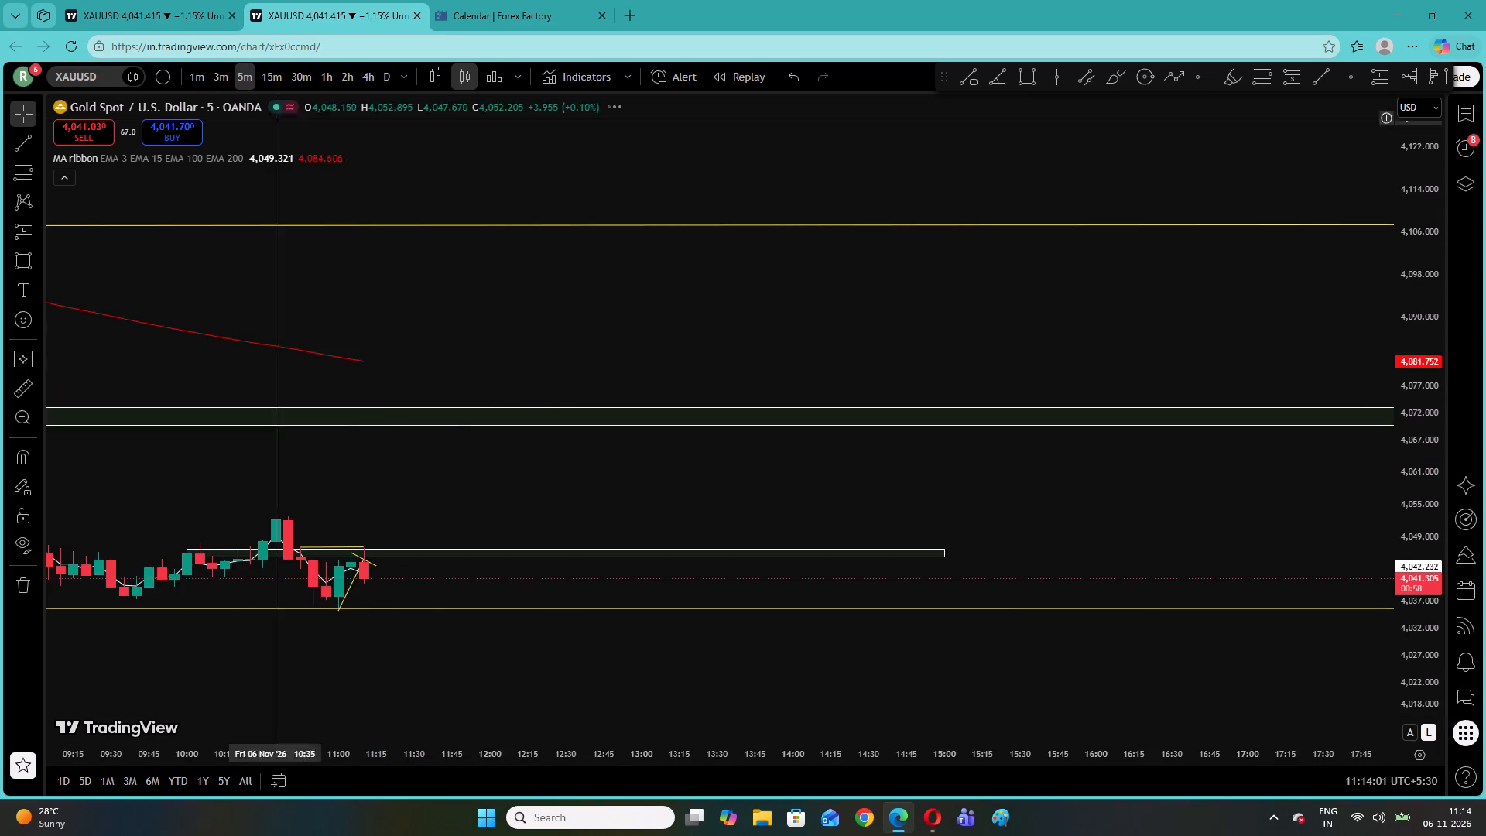
left_click(193, 83)
right_click(666, 269)
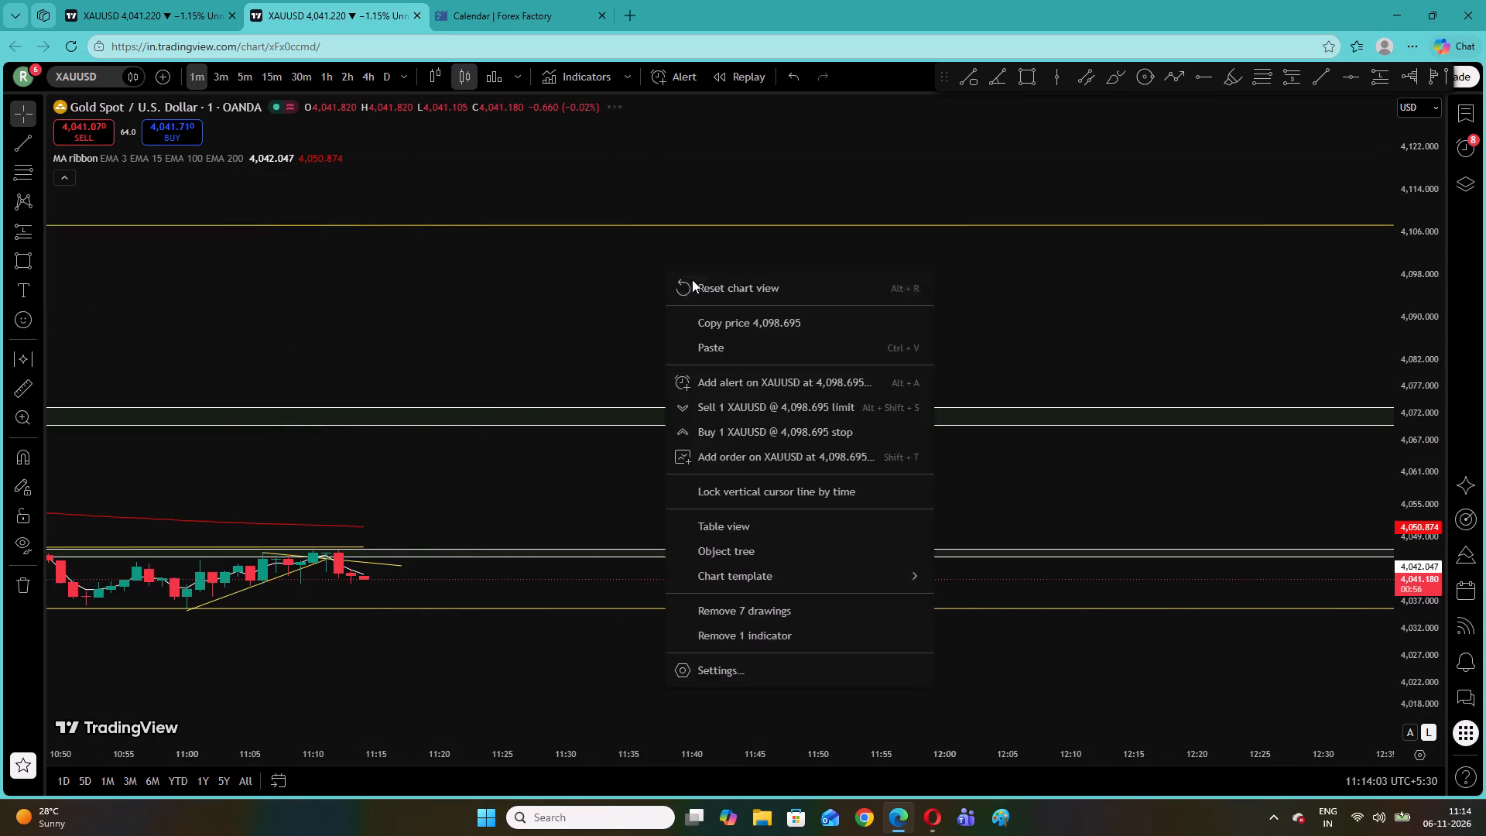
left_click(692, 280)
left_click_drag(1410, 545, 1400, 516)
left_click_drag(1296, 546, 1095, 450)
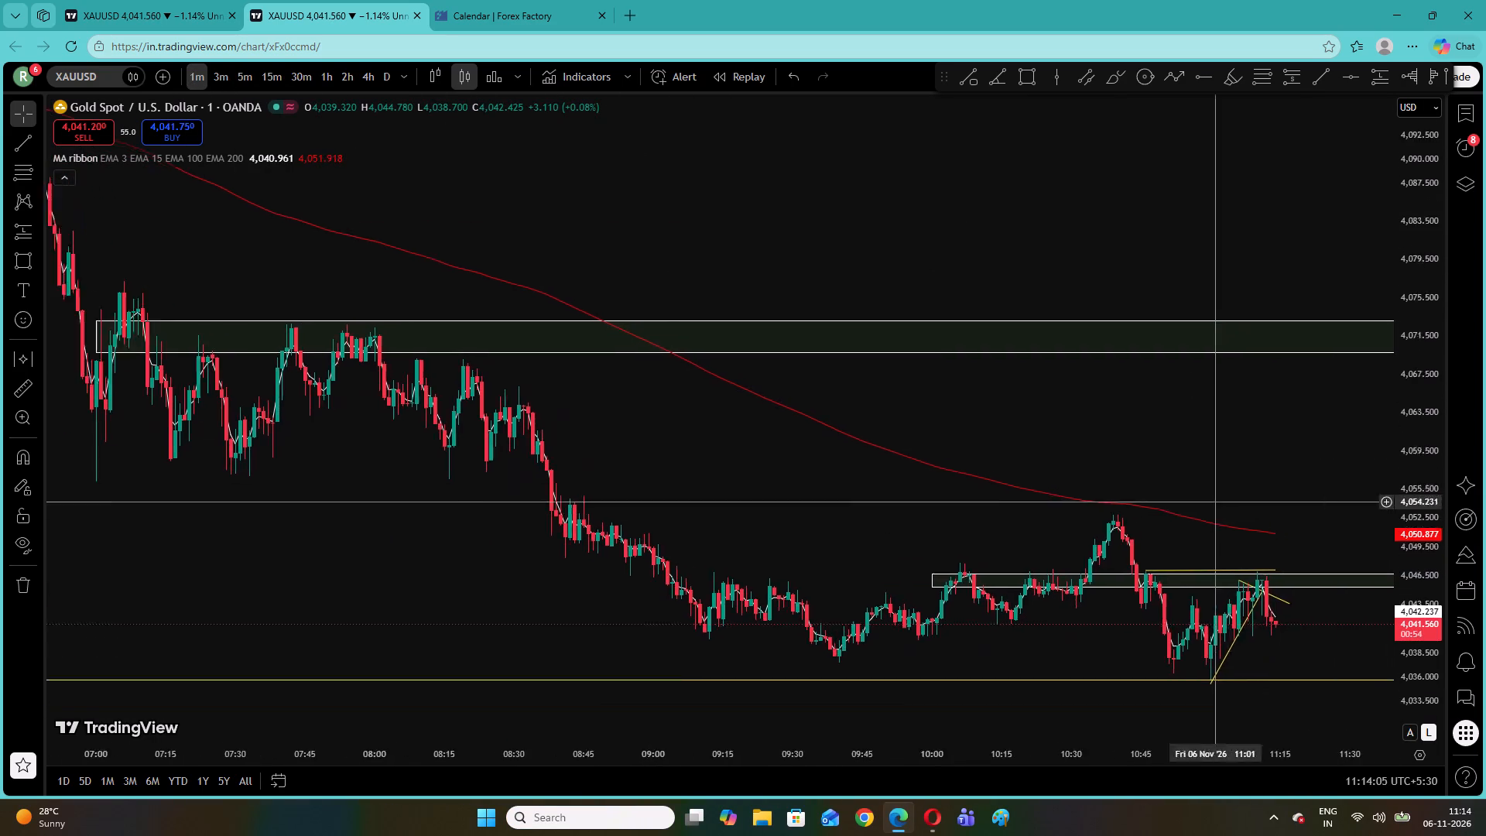
left_click_drag(1095, 450, 846, 334)
left_click(910, 403)
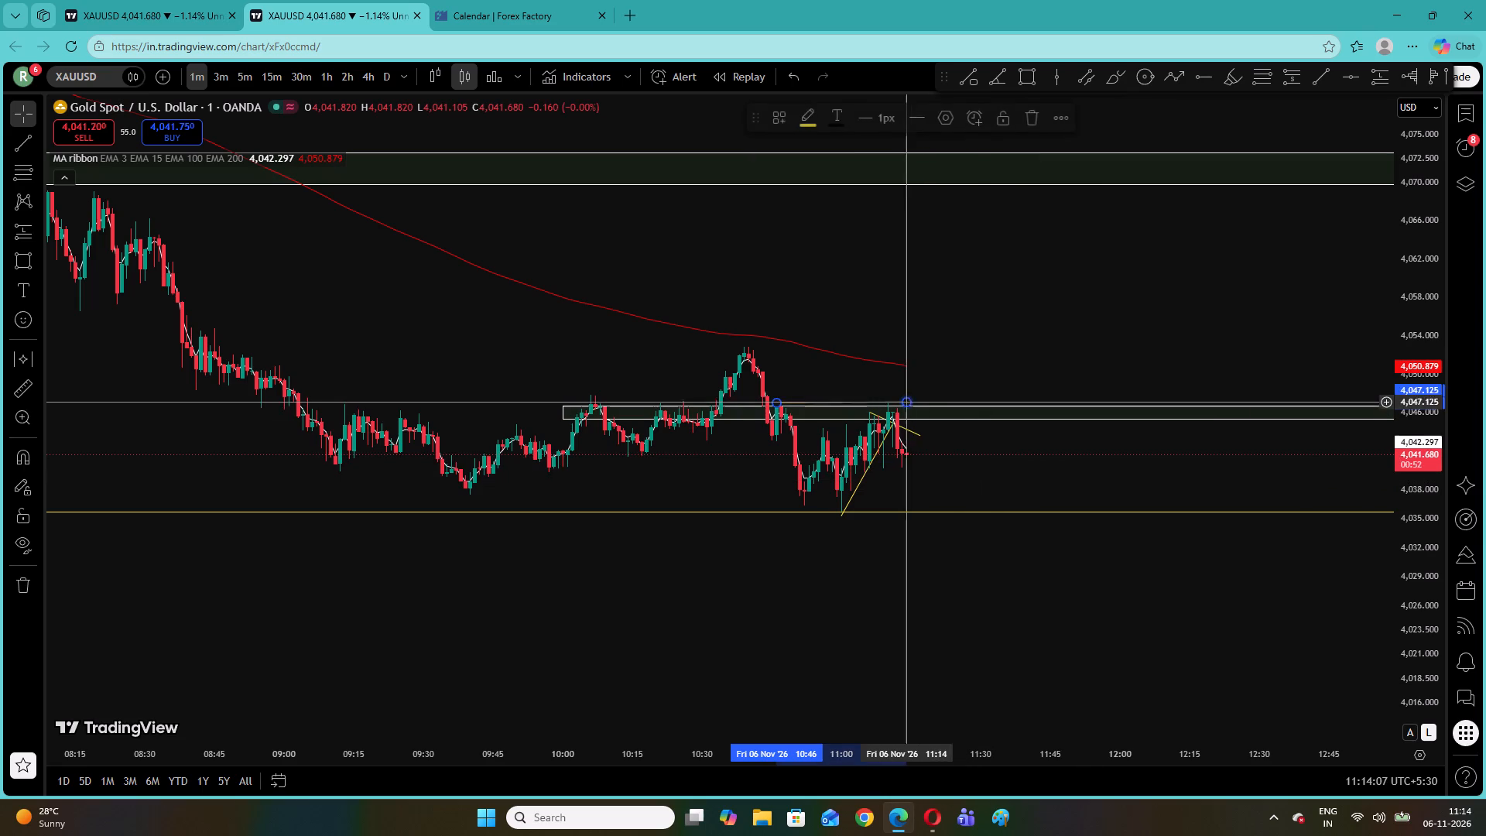
left_click(1029, 118)
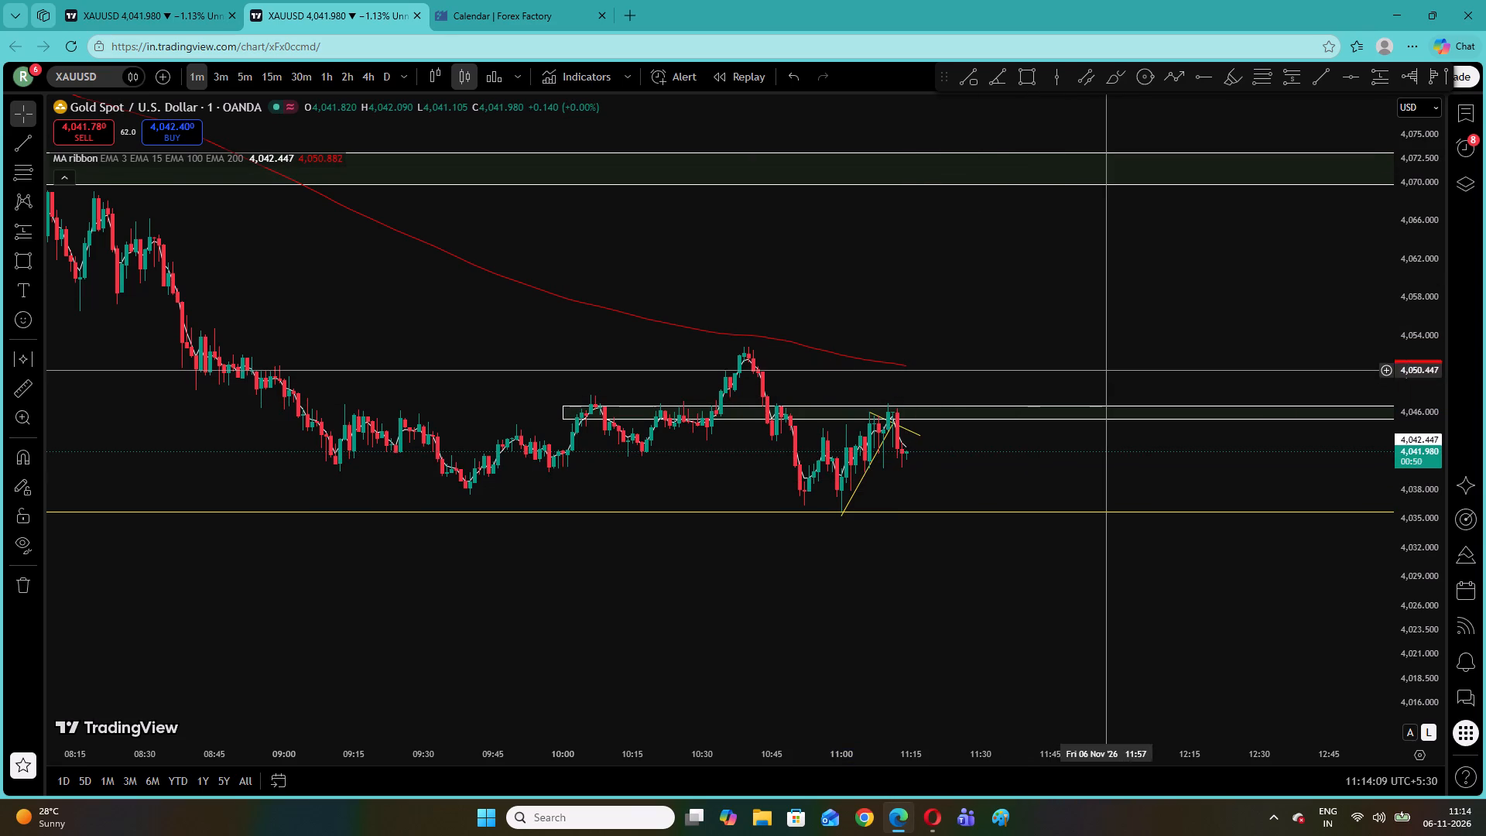
Change the border colour of the narrow rectangle zone near 4,046 to purple.
left_click(1064, 405)
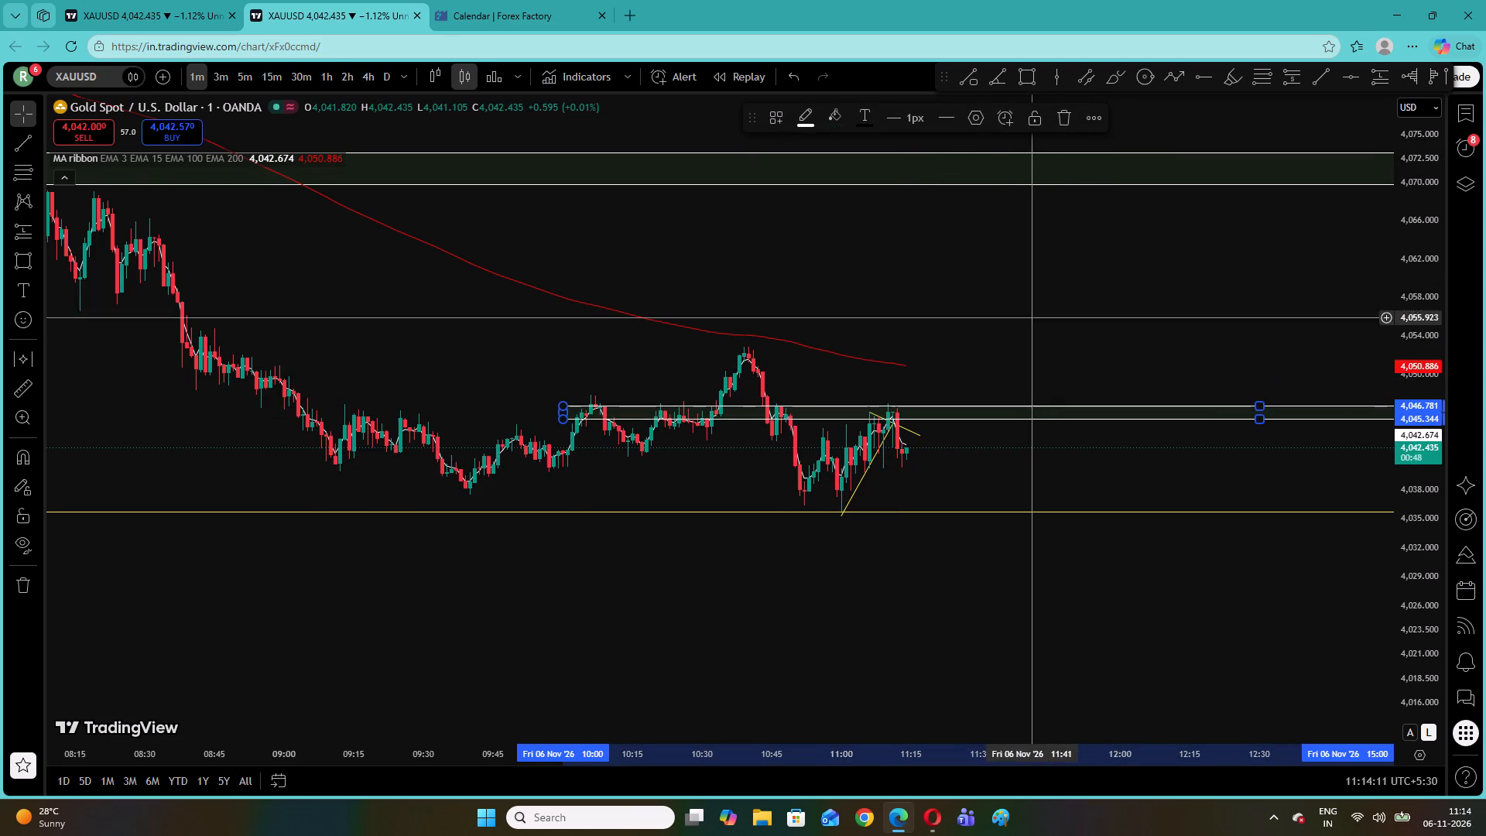
left_click(810, 122)
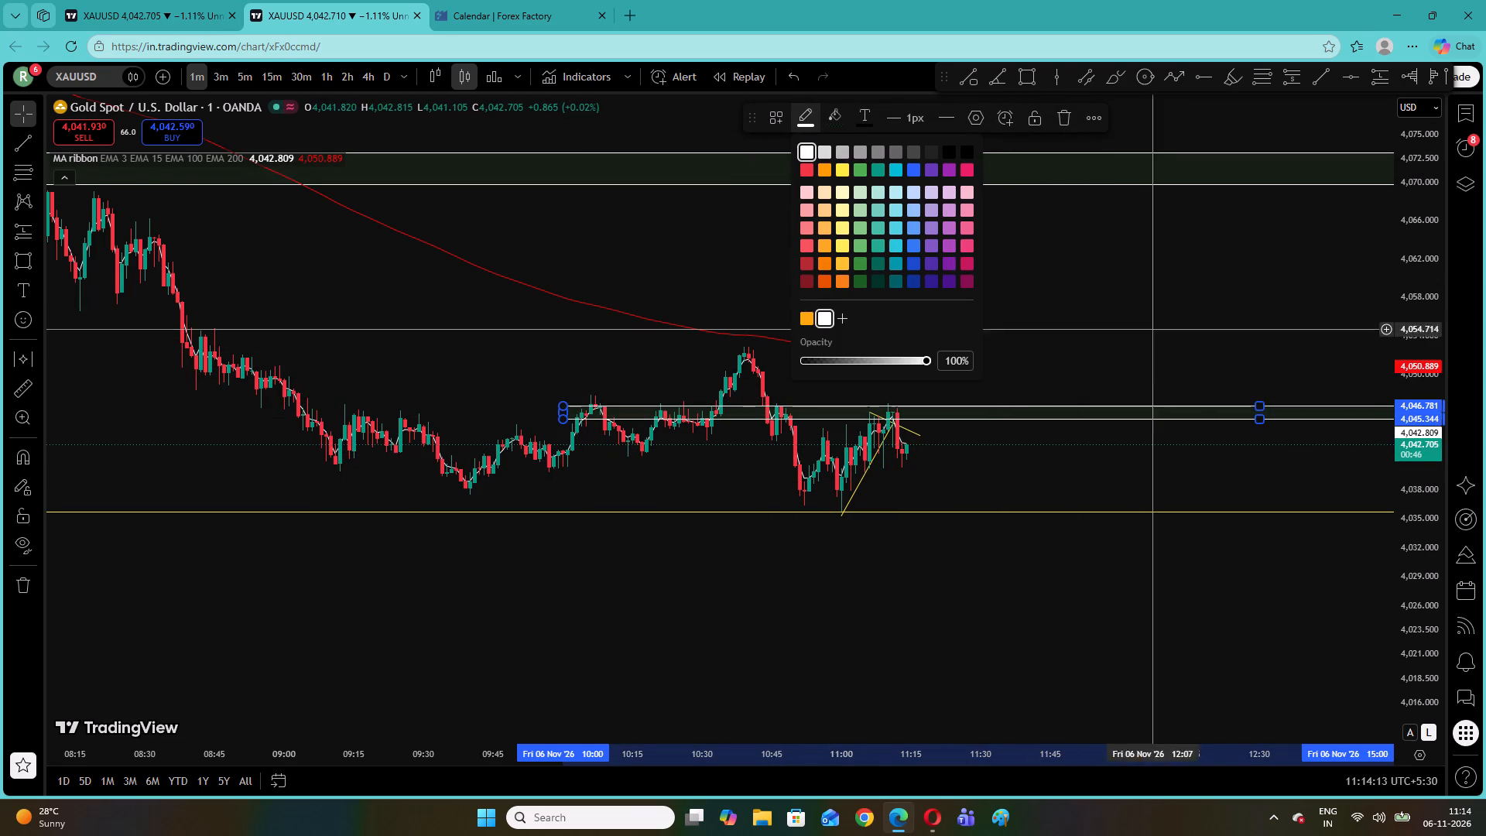
left_click(1164, 334)
left_click(936, 406)
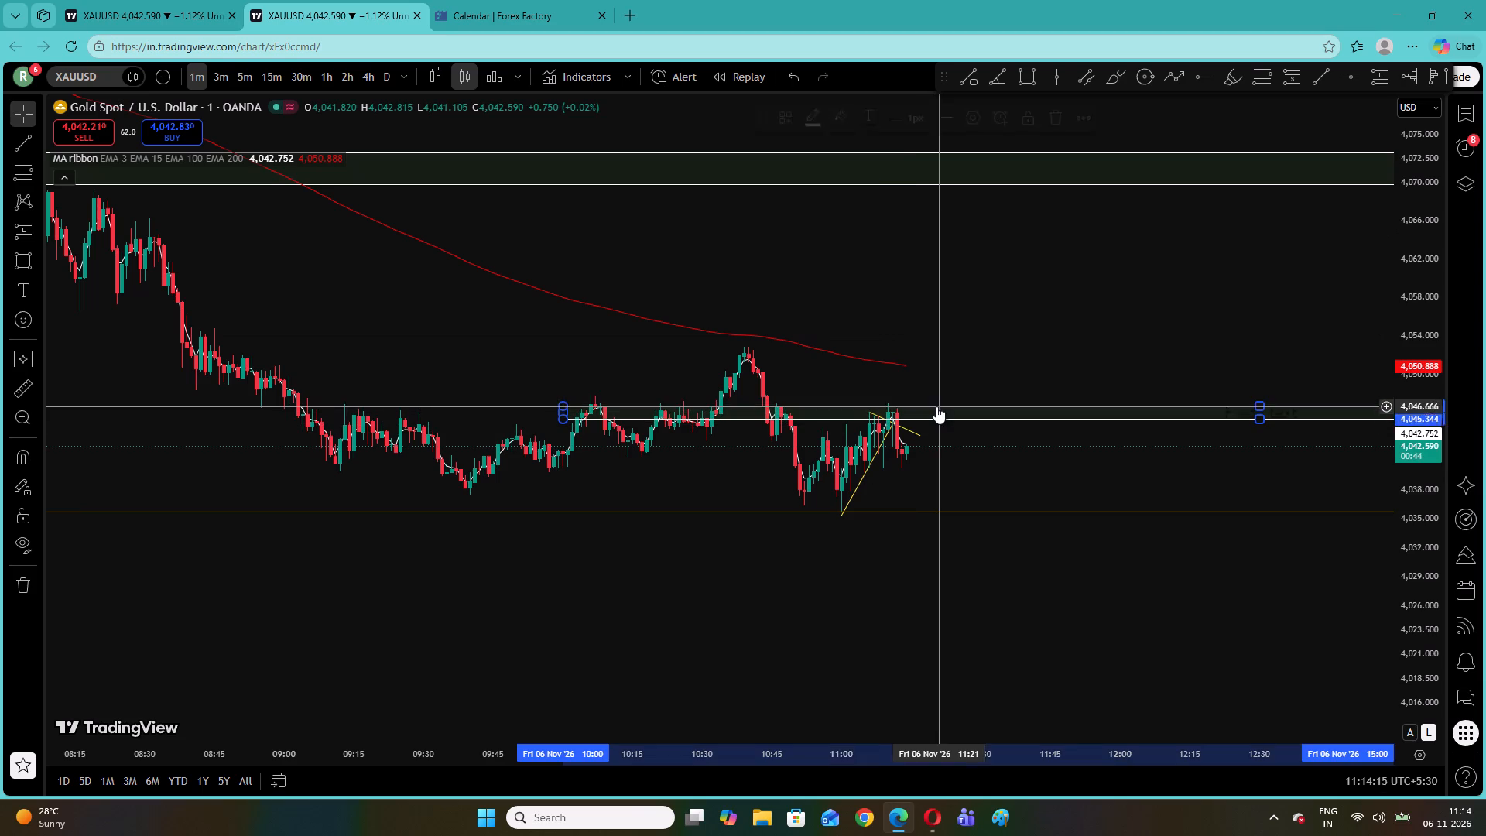
left_click(972, 122)
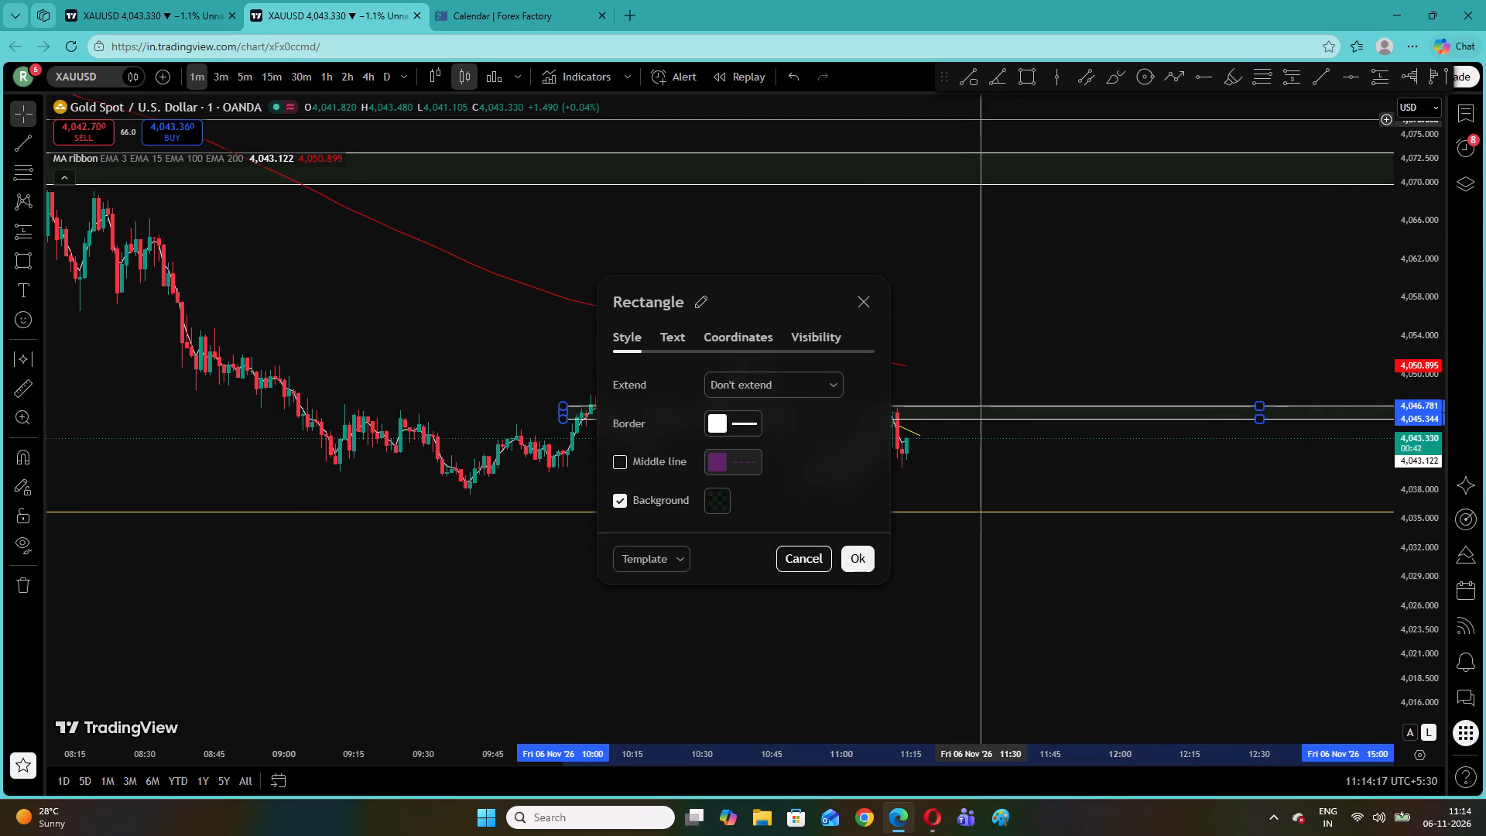
left_click(717, 427)
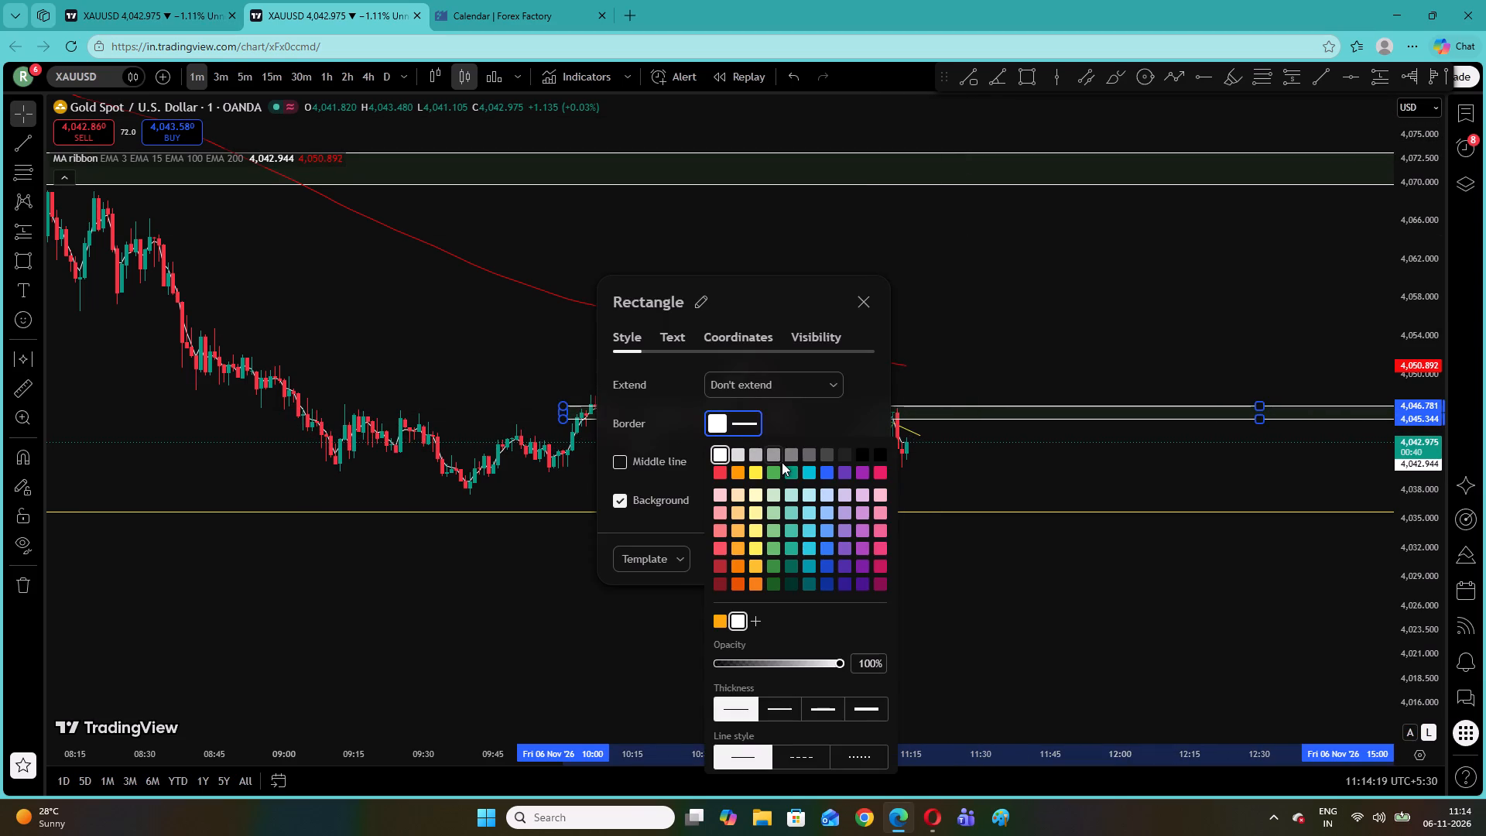
left_click(862, 471)
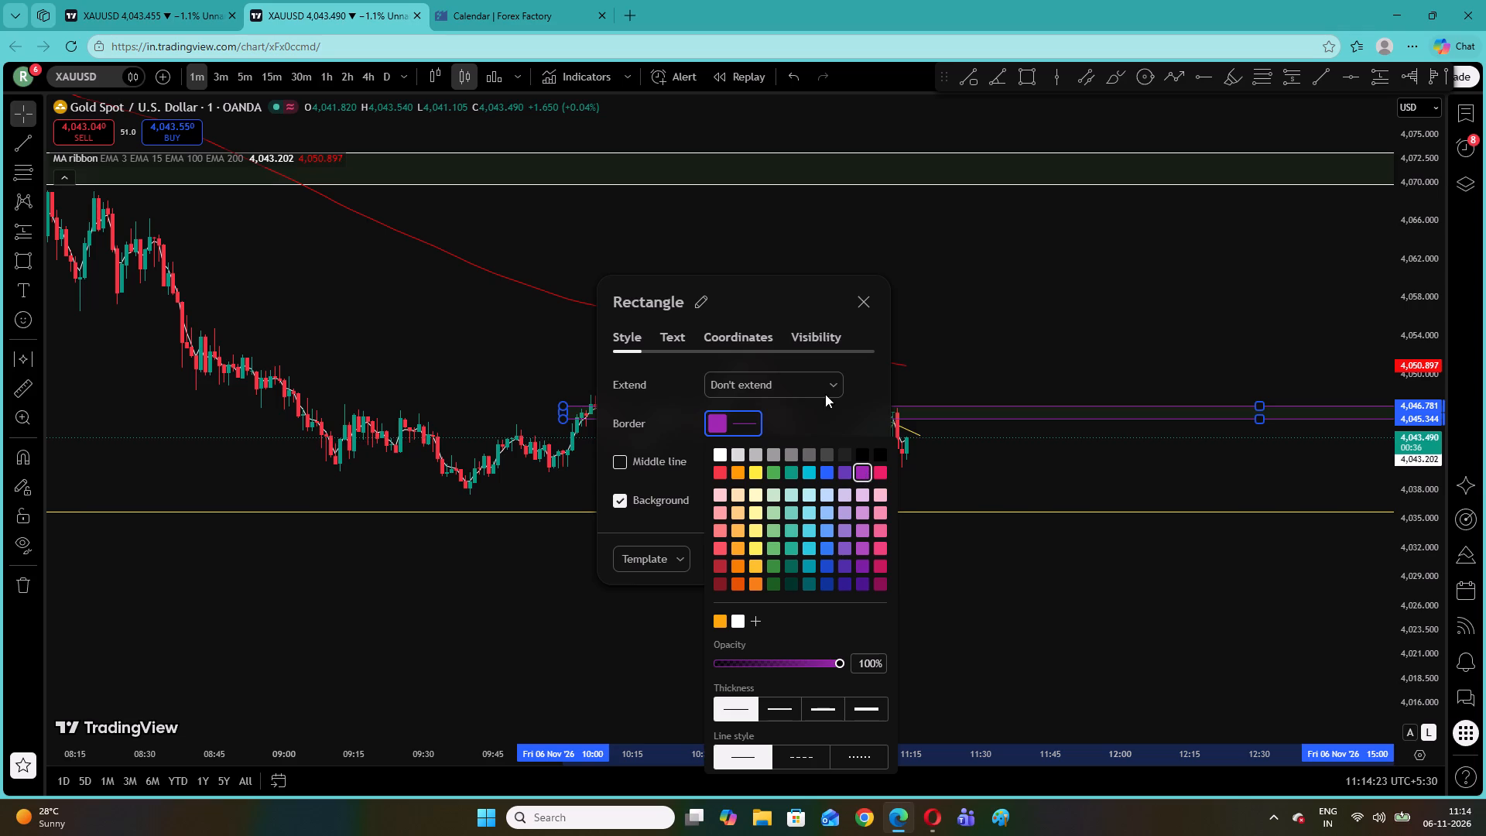
left_click(834, 430)
left_click(865, 553)
left_click(1043, 327)
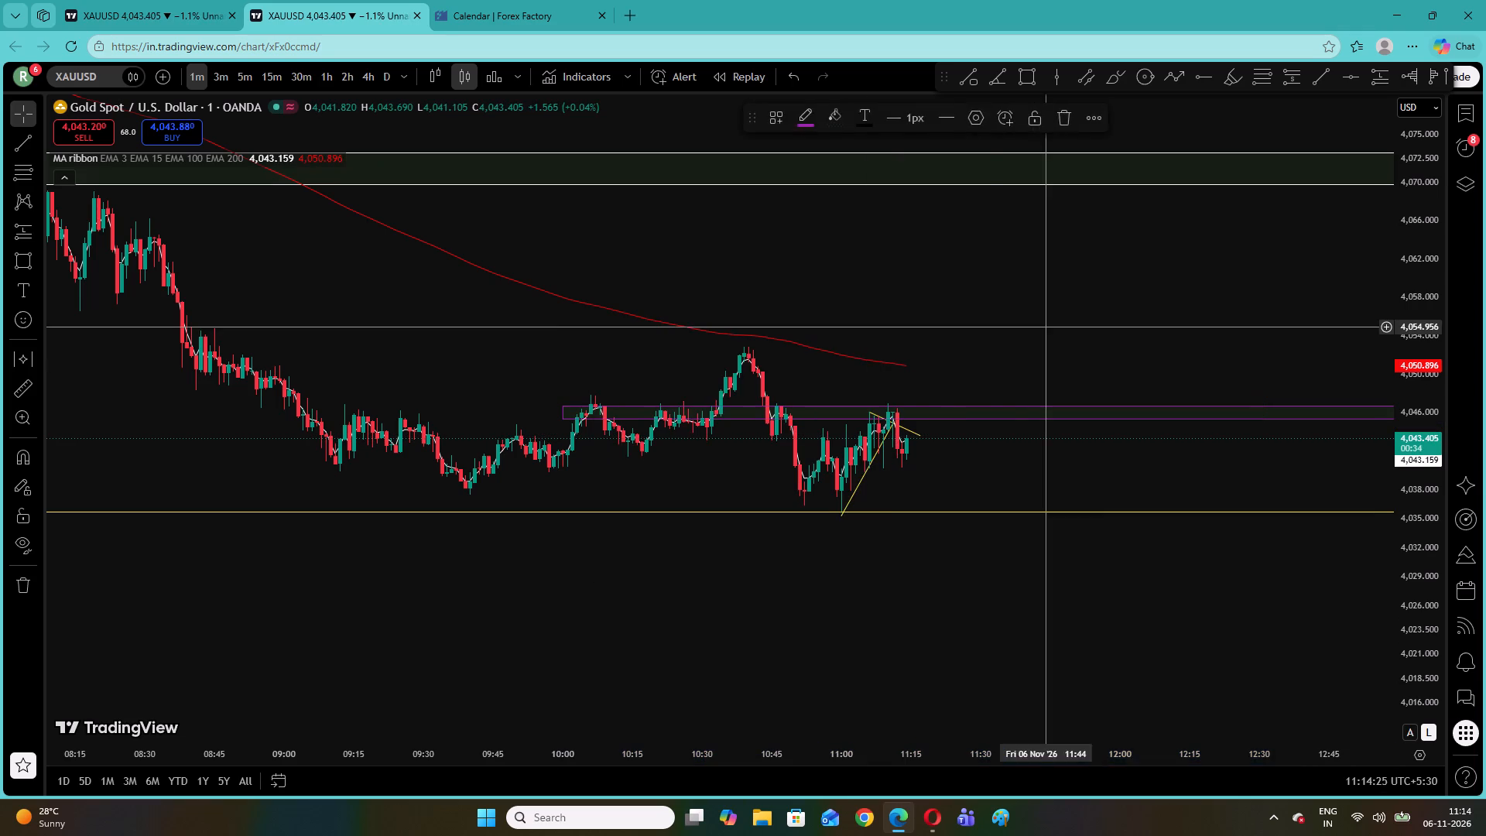
Delete the two remaining short trend lines near the latest candles, the descending one and the ascending one.
left_click_drag(1431, 558, 1381, 255)
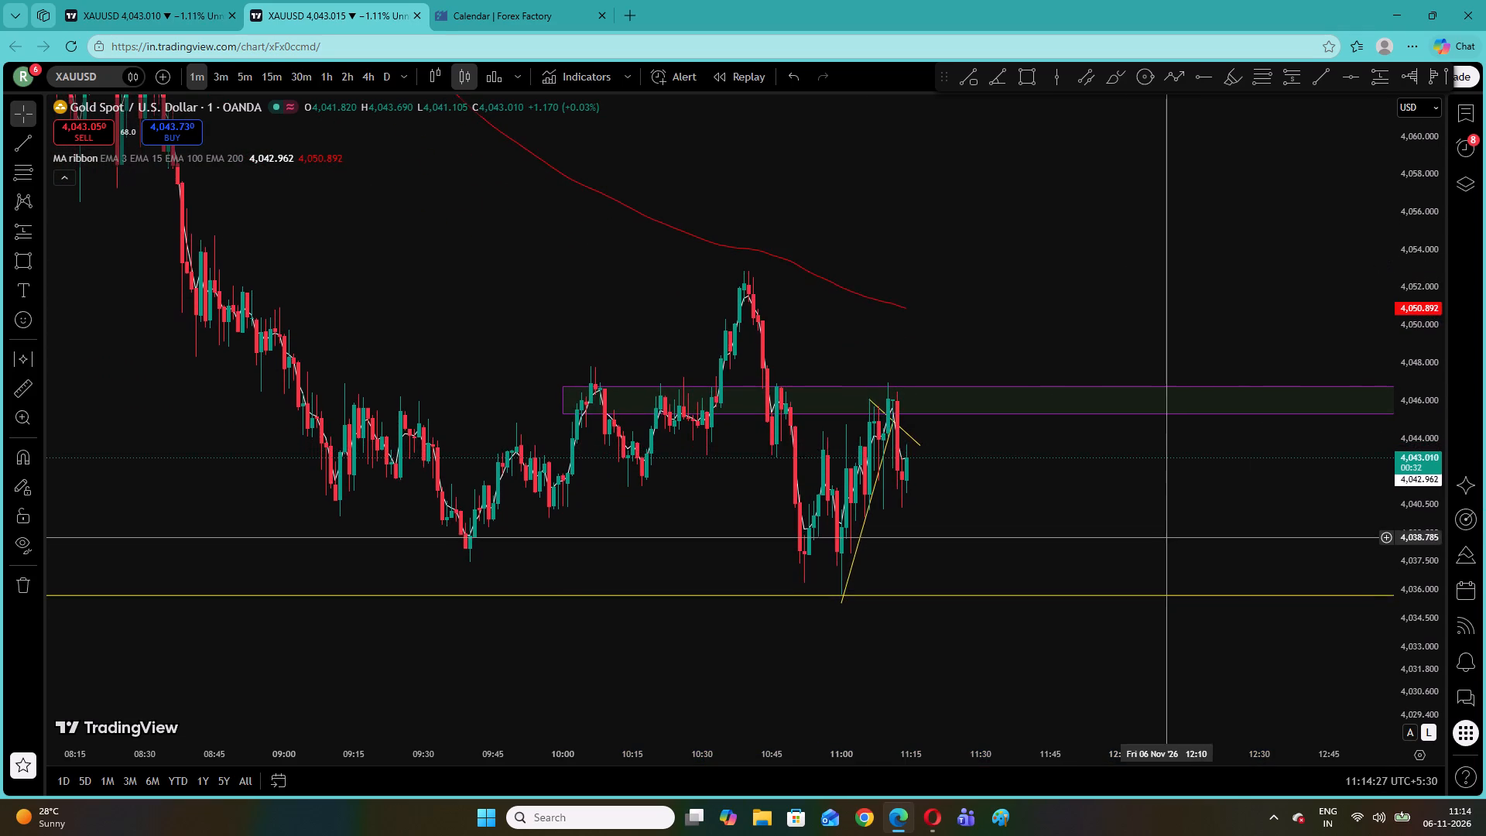
left_click_drag(1167, 536, 971, 546)
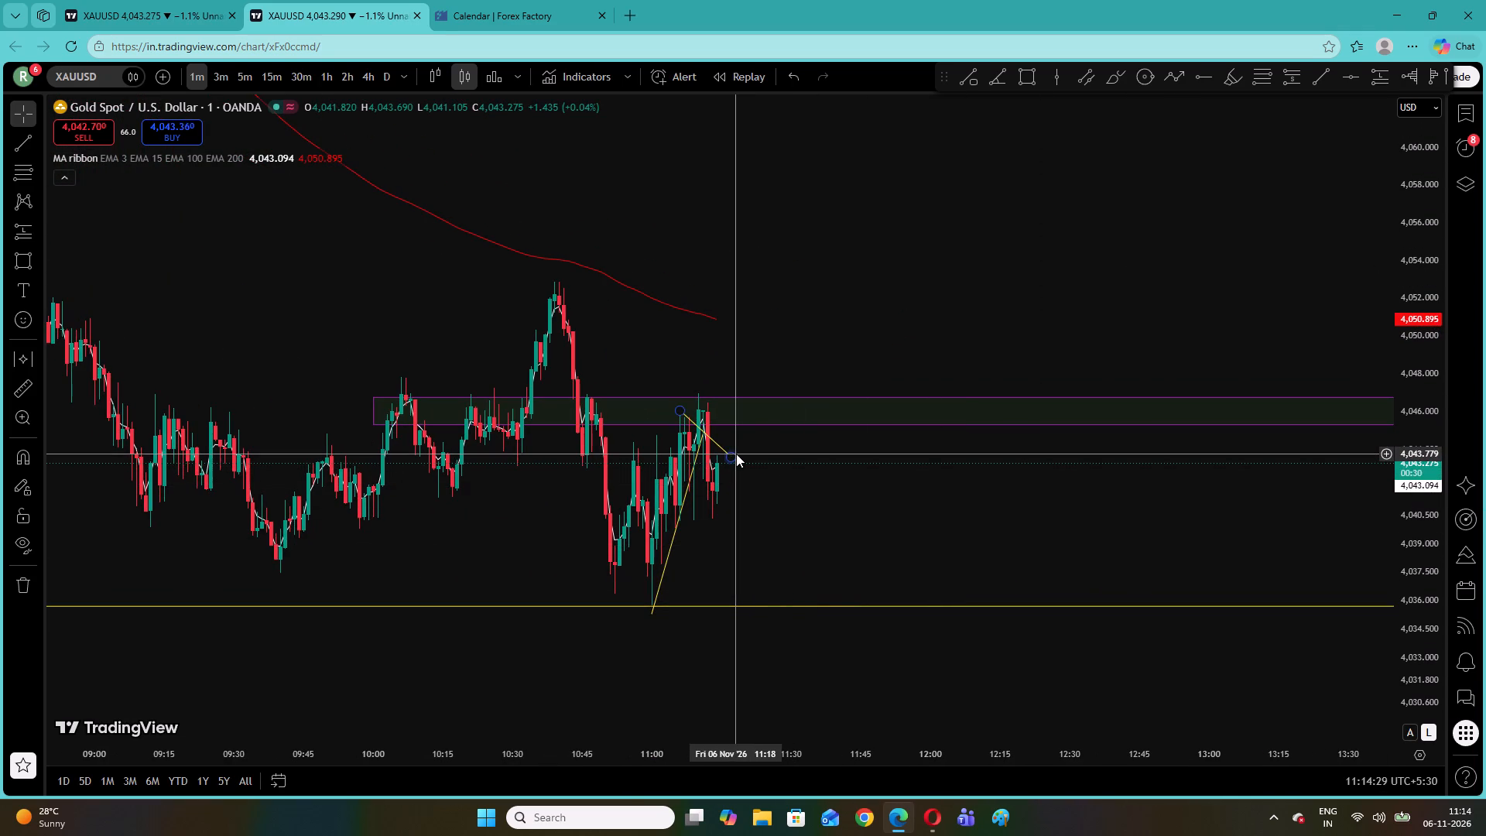
left_click(733, 453)
left_click(1032, 125)
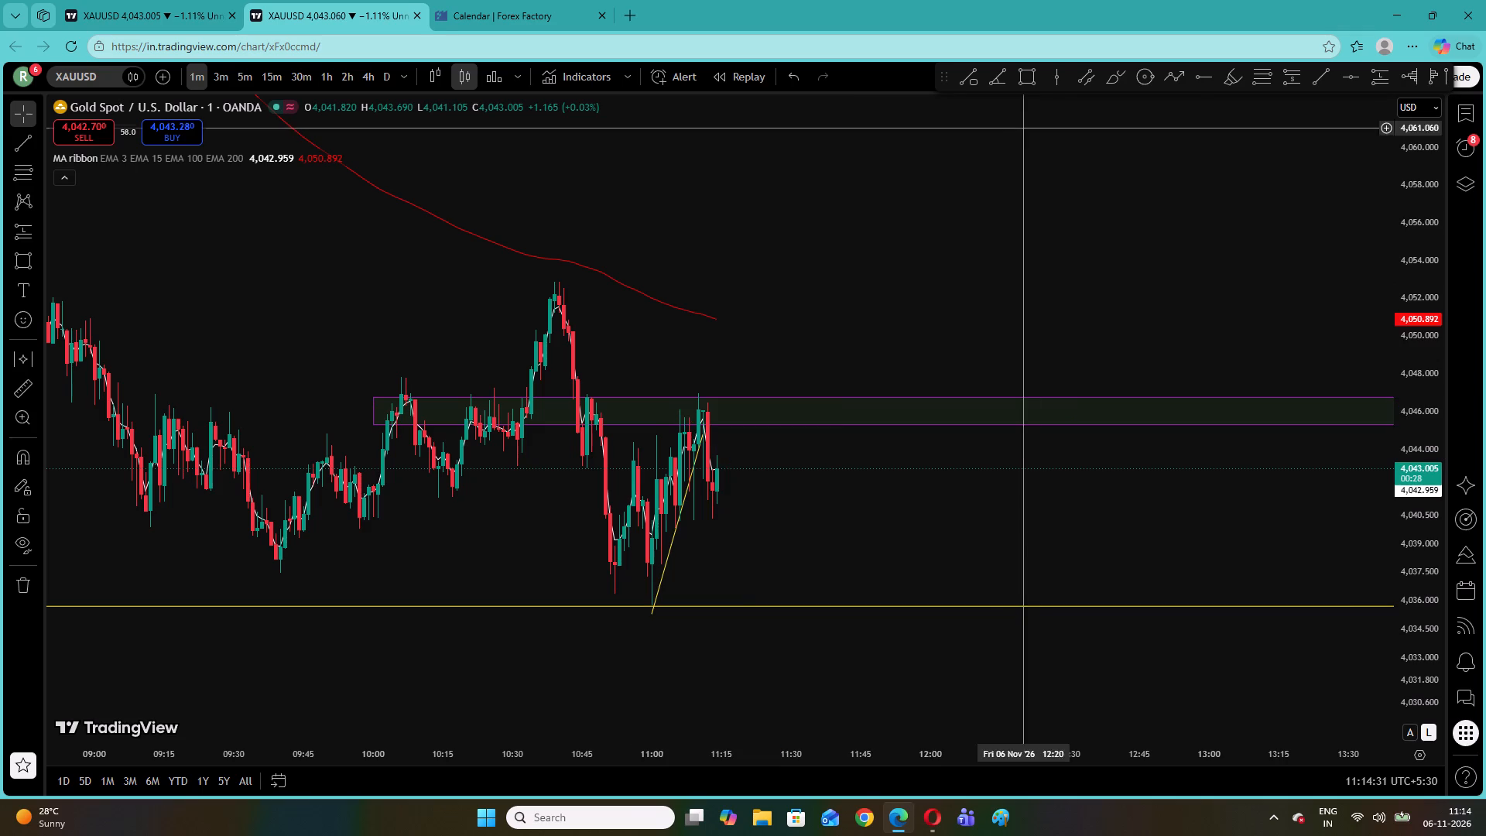
left_click(690, 481)
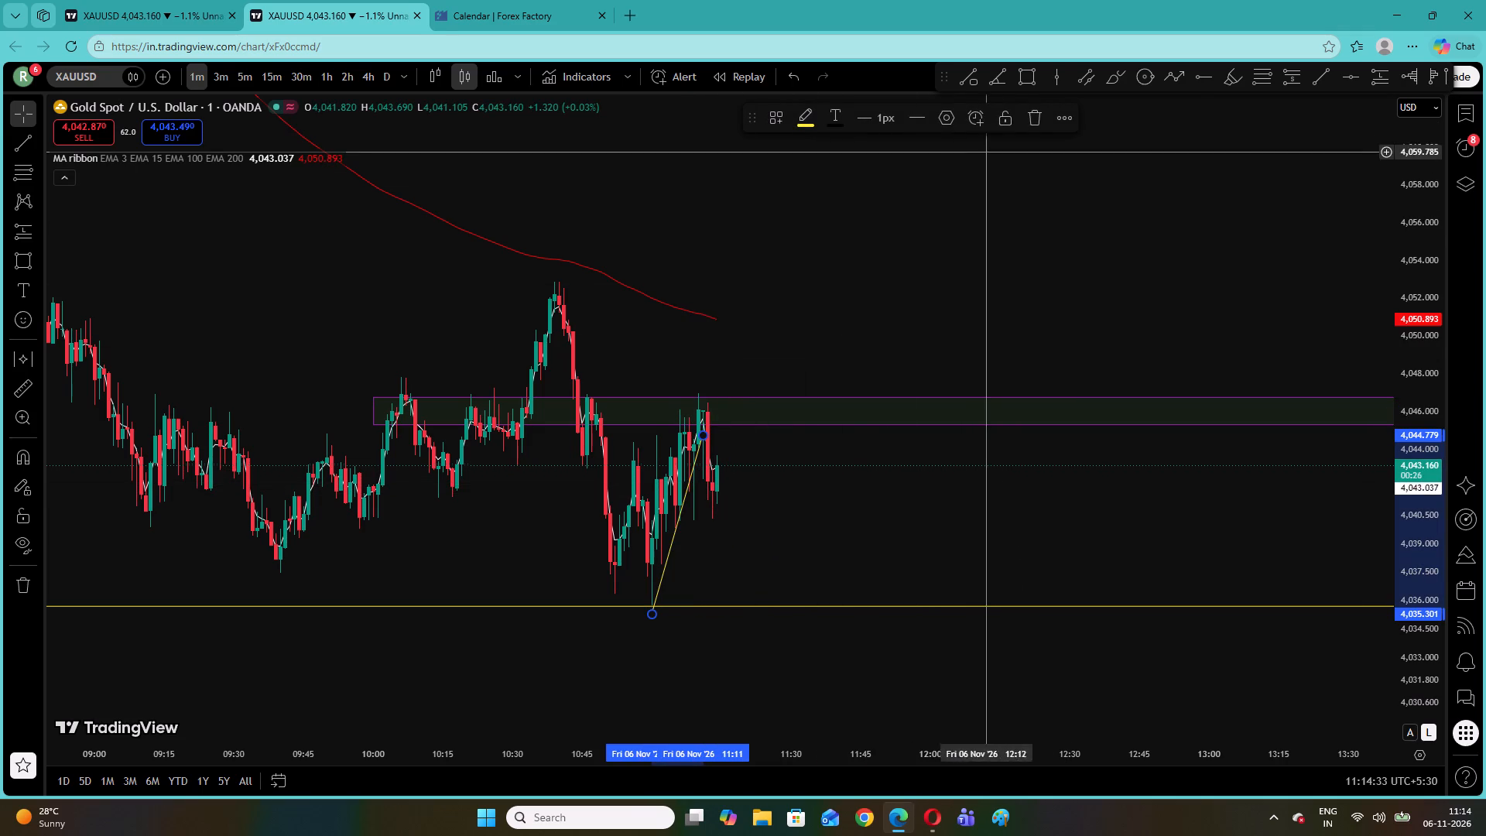
left_click(1031, 119)
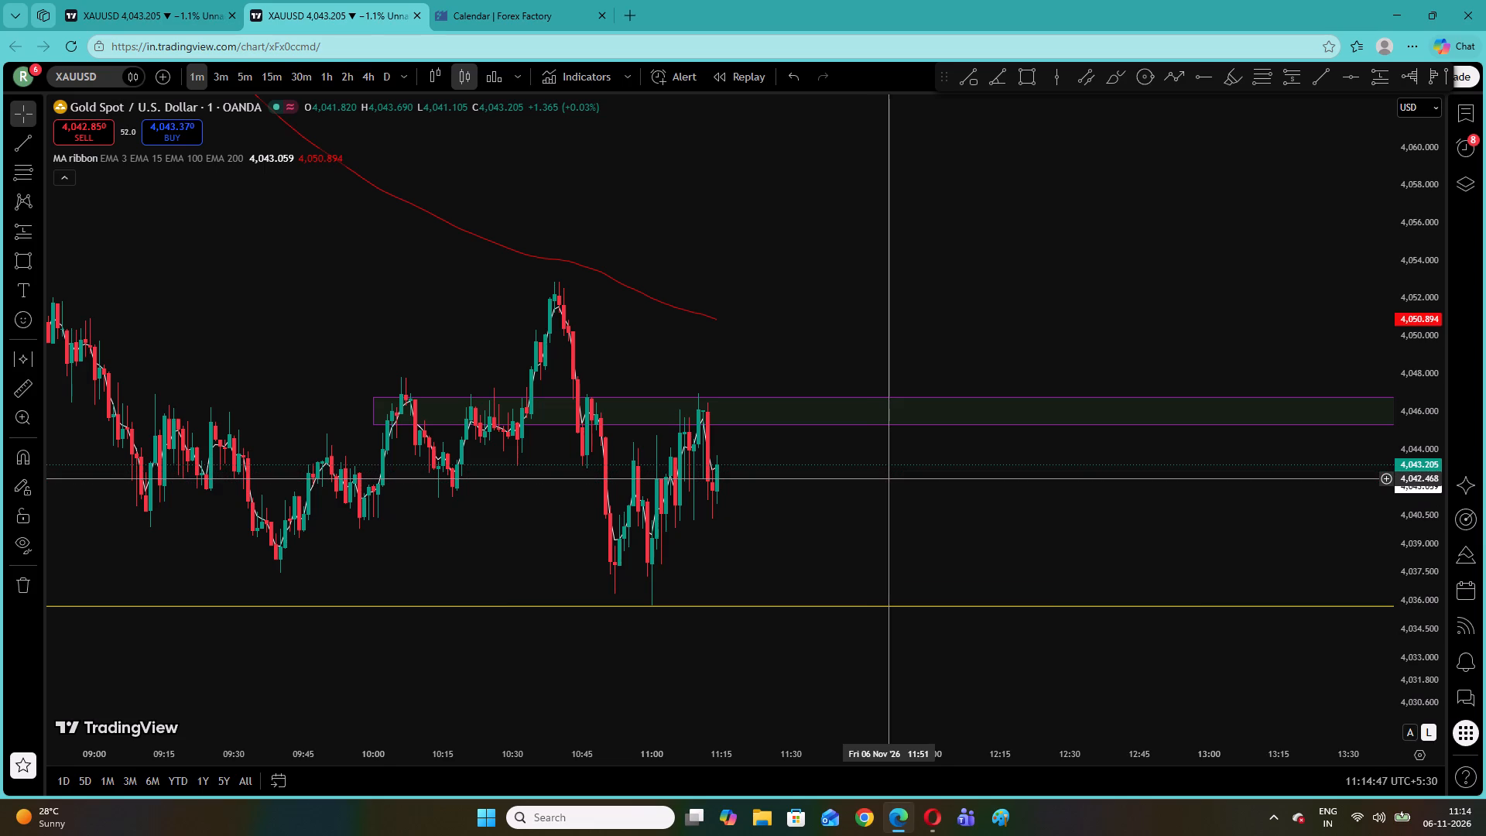
On the 15-minute chart, draw a rectangle zone from 6 Nov 07:00 between about 4,056.2 and 4,058.9, extending it to 9 Nov 06:15.
left_click(269, 74)
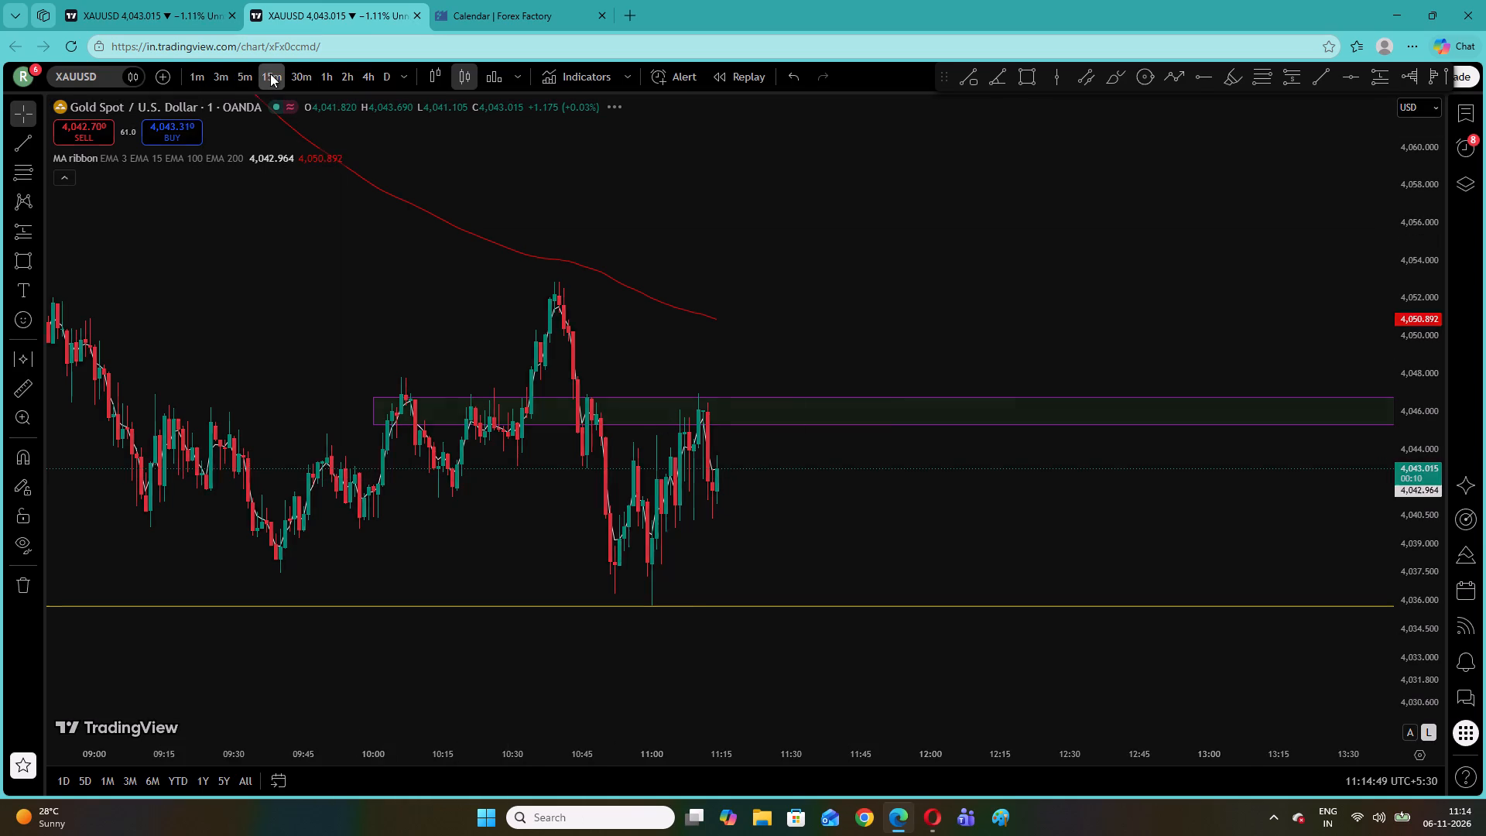
left_click_drag(958, 231, 1056, 671)
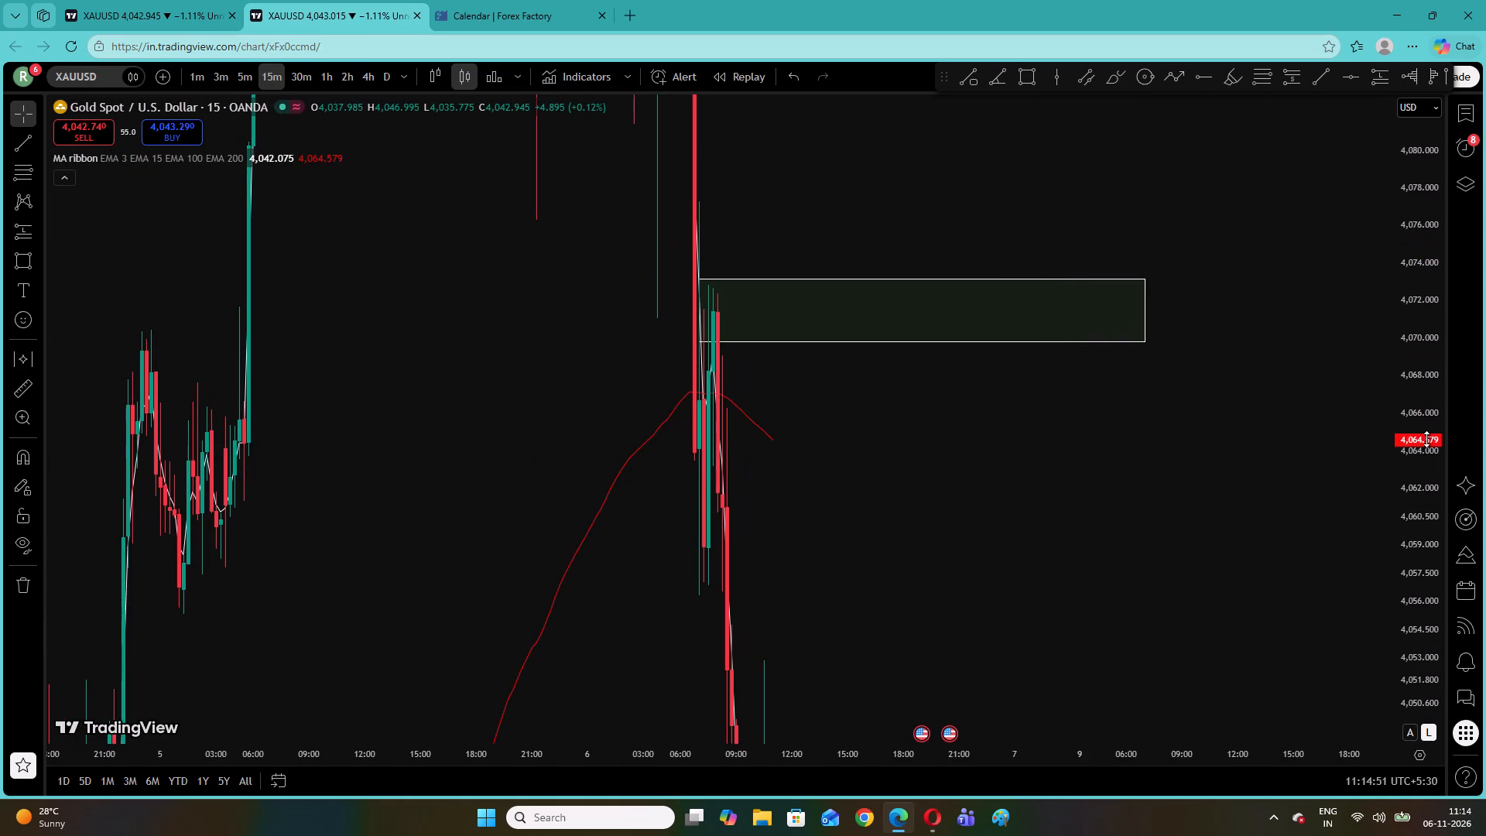
left_click_drag(1425, 438, 1396, 749)
left_click(17, 256)
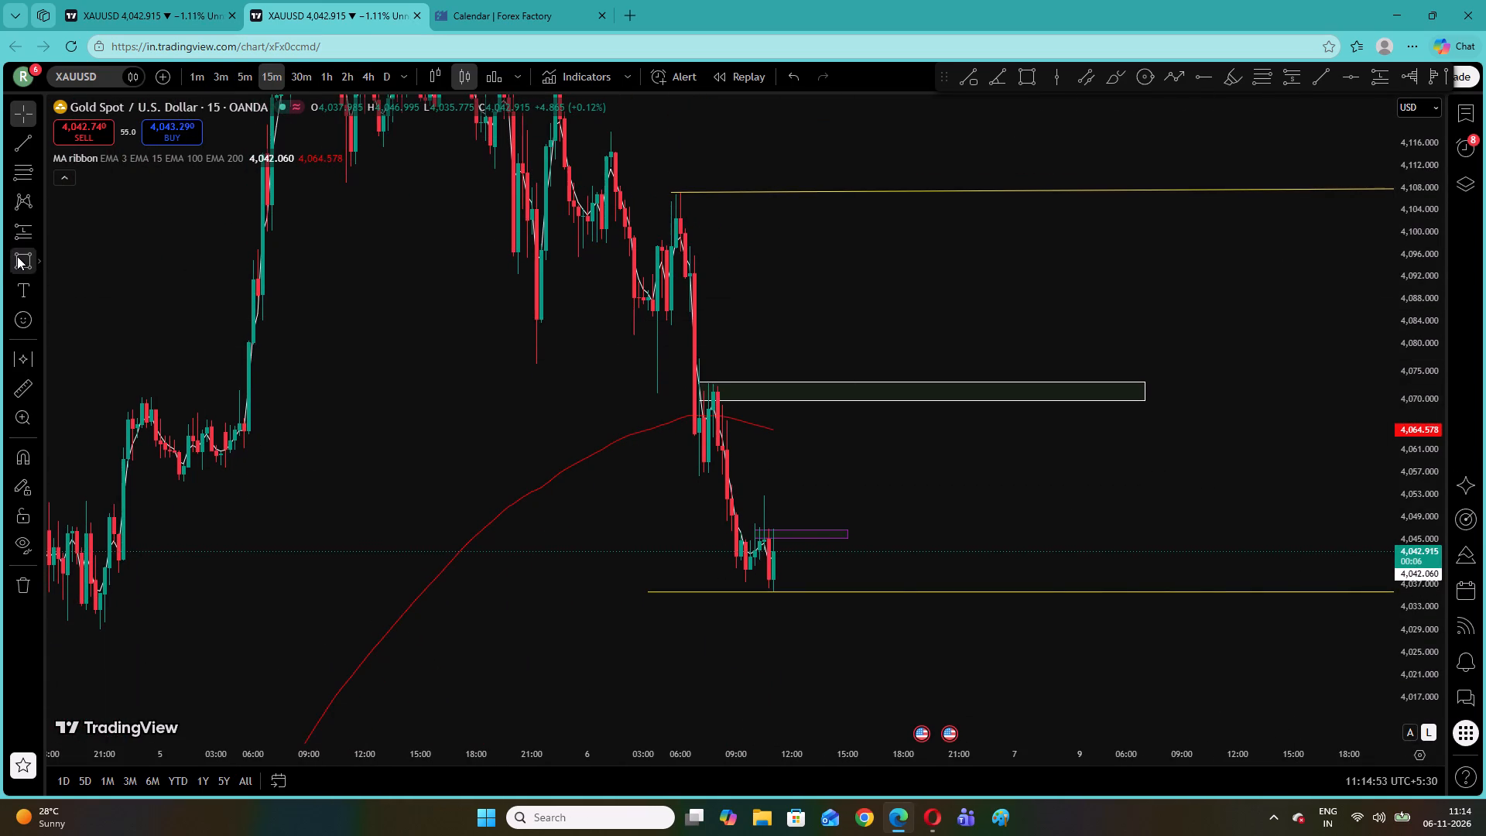
left_click(700, 461)
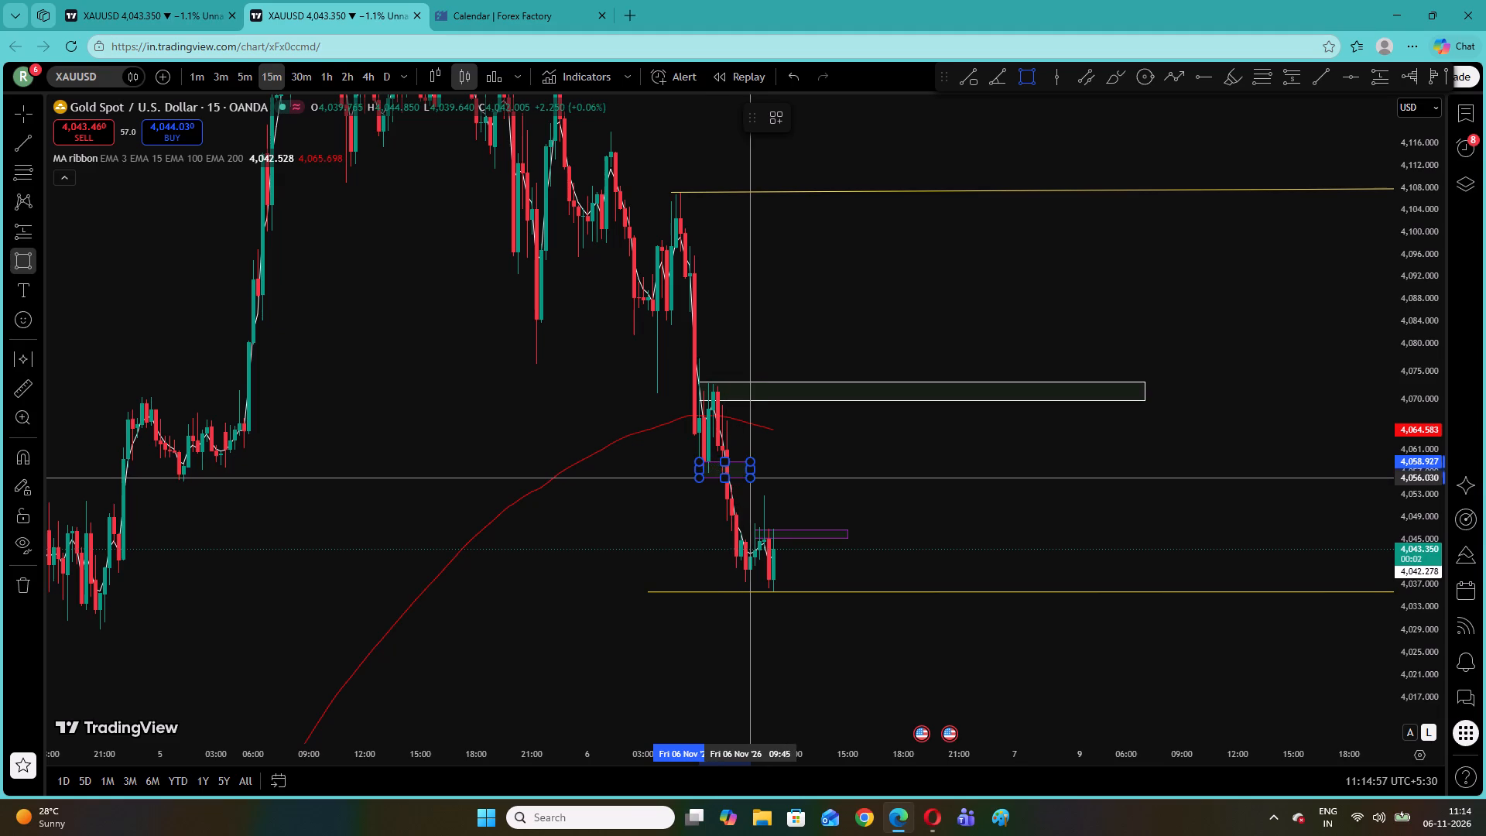
left_click(755, 477)
left_click(909, 452)
left_click_drag(753, 470, 844, 479)
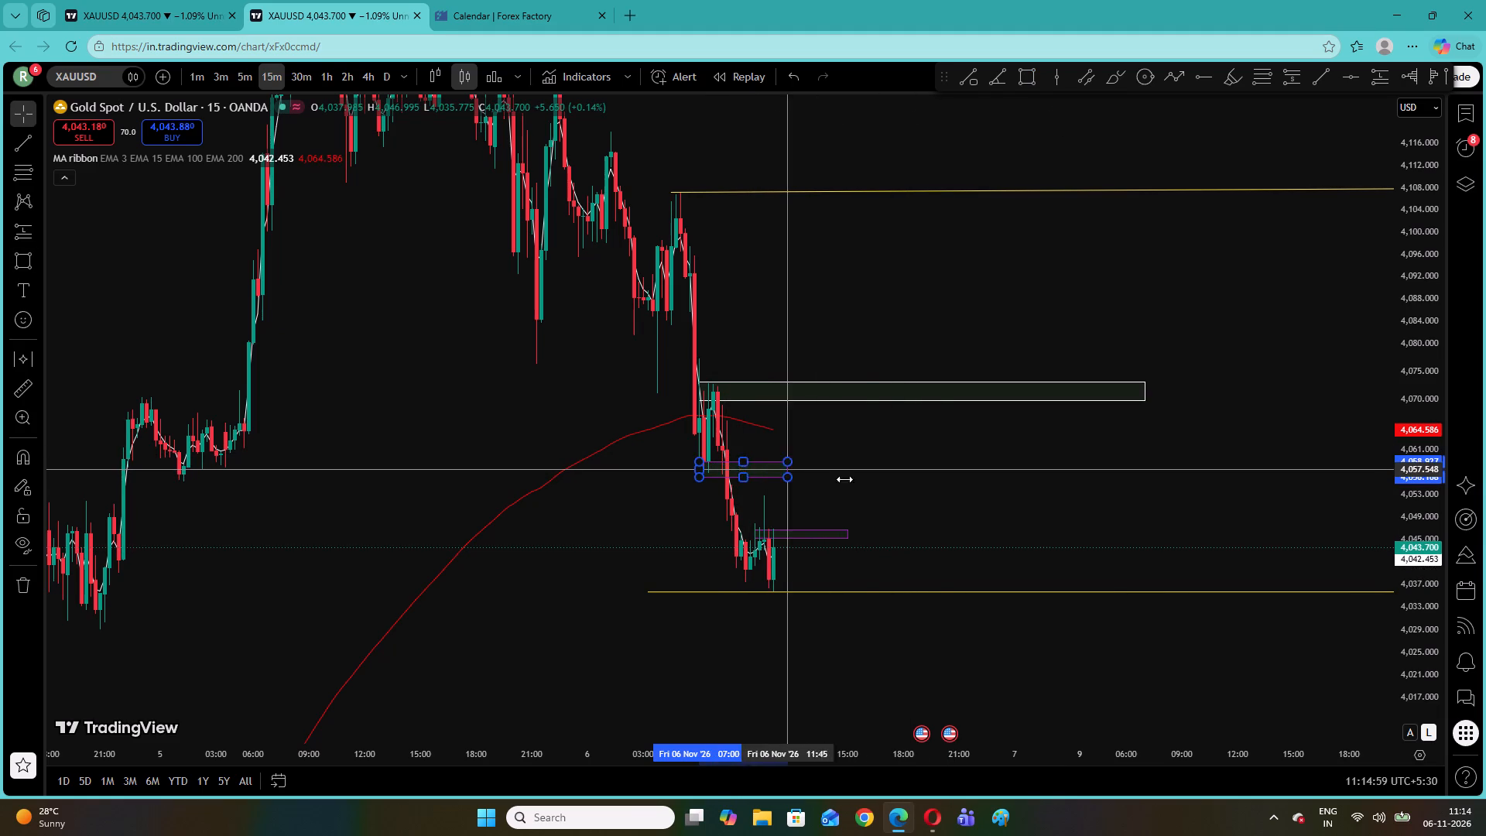
left_click_drag(844, 479, 1133, 467)
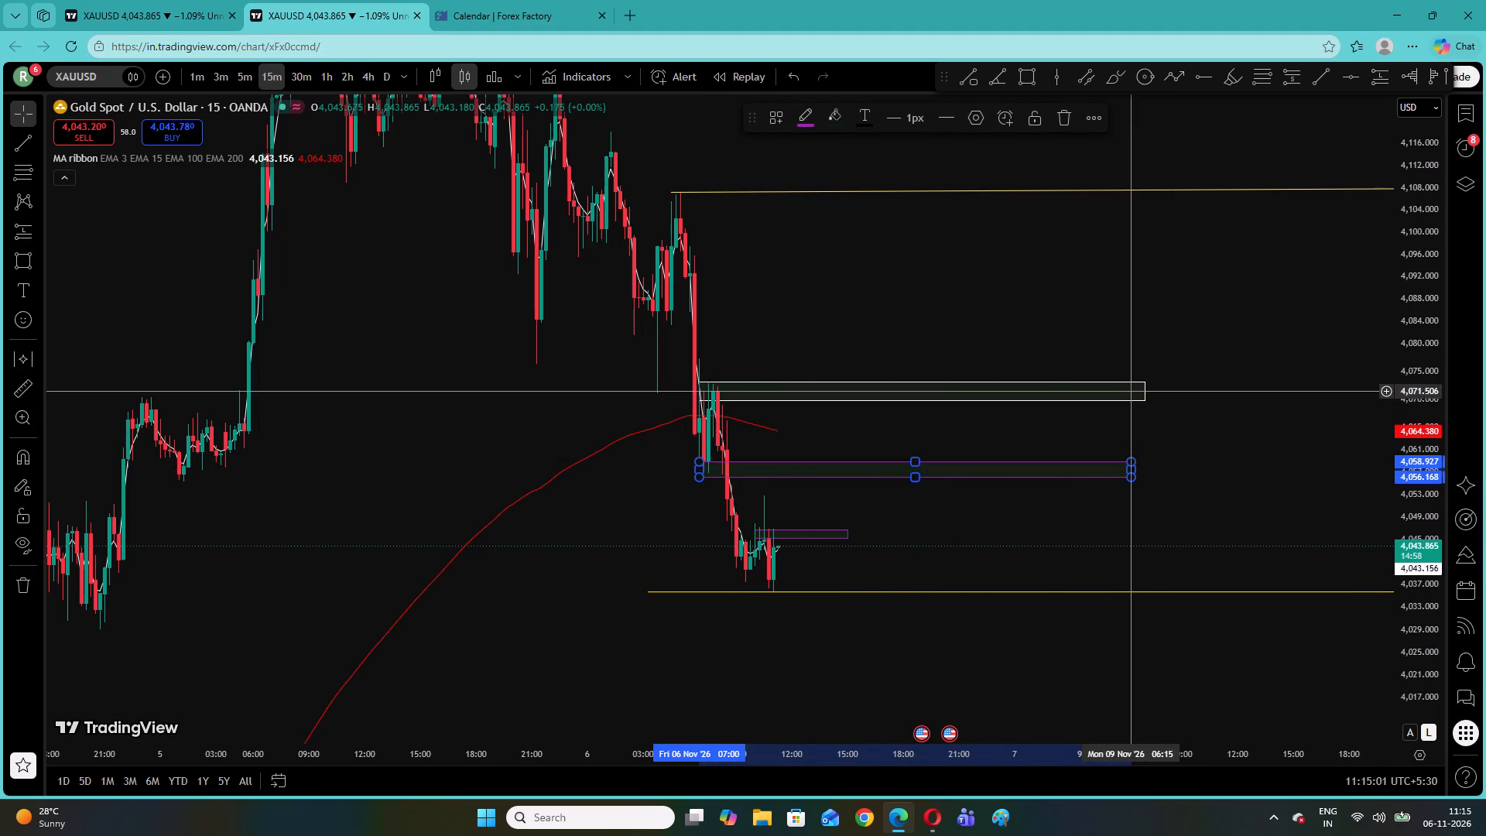
Delete the white-bordered rectangle zone between about 4,070 and 4,073.
left_click(1130, 403)
left_click(1056, 115)
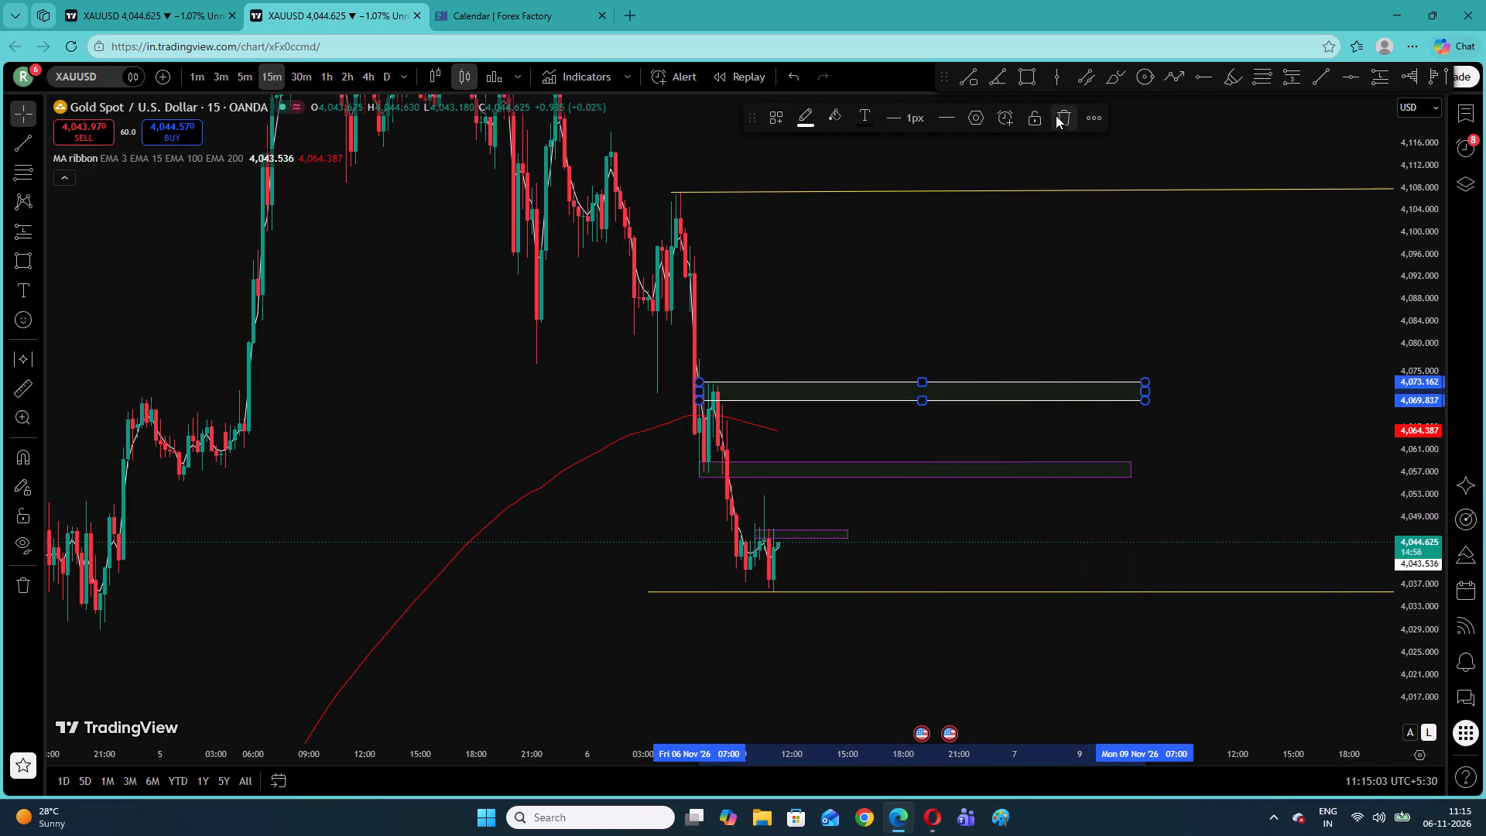
Draw a replacement rectangle zone from 07:15 between about 4,070.5 and 4,073.4, extending it to the far edge of the zone below.
left_click(22, 266)
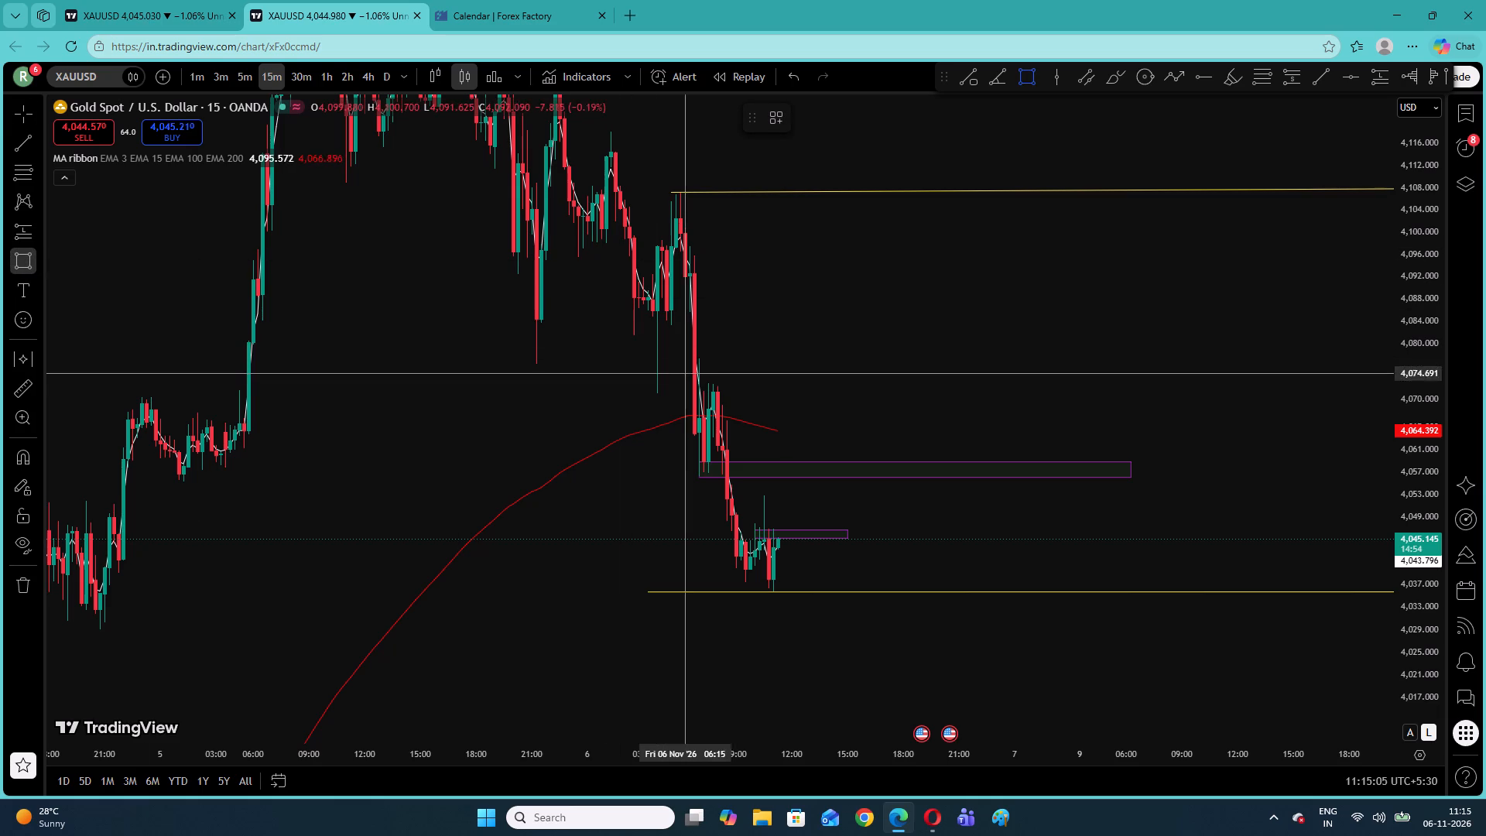
left_click(702, 380)
left_click(736, 396)
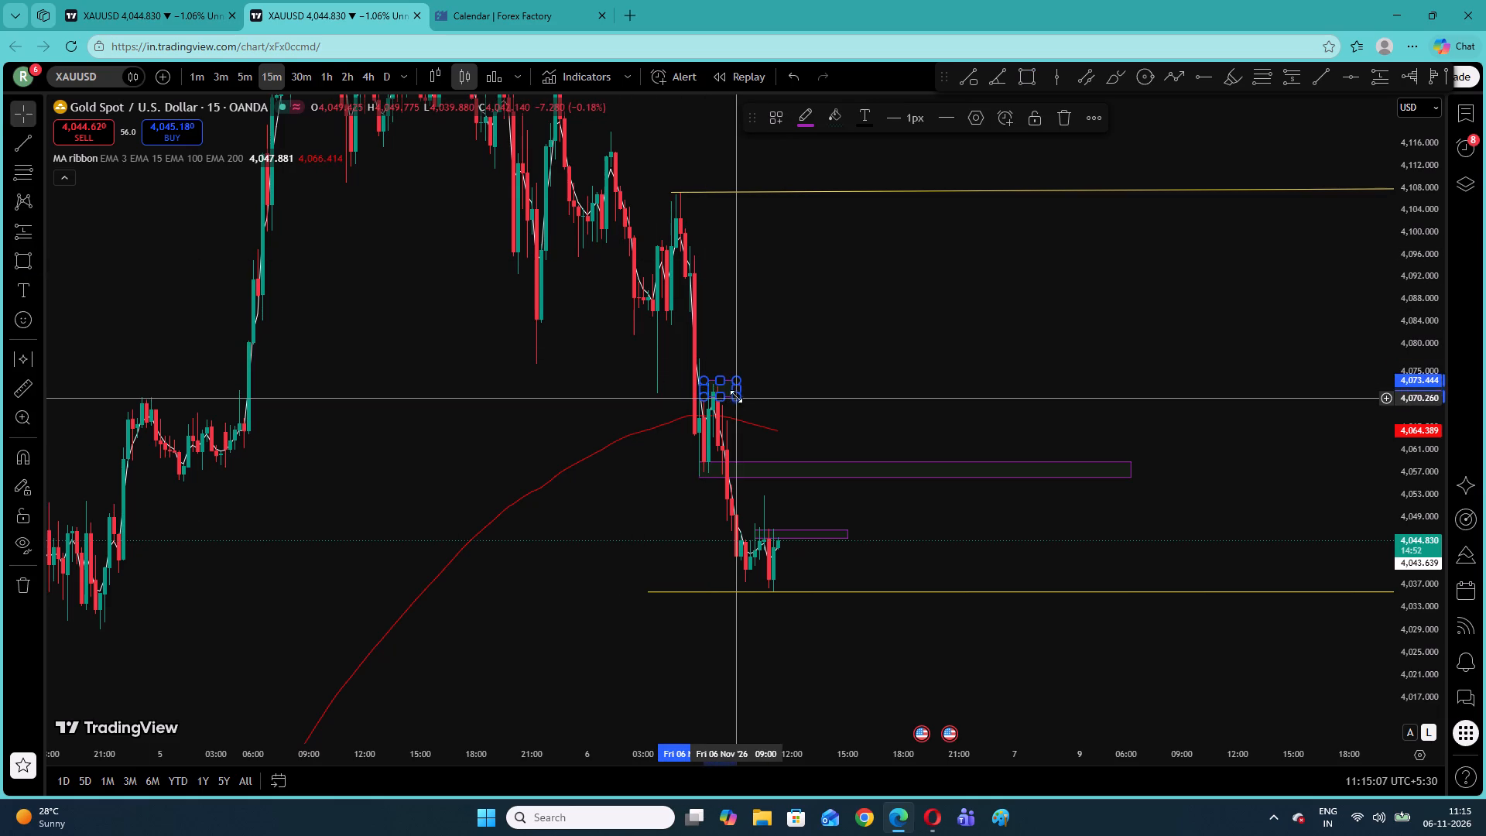
left_click_drag(739, 389, 1127, 397)
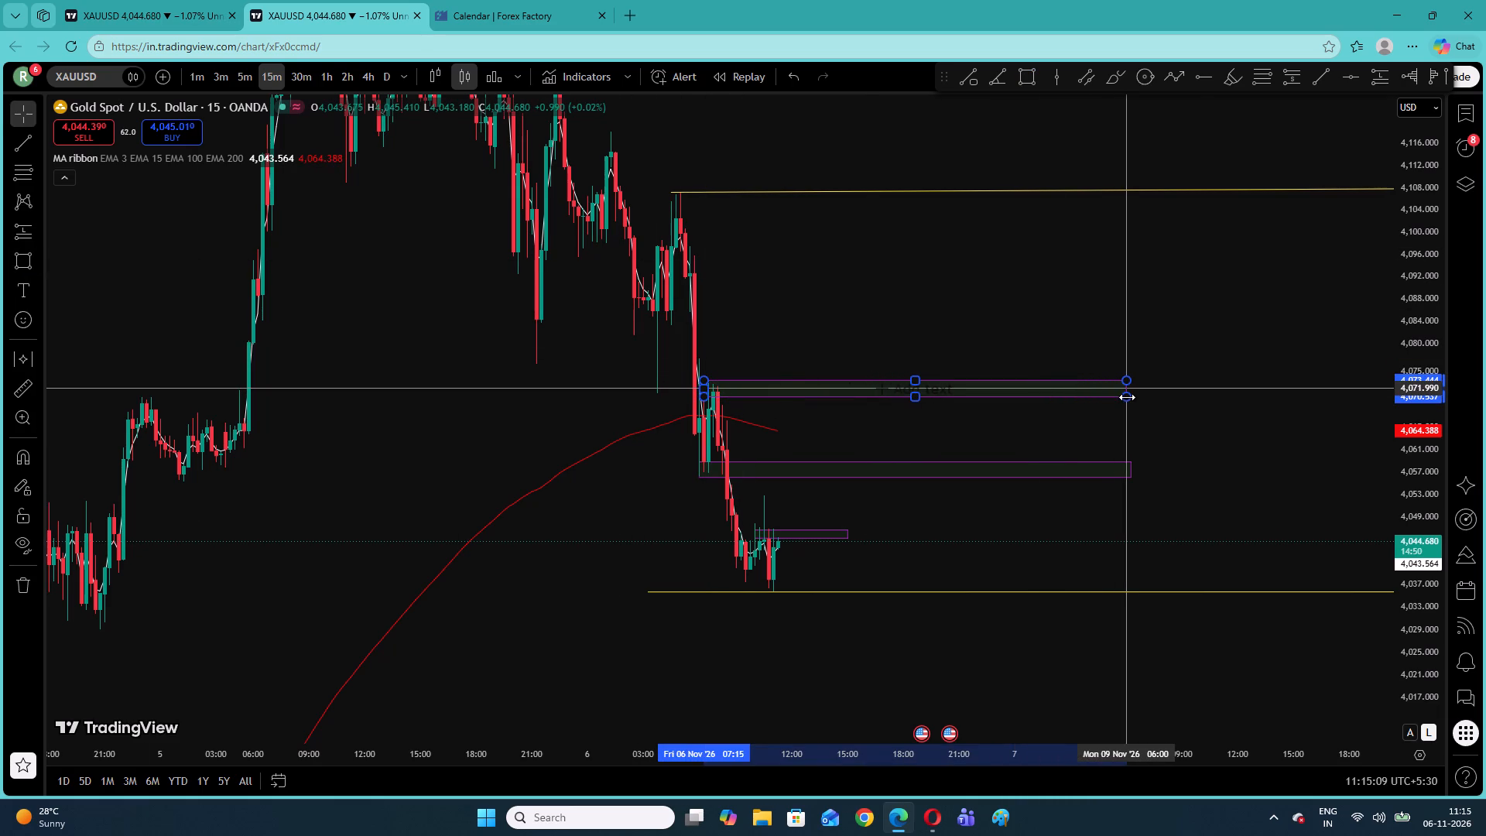
left_click_drag(1127, 397, 1130, 398)
left_click(923, 330)
Delete the yellow trend line near 4,107 above the rectangle zones.
left_click_drag(914, 319, 673, 376)
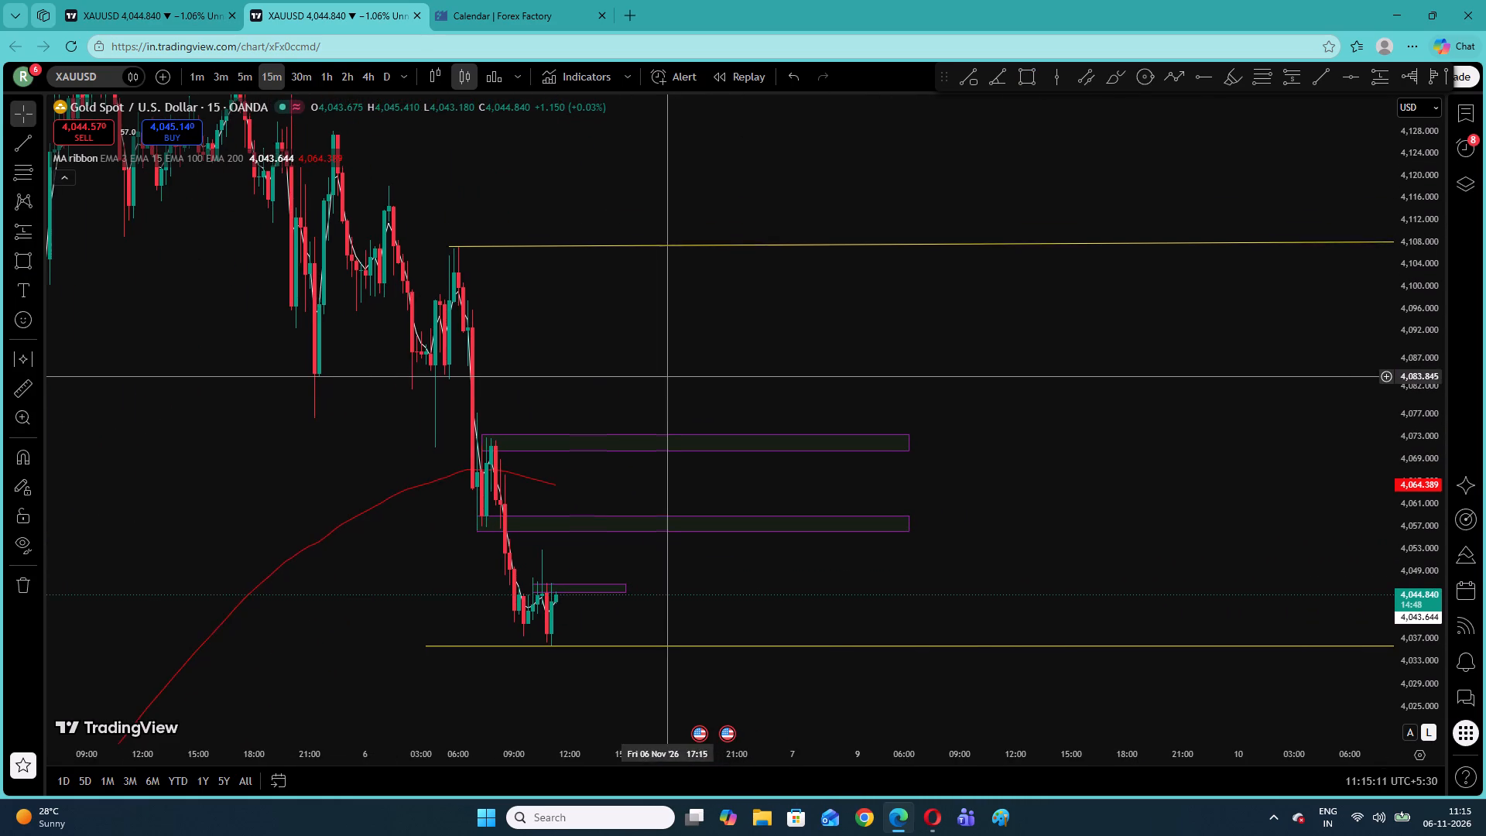
left_click(557, 246)
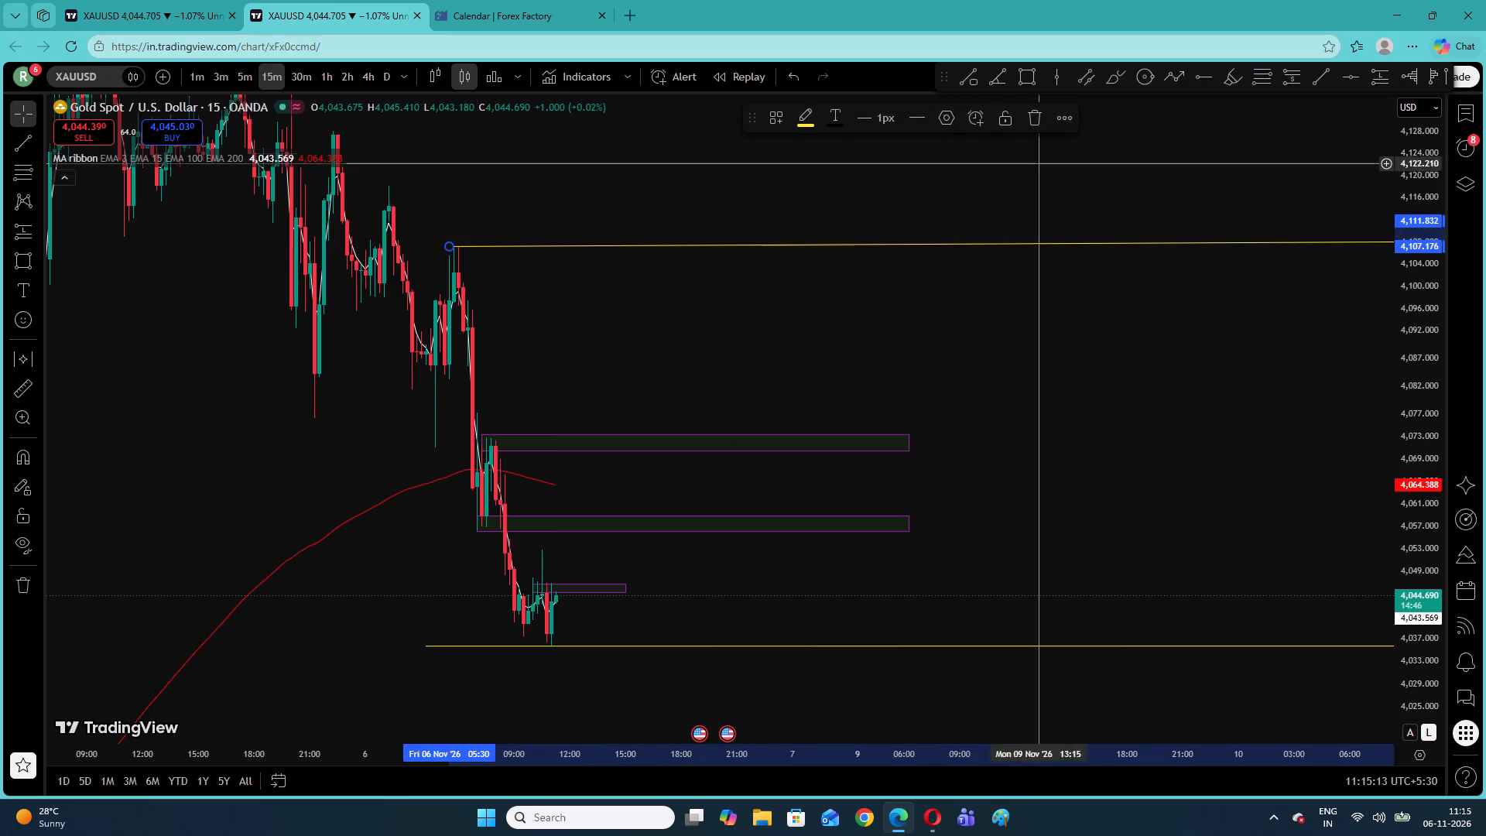
left_click(1035, 117)
Draw a rectangle zone from 05:15 between about 4,102.5 and 4,107.1, aligning its far edge with the two wide zones below.
left_click(15, 255)
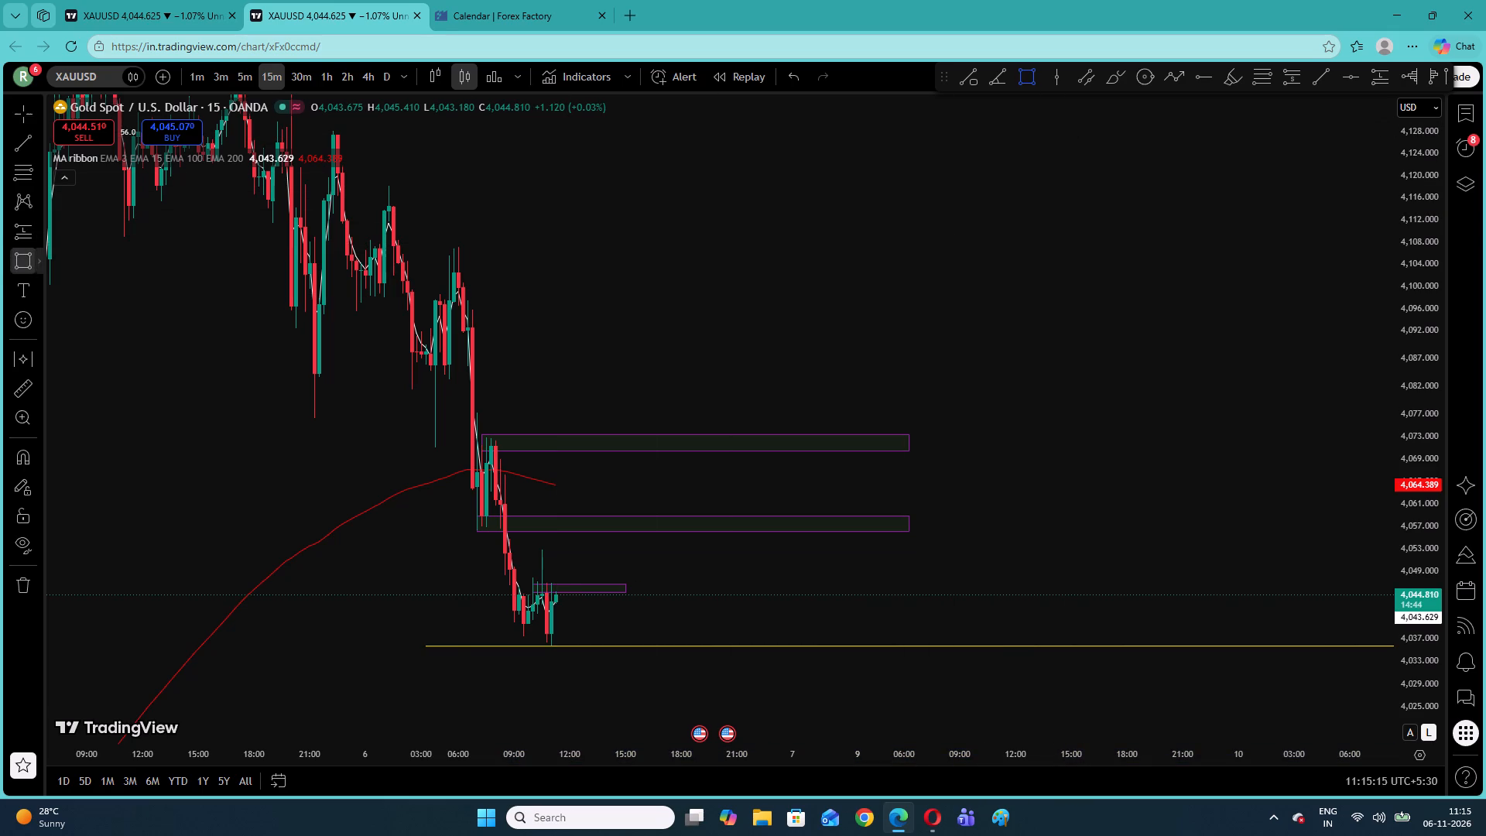
left_click(446, 247)
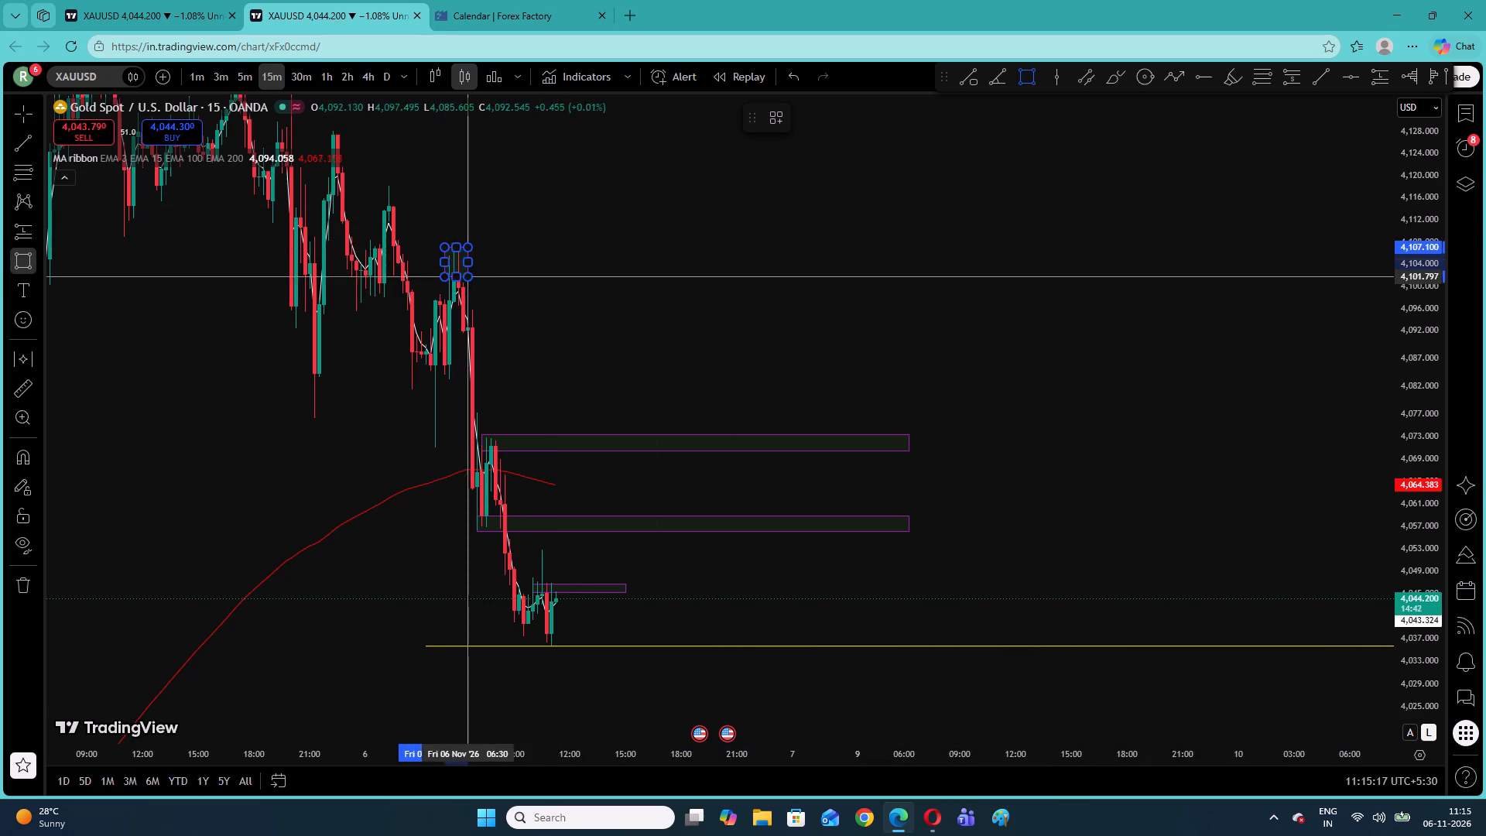
left_click(498, 272)
left_click_drag(498, 256, 949, 272)
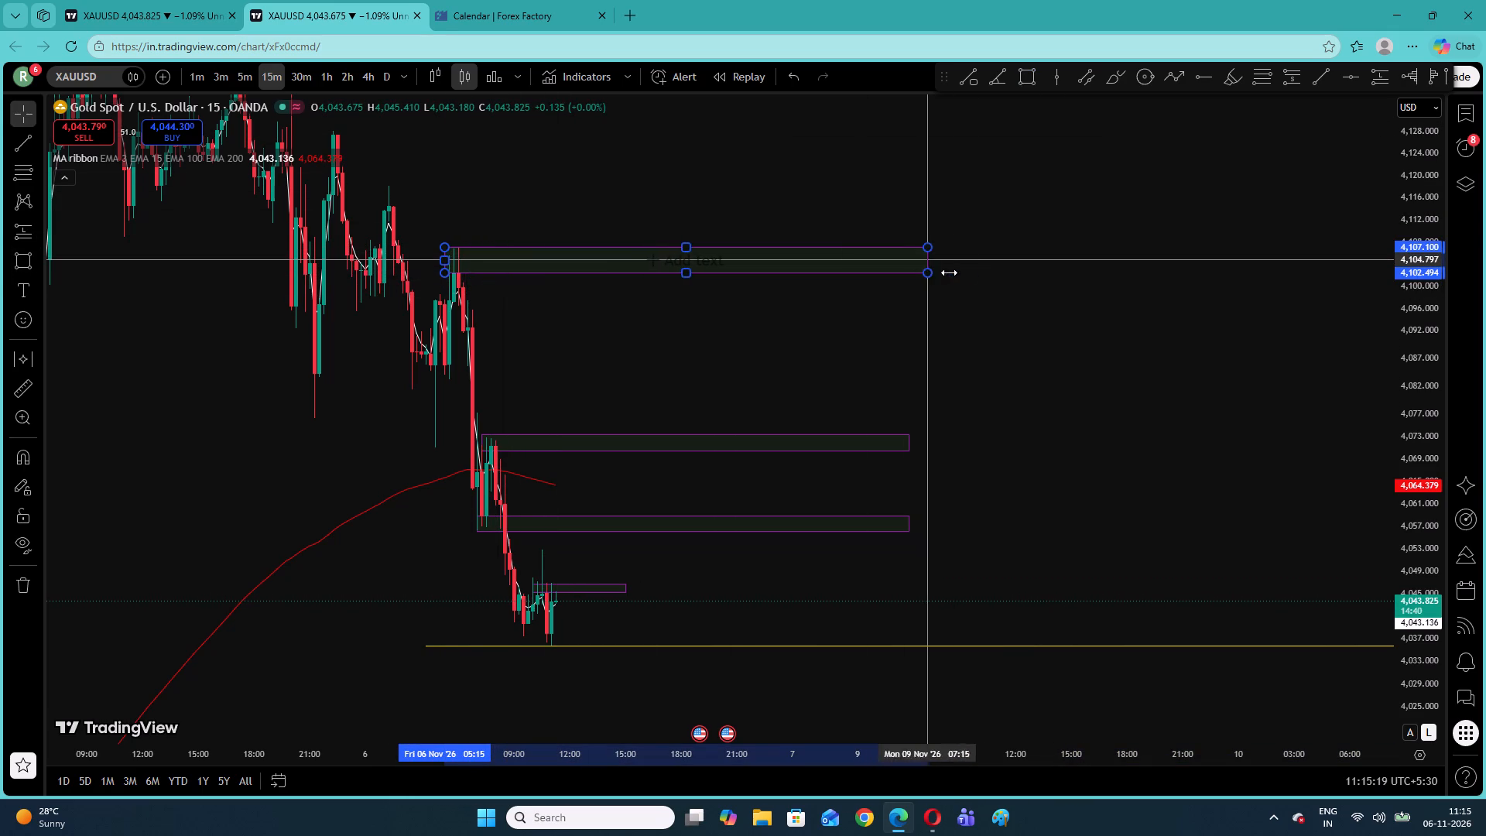
left_click_drag(949, 272, 909, 296)
left_click(1012, 325)
On the 5-minute chart, draw a rectangle zone from 10:45 between about 4,035.4 and 4,038.3, extending it to 21:55.
left_click(241, 78)
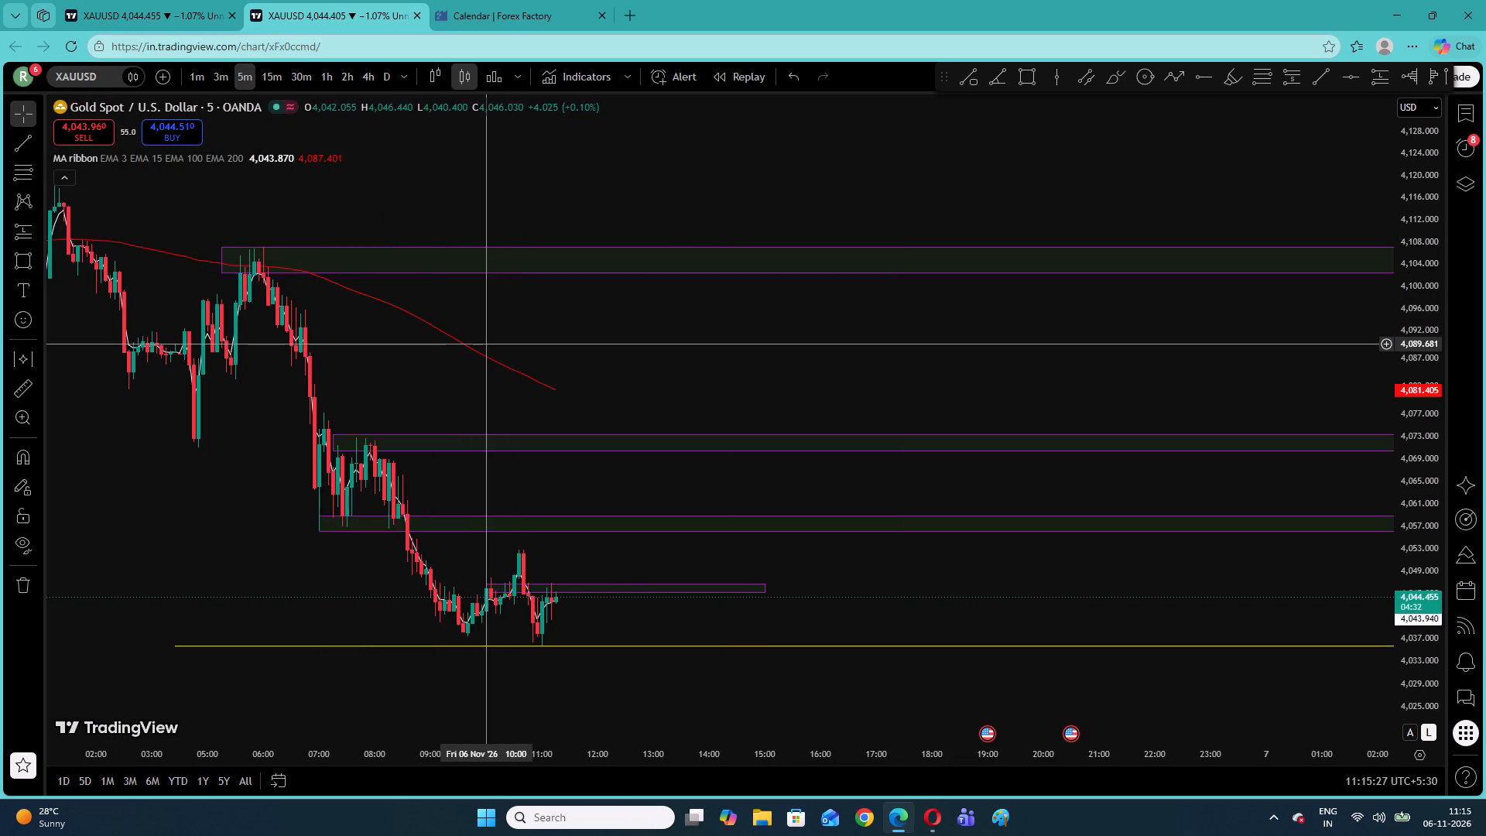
left_click_drag(618, 415, 544, 301)
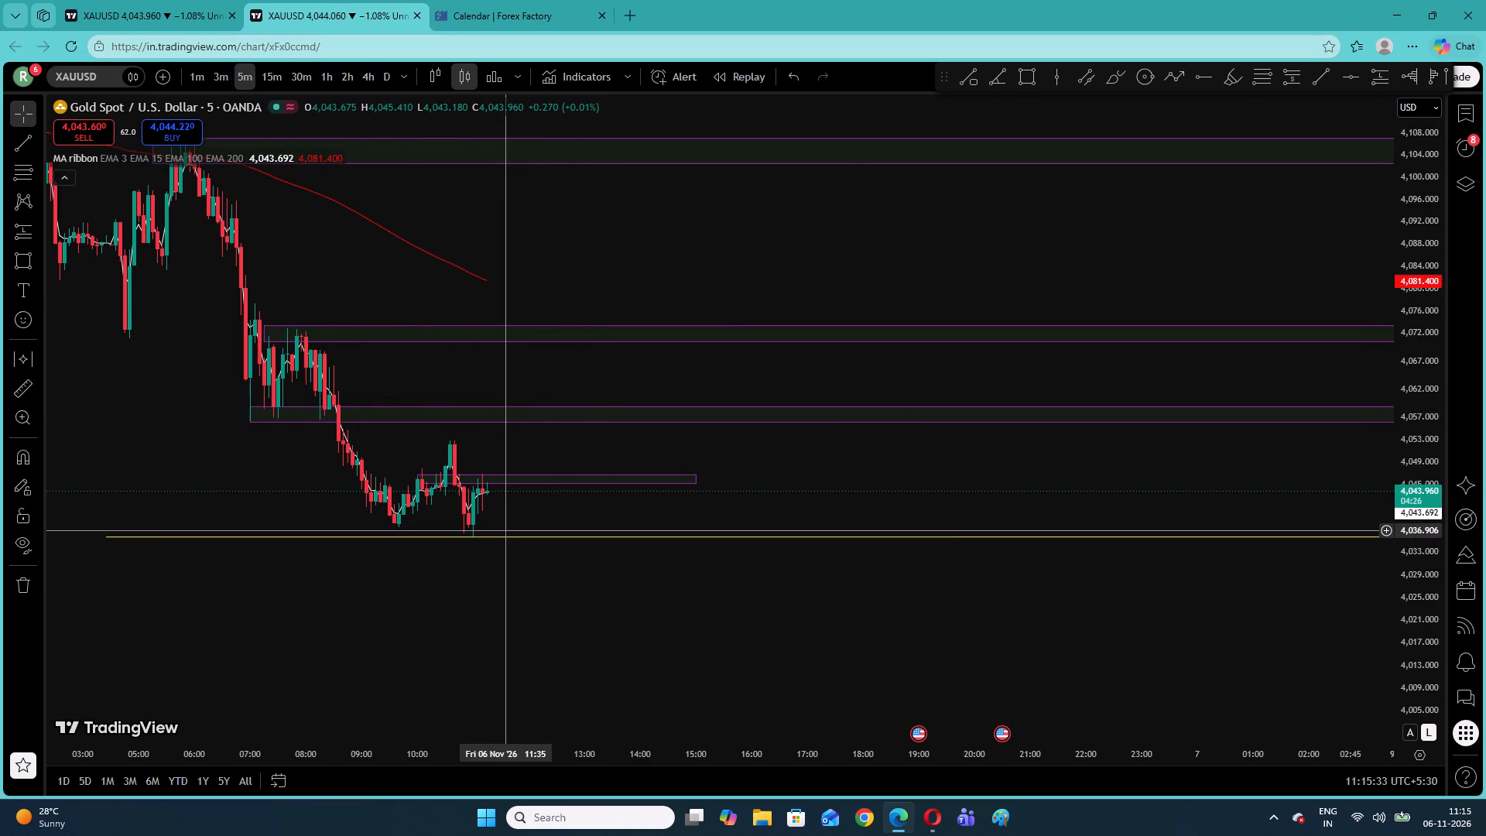
left_click(20, 256)
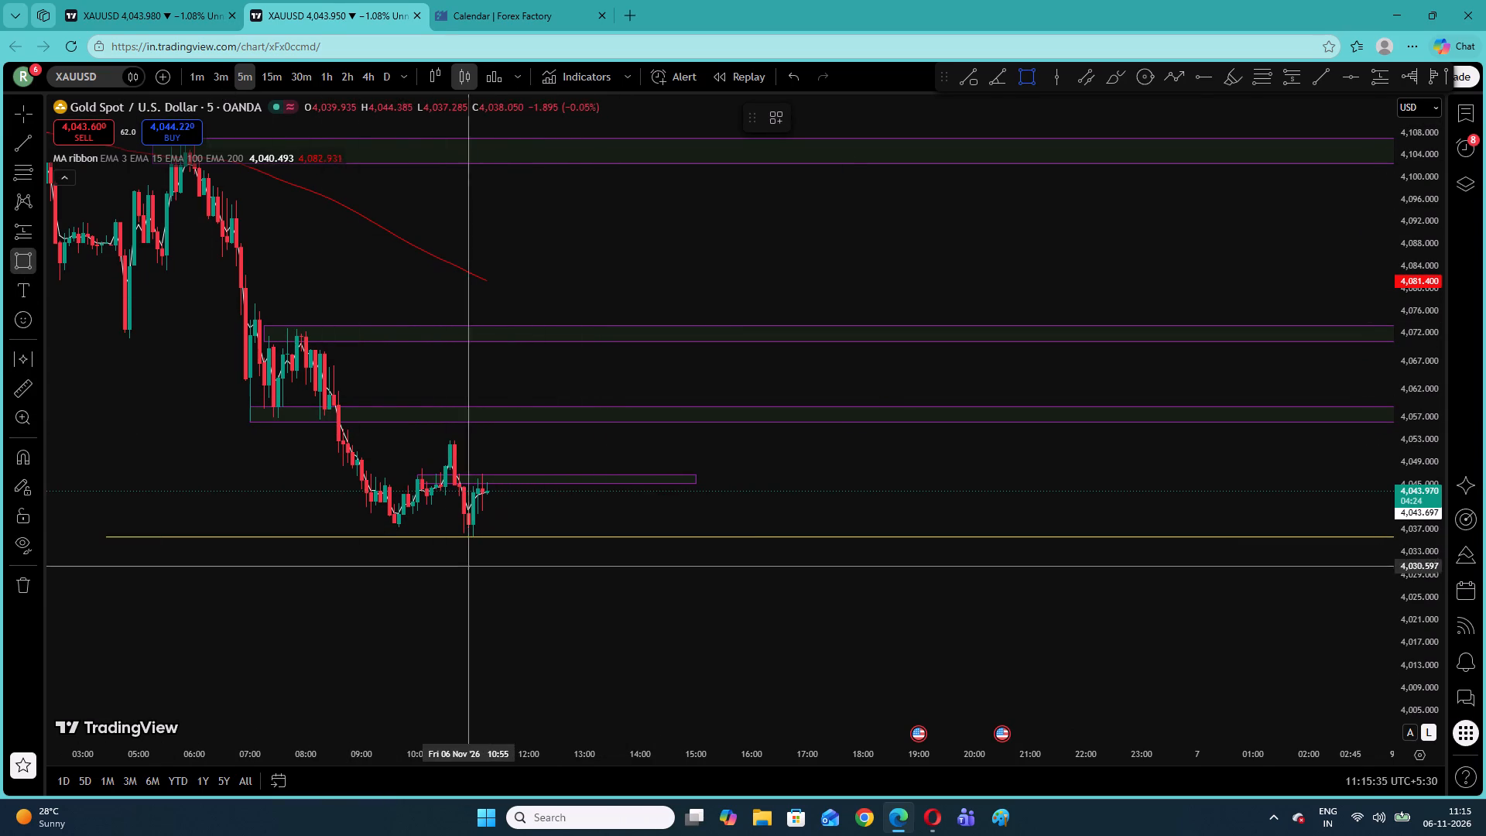
left_click(457, 522)
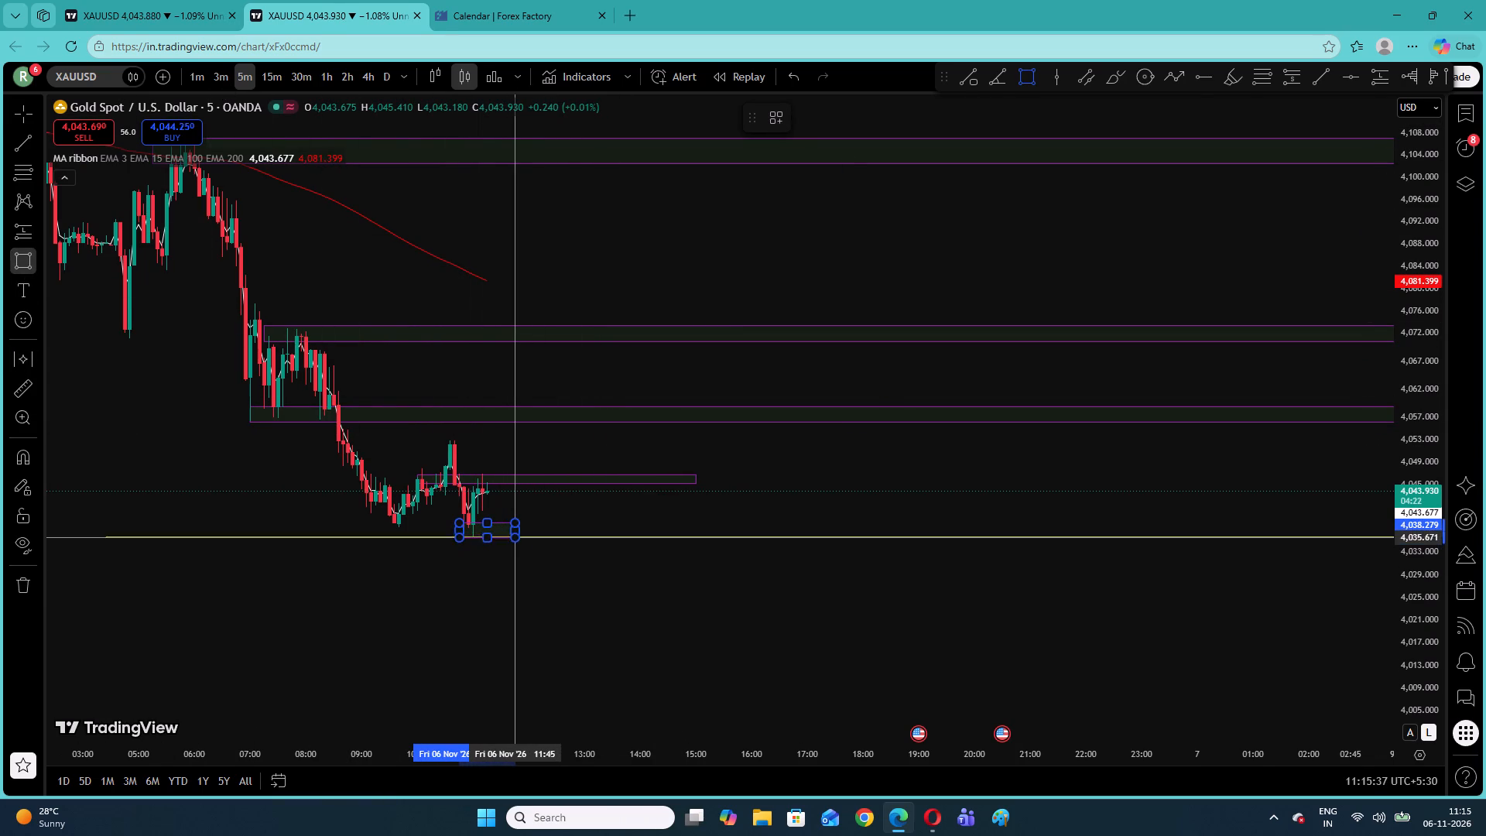
left_click(515, 539)
left_click_drag(516, 530, 1083, 534)
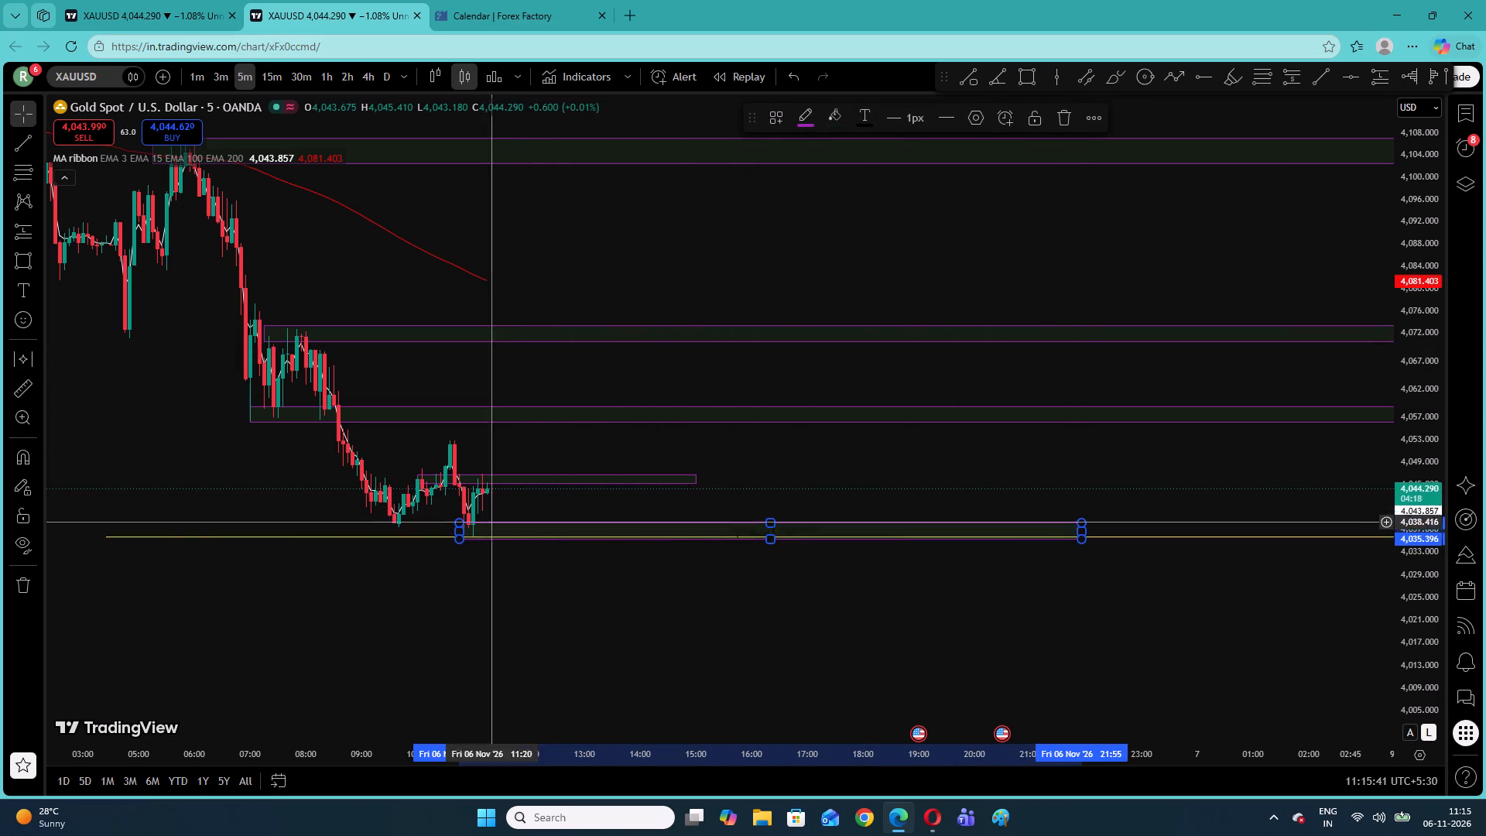
Delete the yellow trend line near 4,036 that crosses the lowest rectangle zone.
left_click(248, 537)
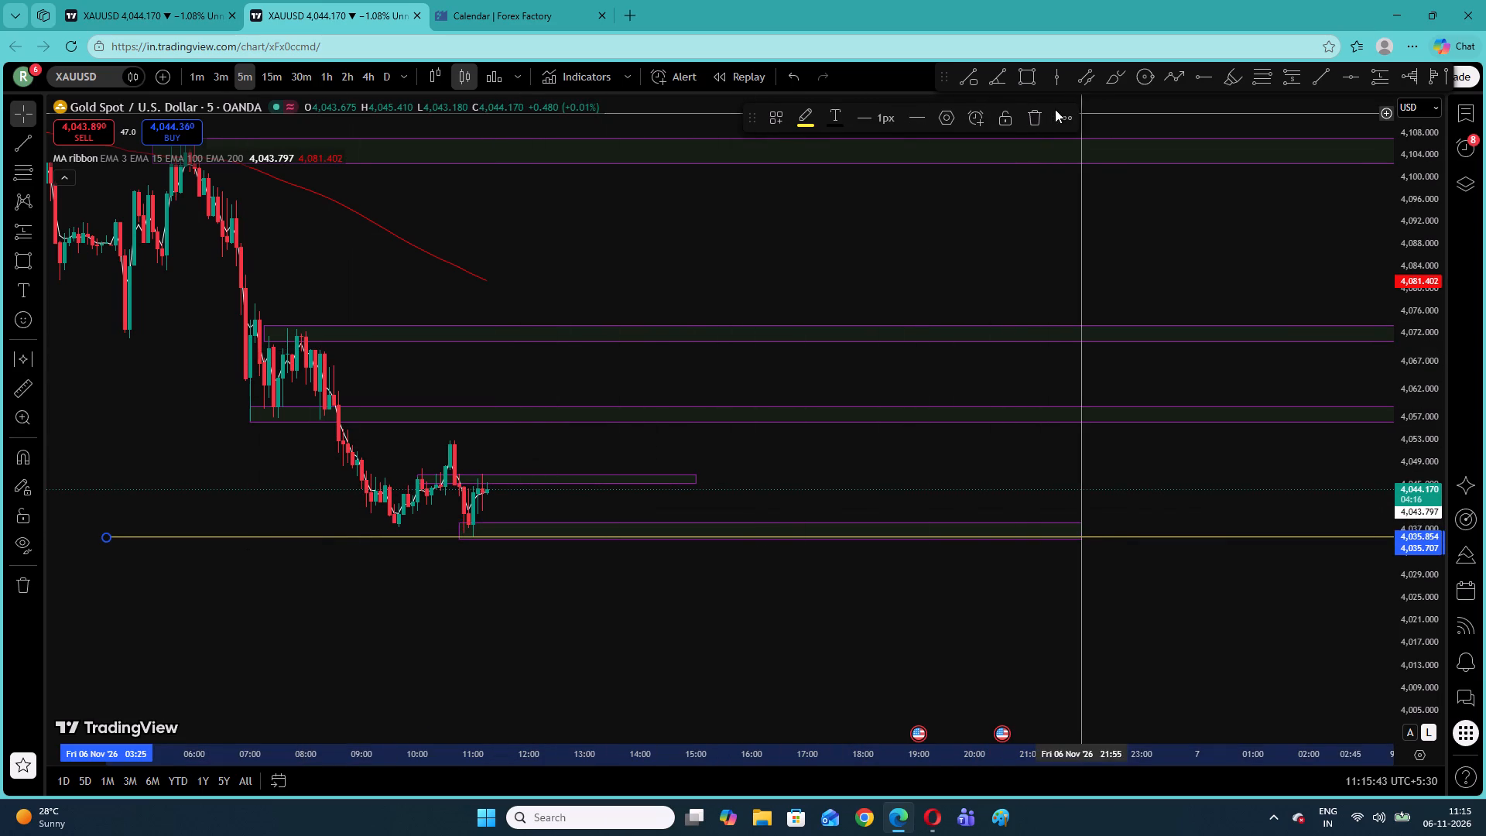
left_click(1039, 118)
Return to the 1-minute chart and examine the latest candles against the rectangle zones above and below price.
left_click(203, 79)
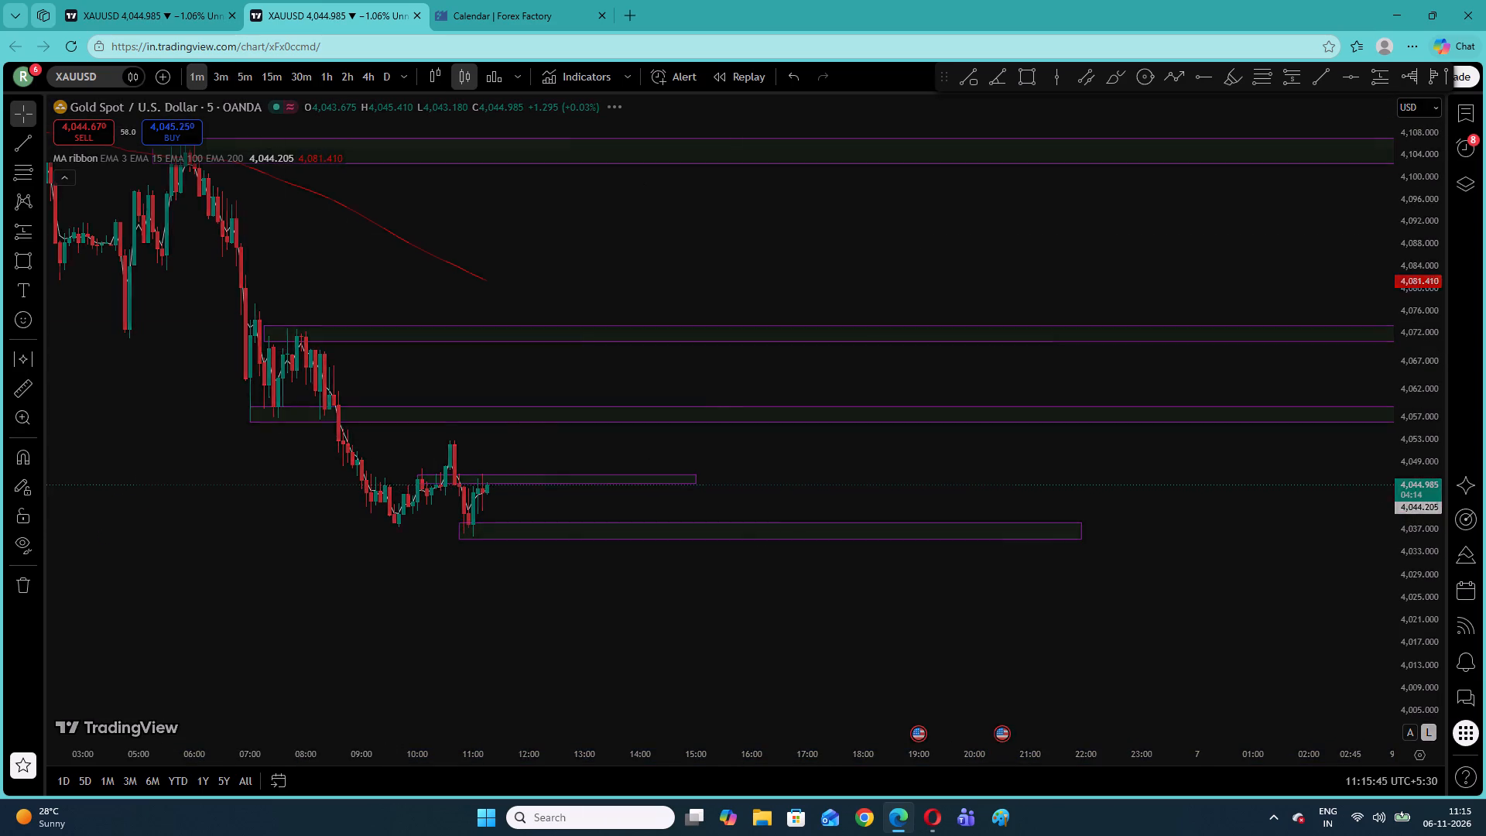
right_click(902, 260)
left_click(942, 269)
left_click_drag(1441, 476, 1417, 245)
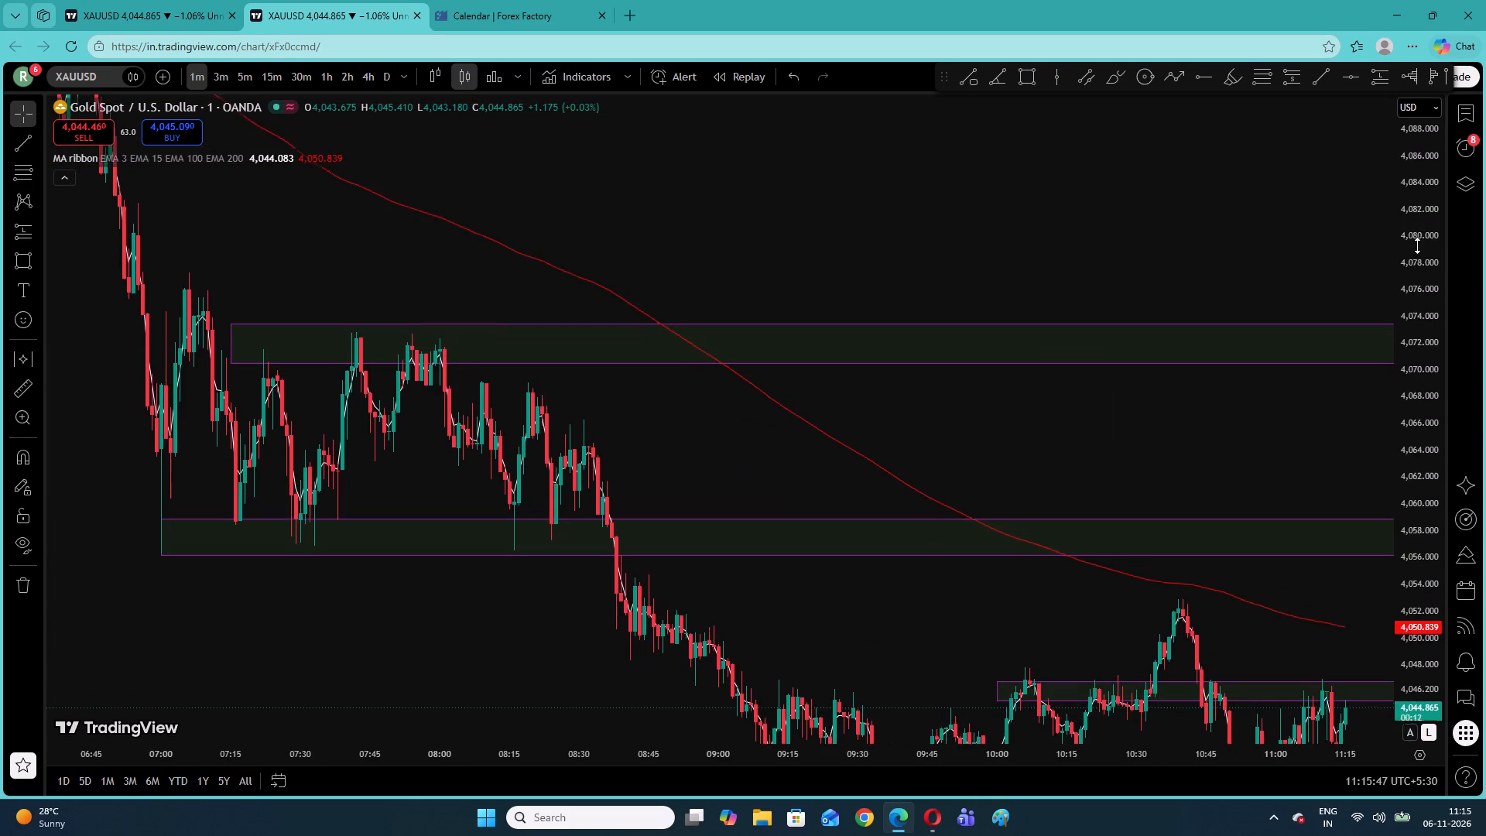
left_click_drag(1417, 245, 1415, 224)
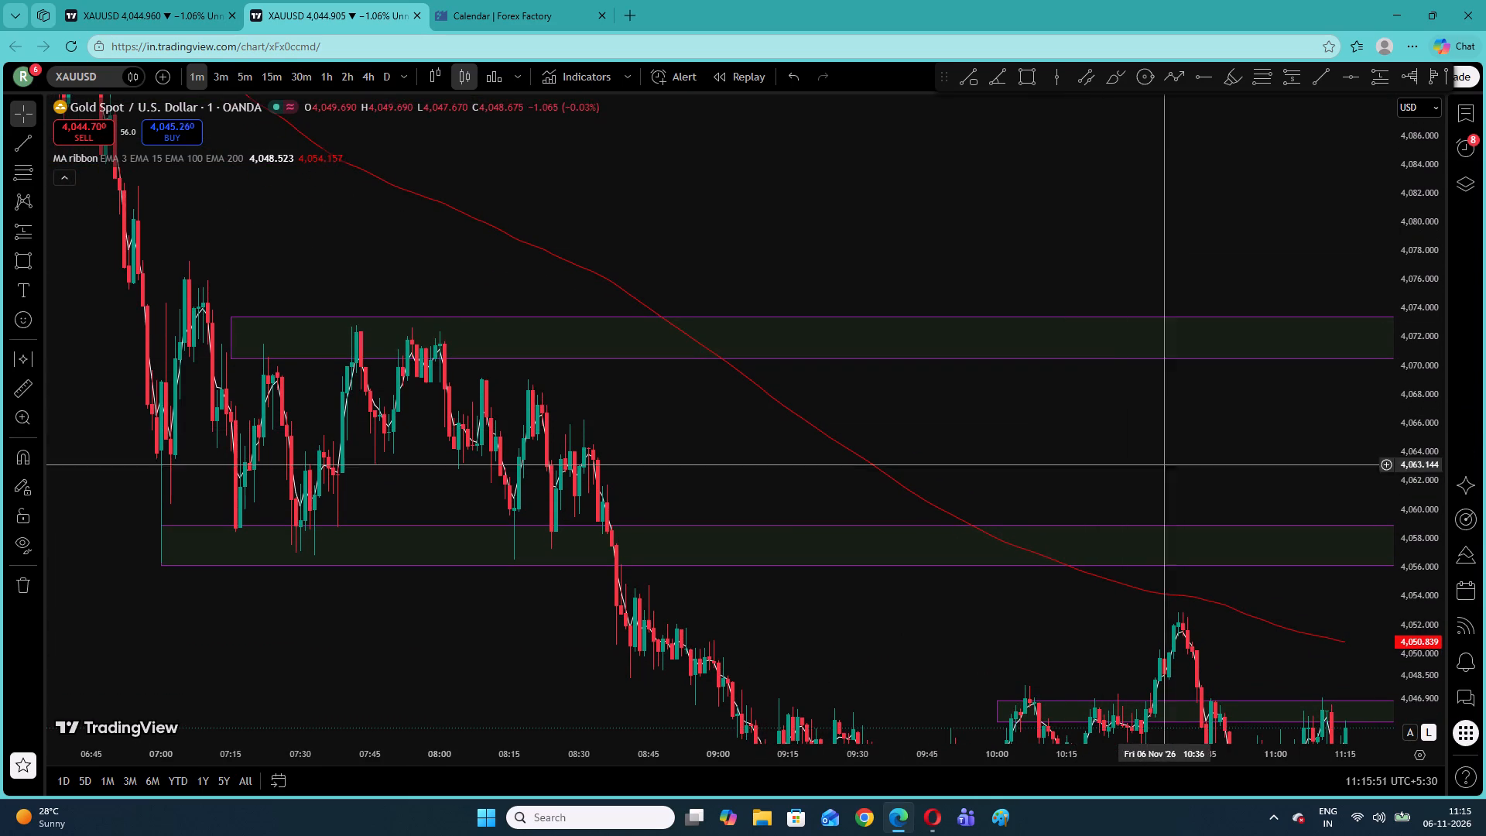
left_click_drag(1149, 648, 756, 387)
left_click_drag(1104, 504, 906, 508)
left_click_drag(1422, 591, 1412, 379)
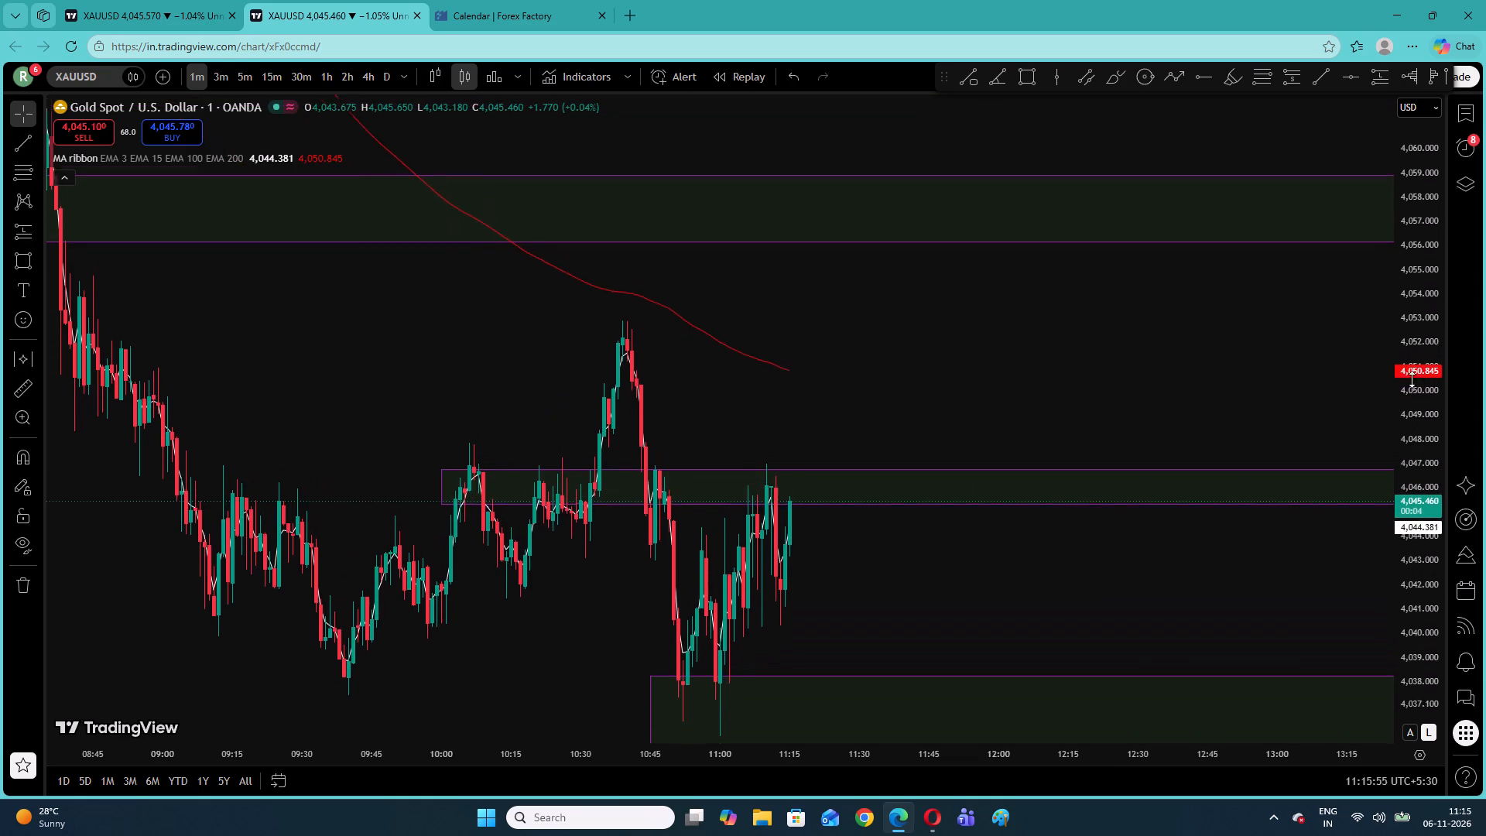
left_click_drag(1412, 379, 1412, 371)
left_click_drag(1119, 569, 1027, 557)
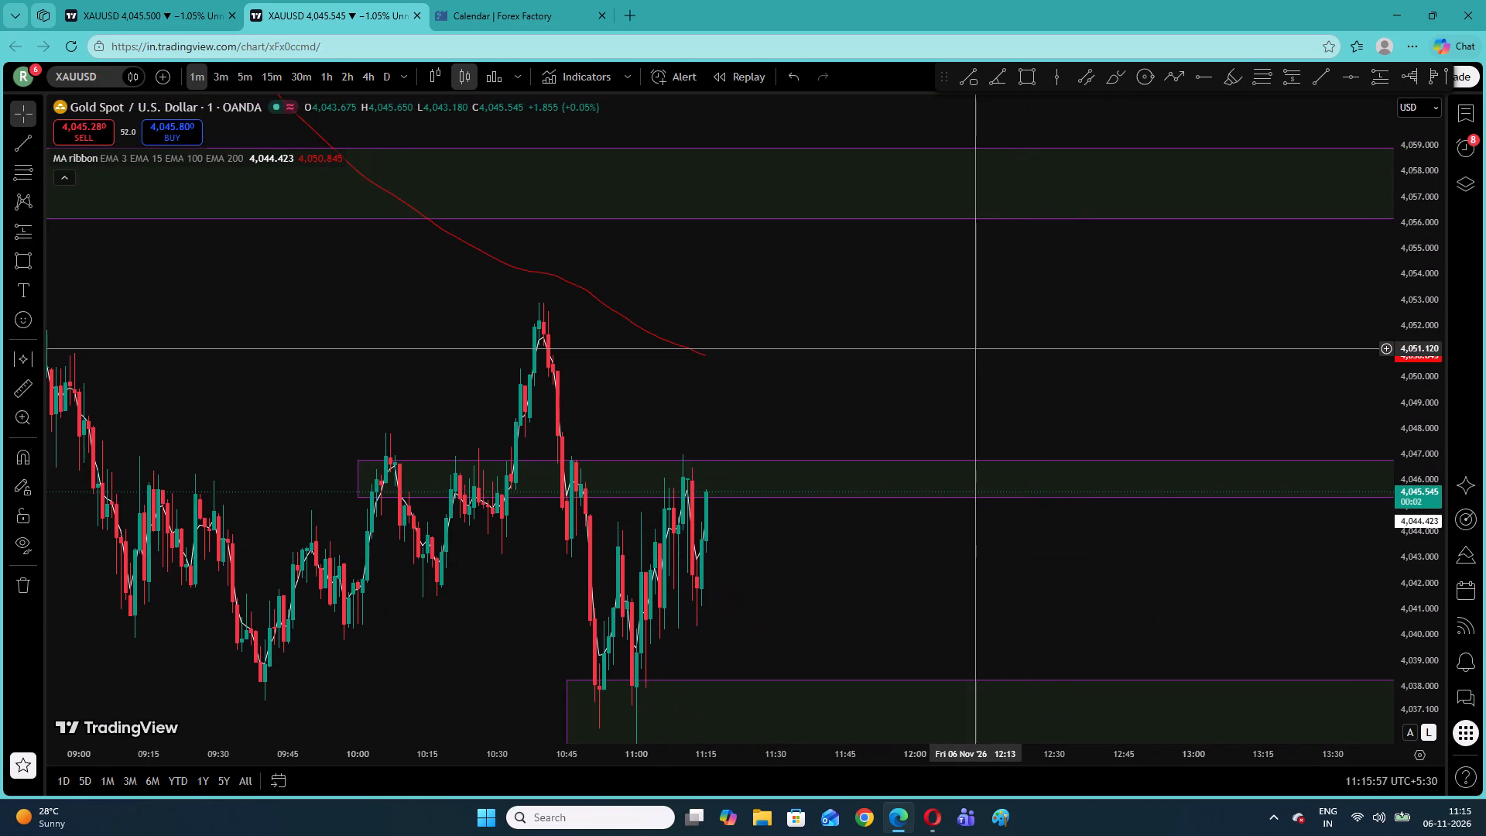
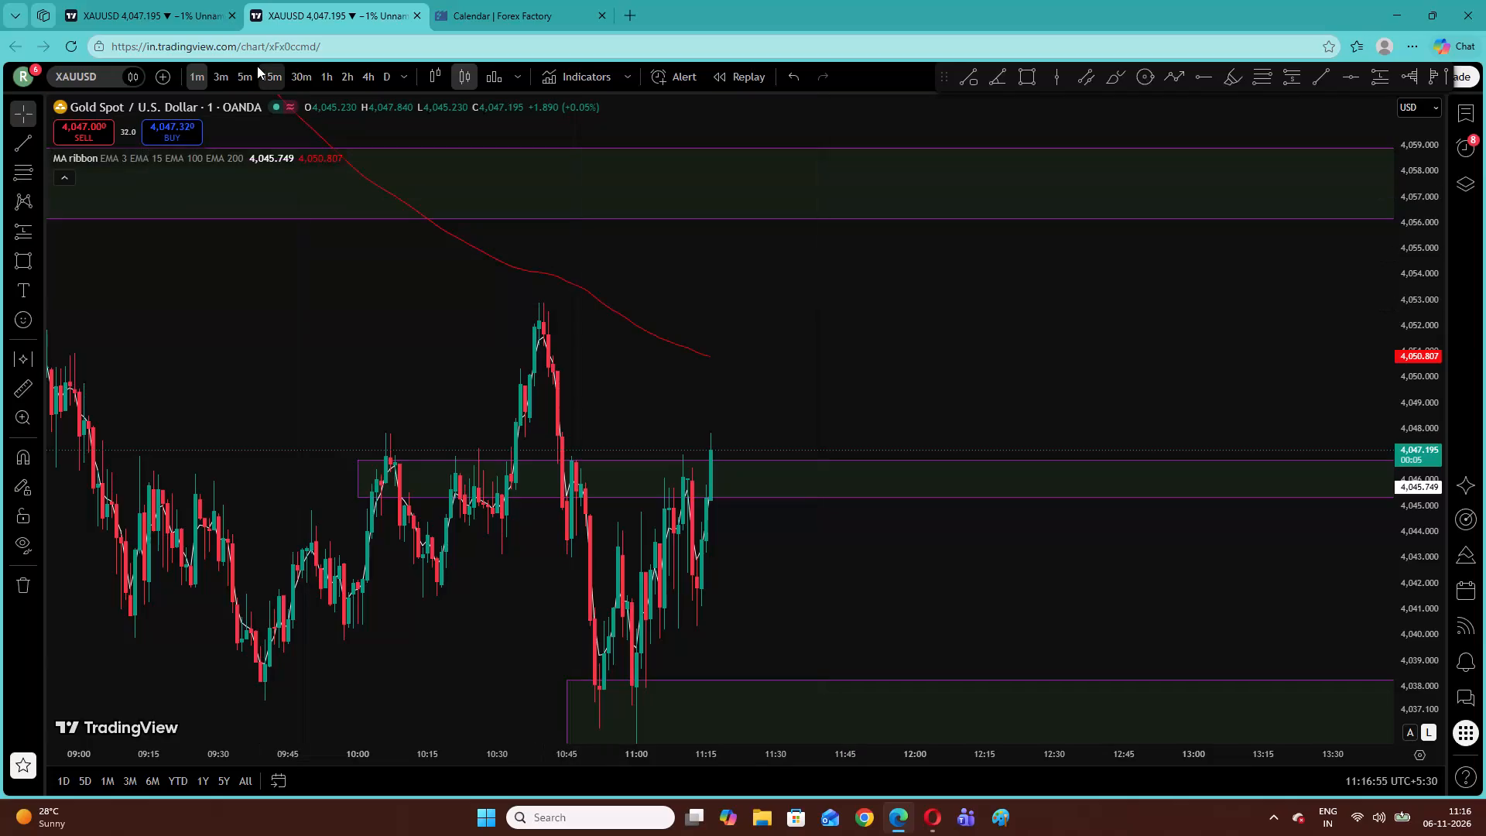
On the 5-minute chart, draw a rectangle zone from 10:25 between about 4,052 and 4,053, extending it to about 22:25.
left_click(268, 75)
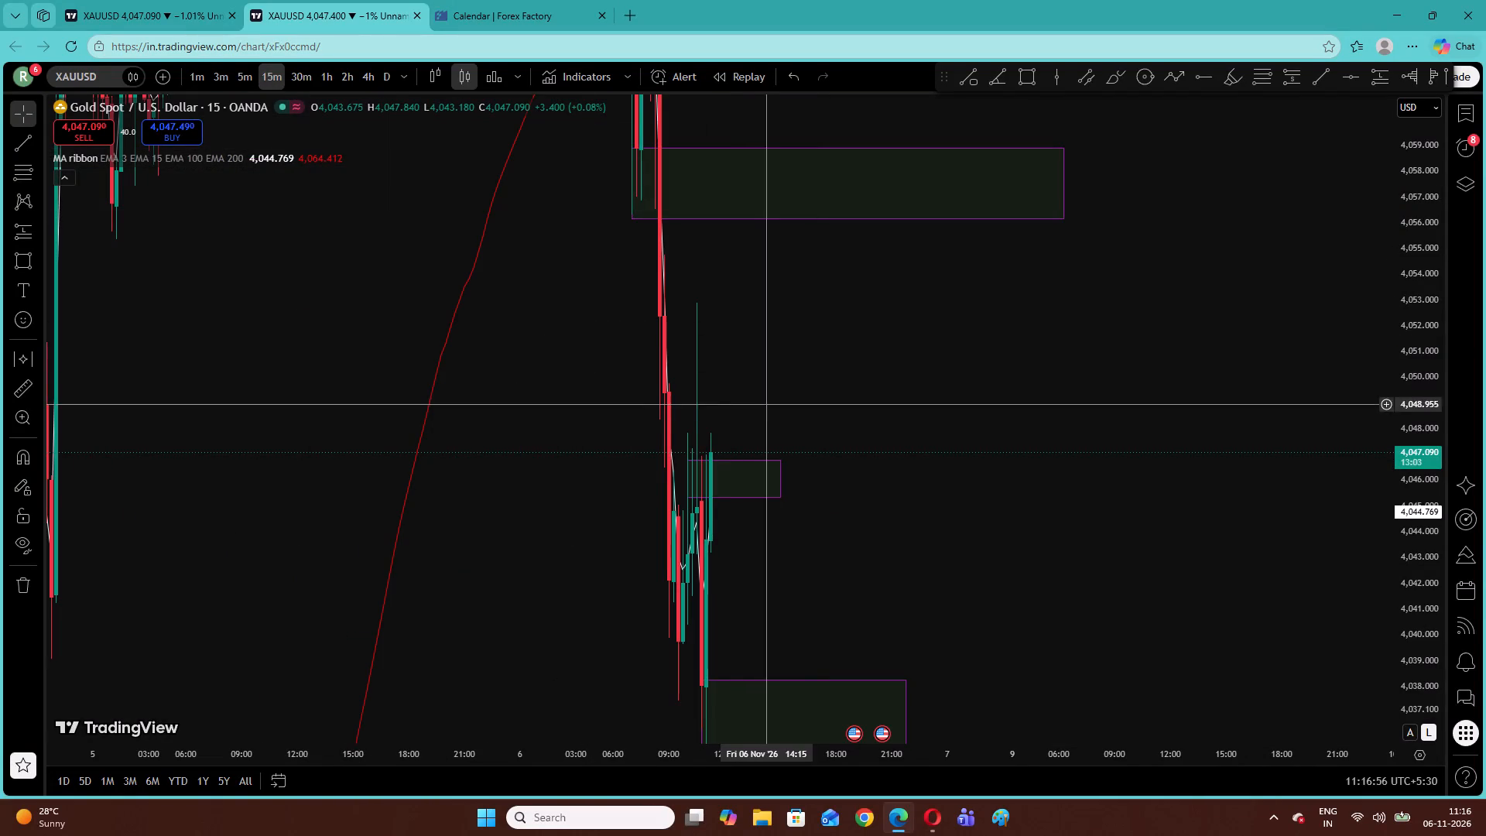
left_click(244, 80)
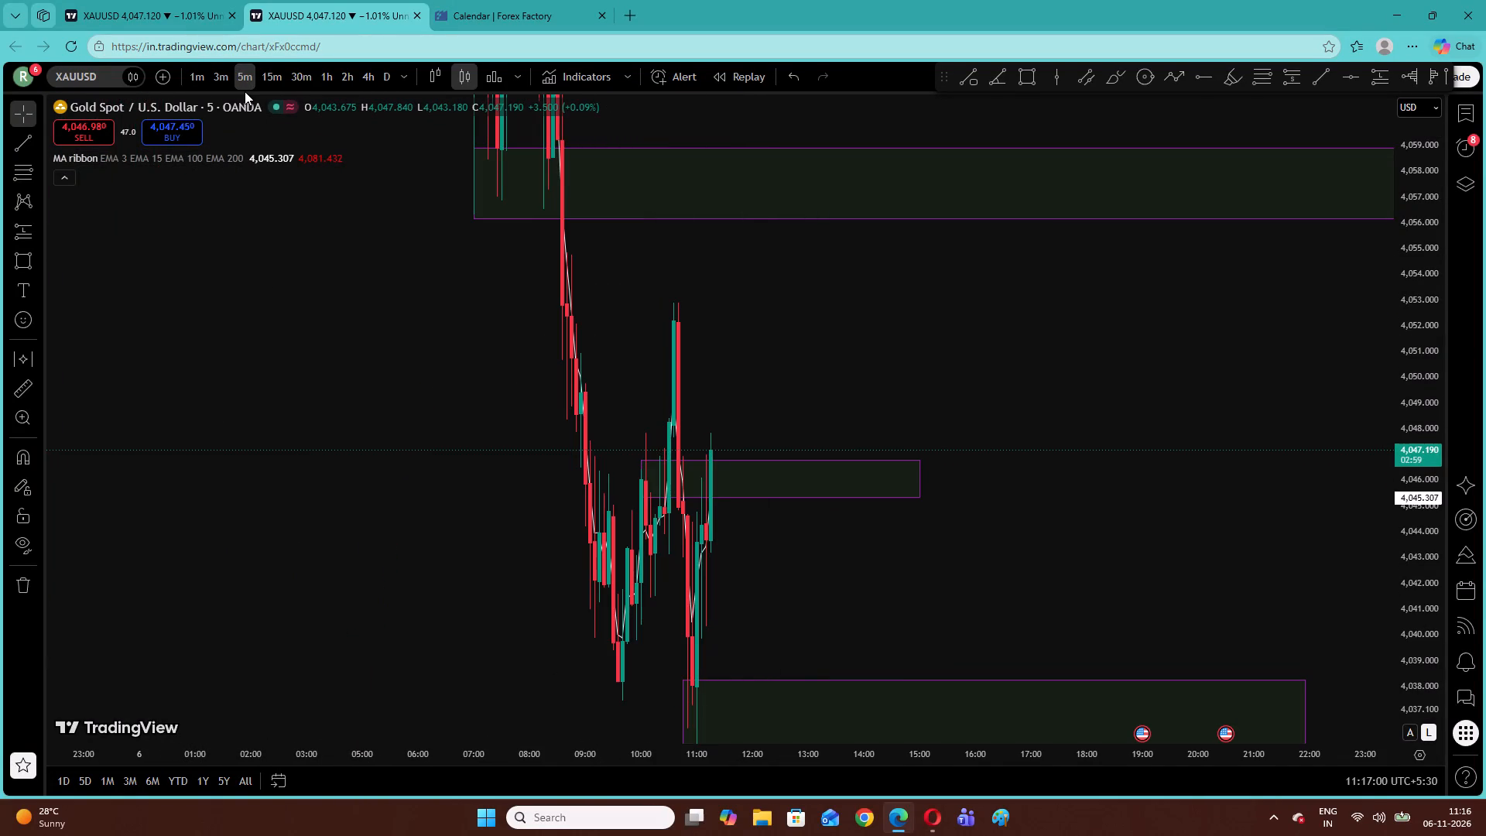
left_click(26, 253)
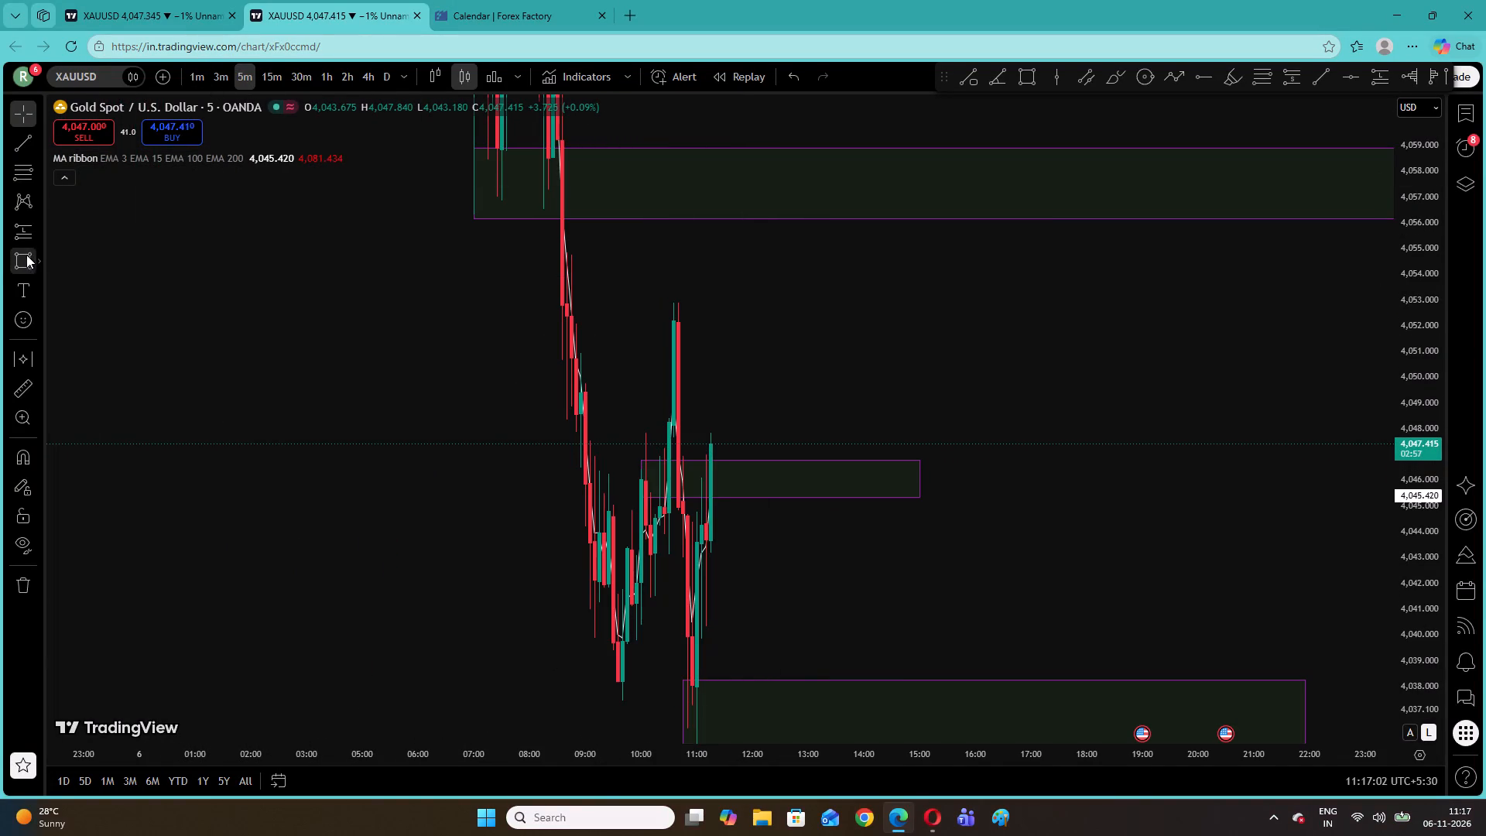
left_click(666, 300)
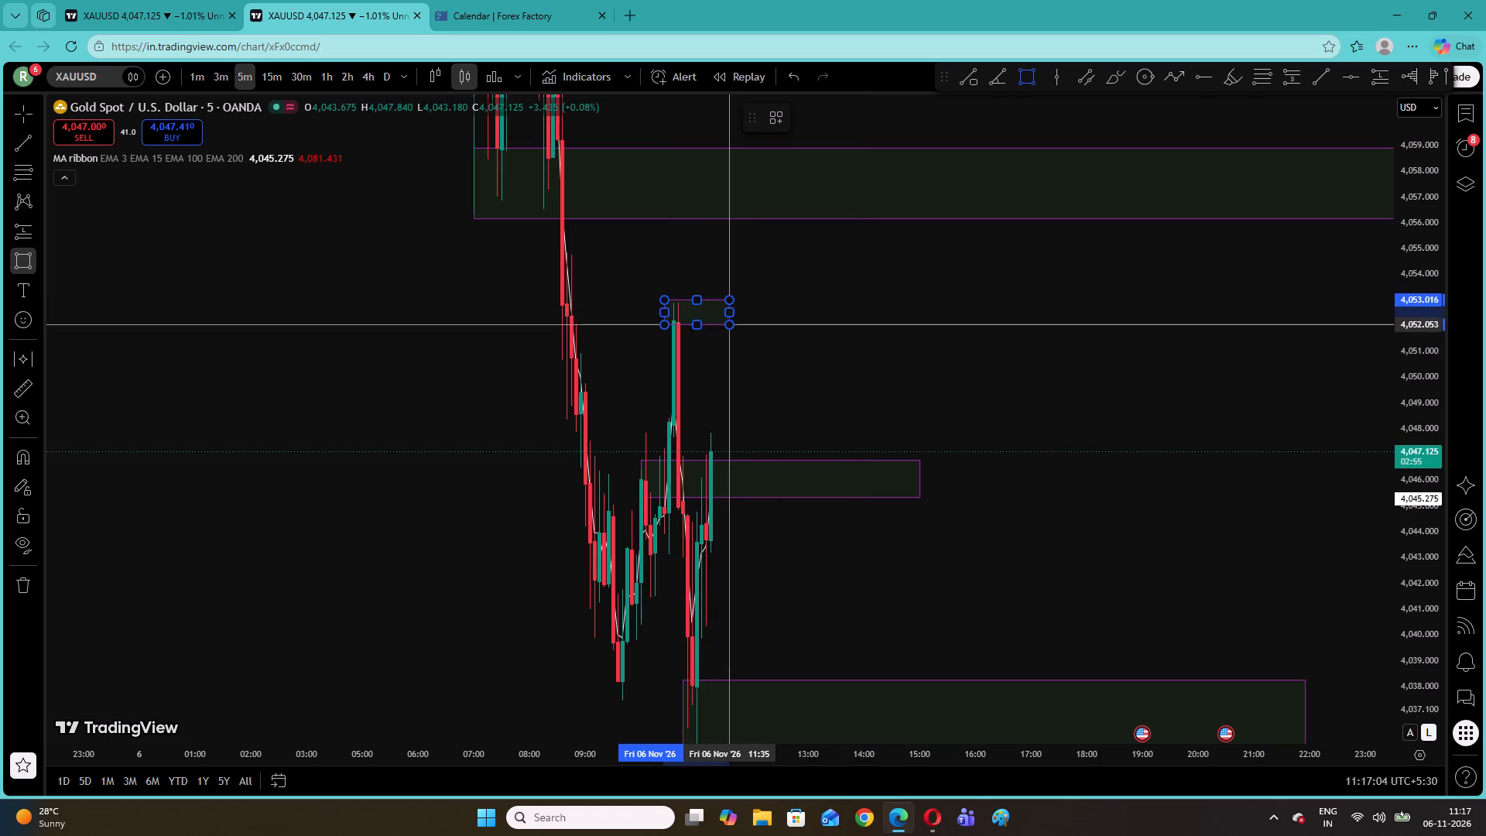
left_click(731, 325)
left_click_drag(730, 310, 1334, 299)
left_click(1097, 446)
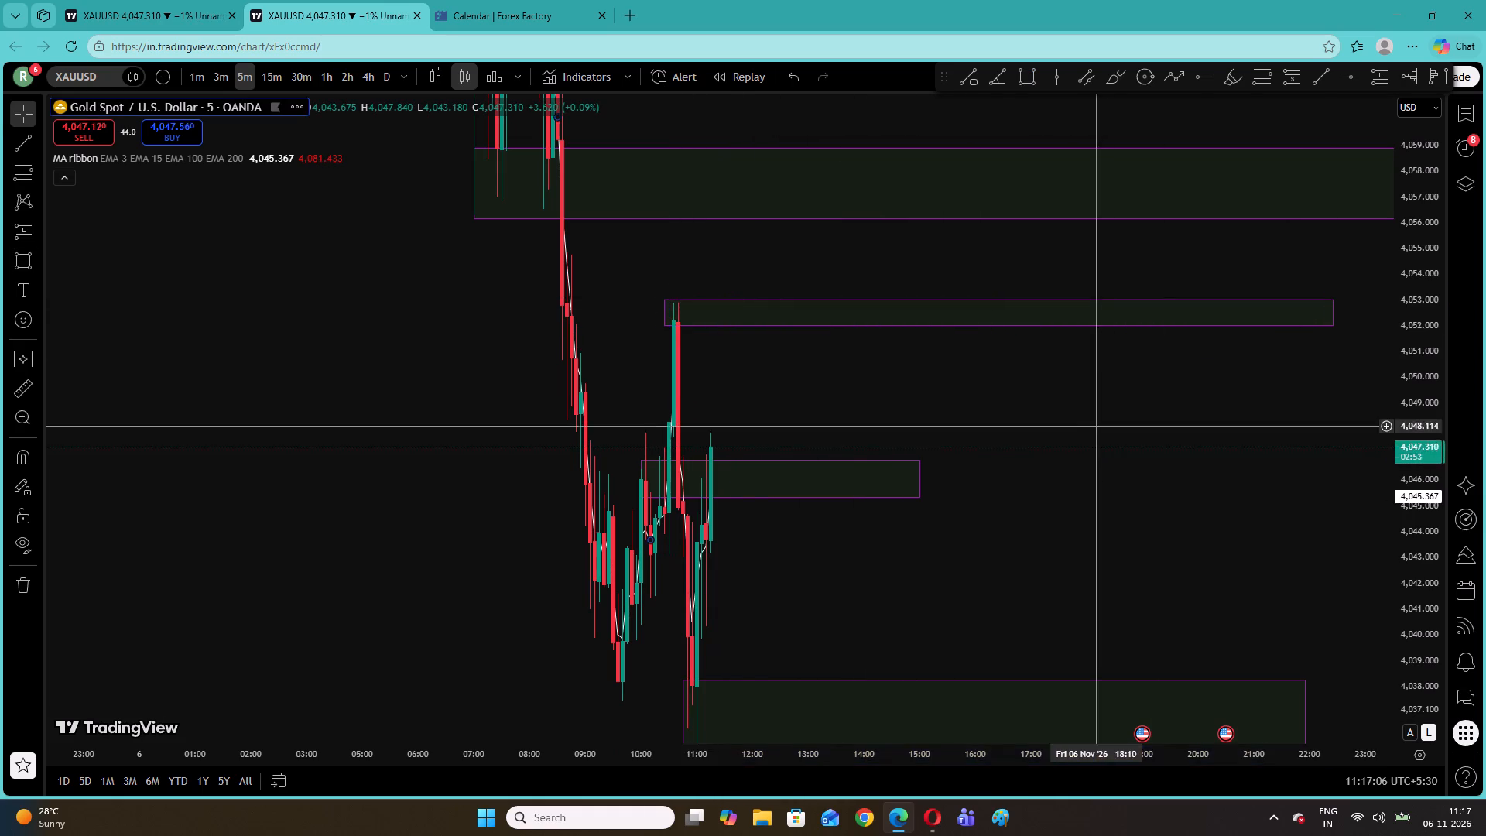
Return to the 1-minute chart and examine the latest candles against the surrounding rectangle zones.
left_click_drag(1093, 419, 938, 505)
left_click(221, 79)
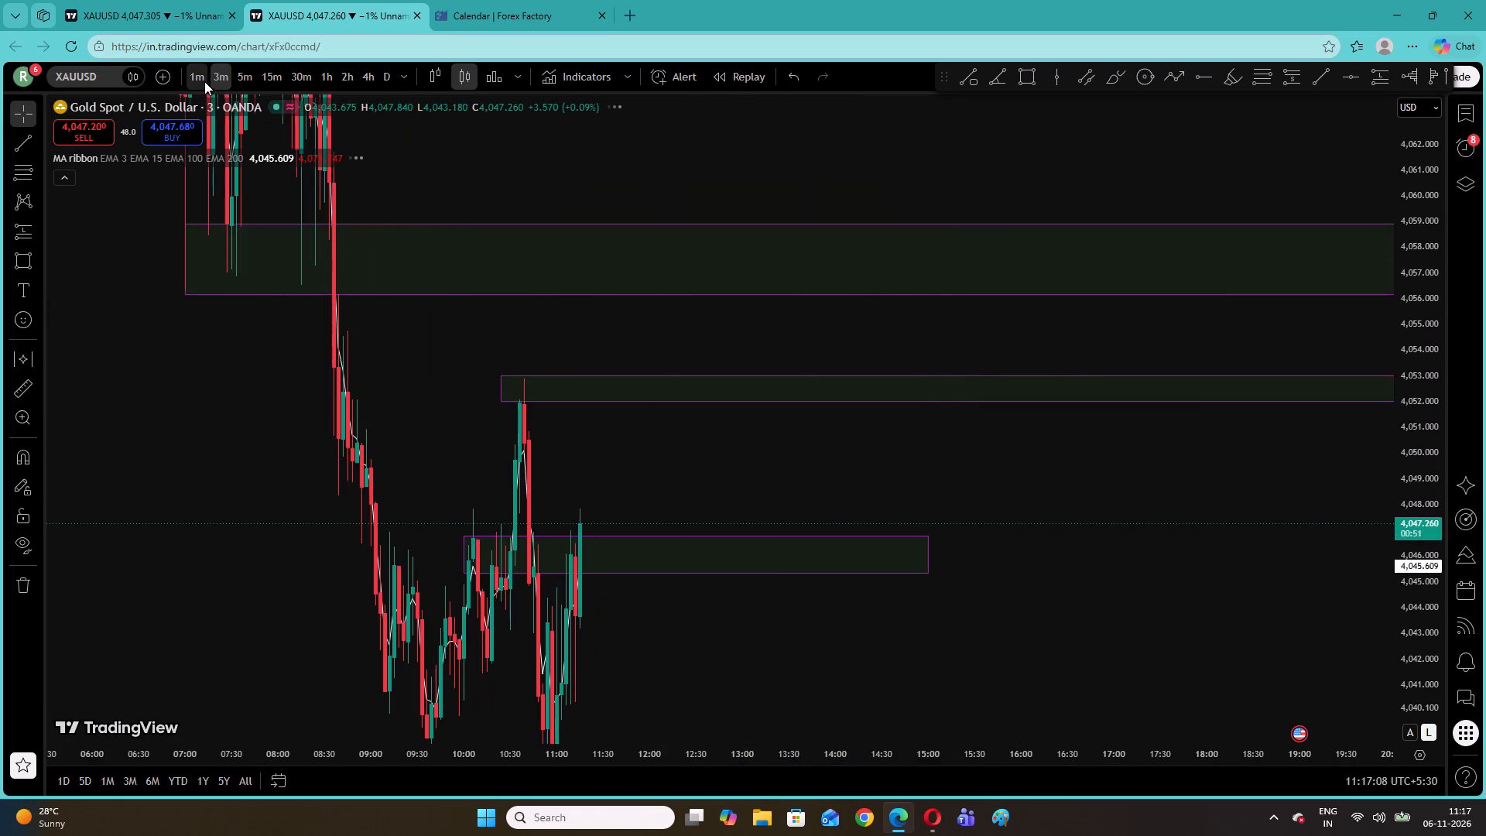
left_click(204, 82)
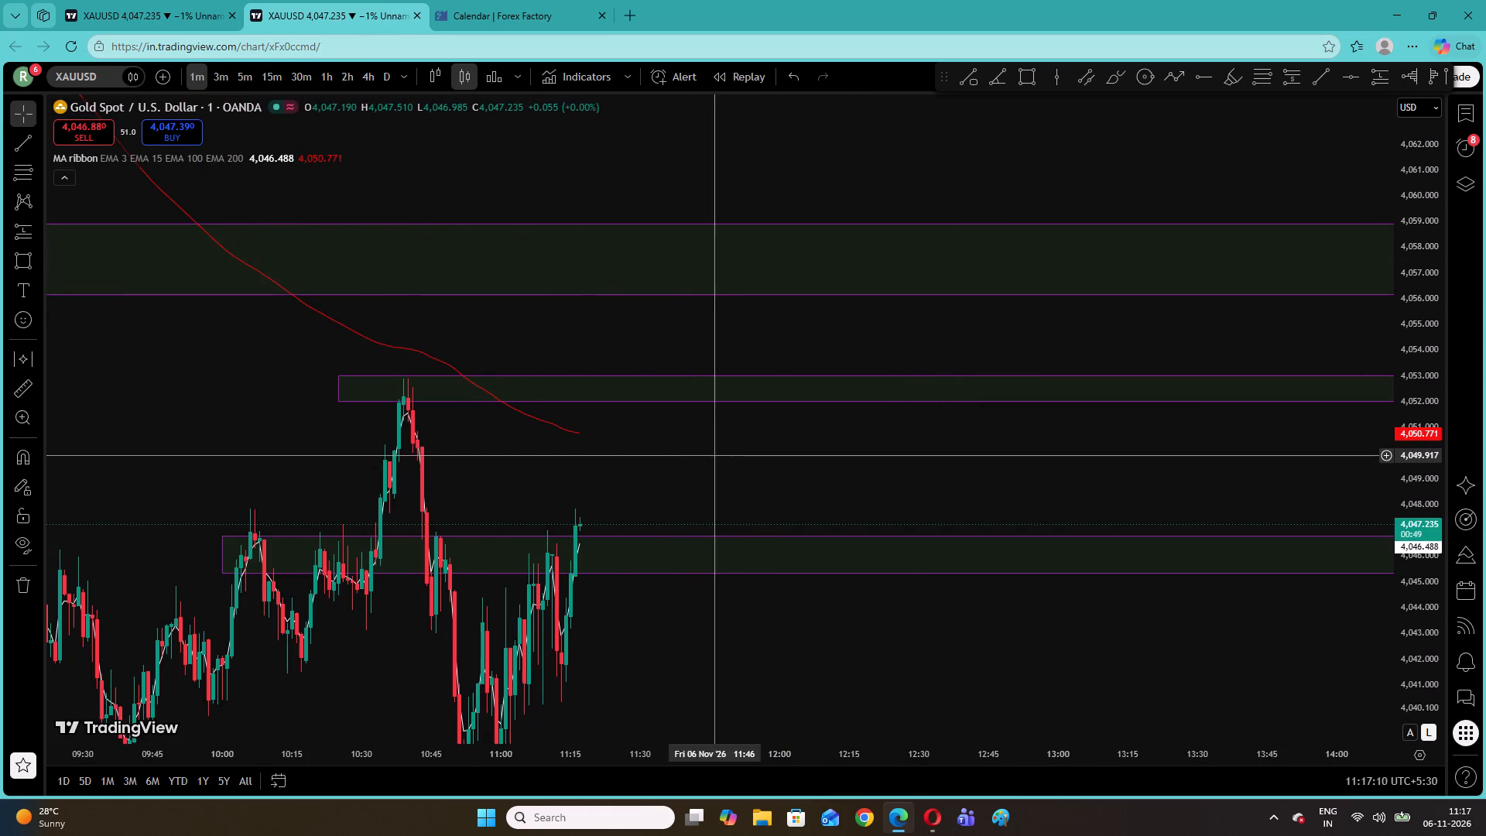
left_click_drag(722, 455, 800, 389)
left_click_drag(1430, 502, 1418, 560)
left_click_drag(157, 346, 938, 402)
left_click_drag(879, 331, 847, 338)
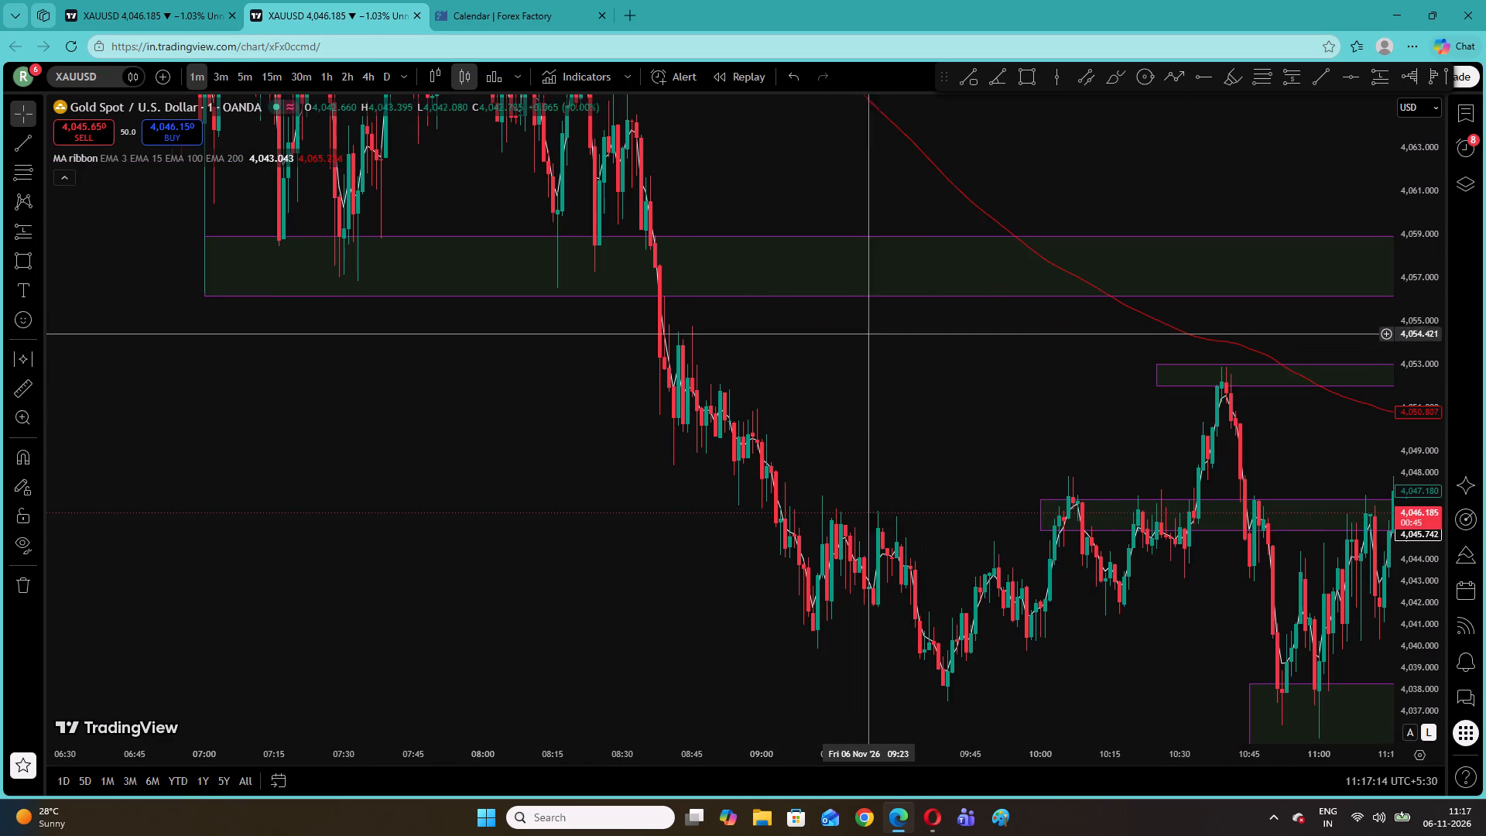
left_click_drag(847, 338, 17, 385)
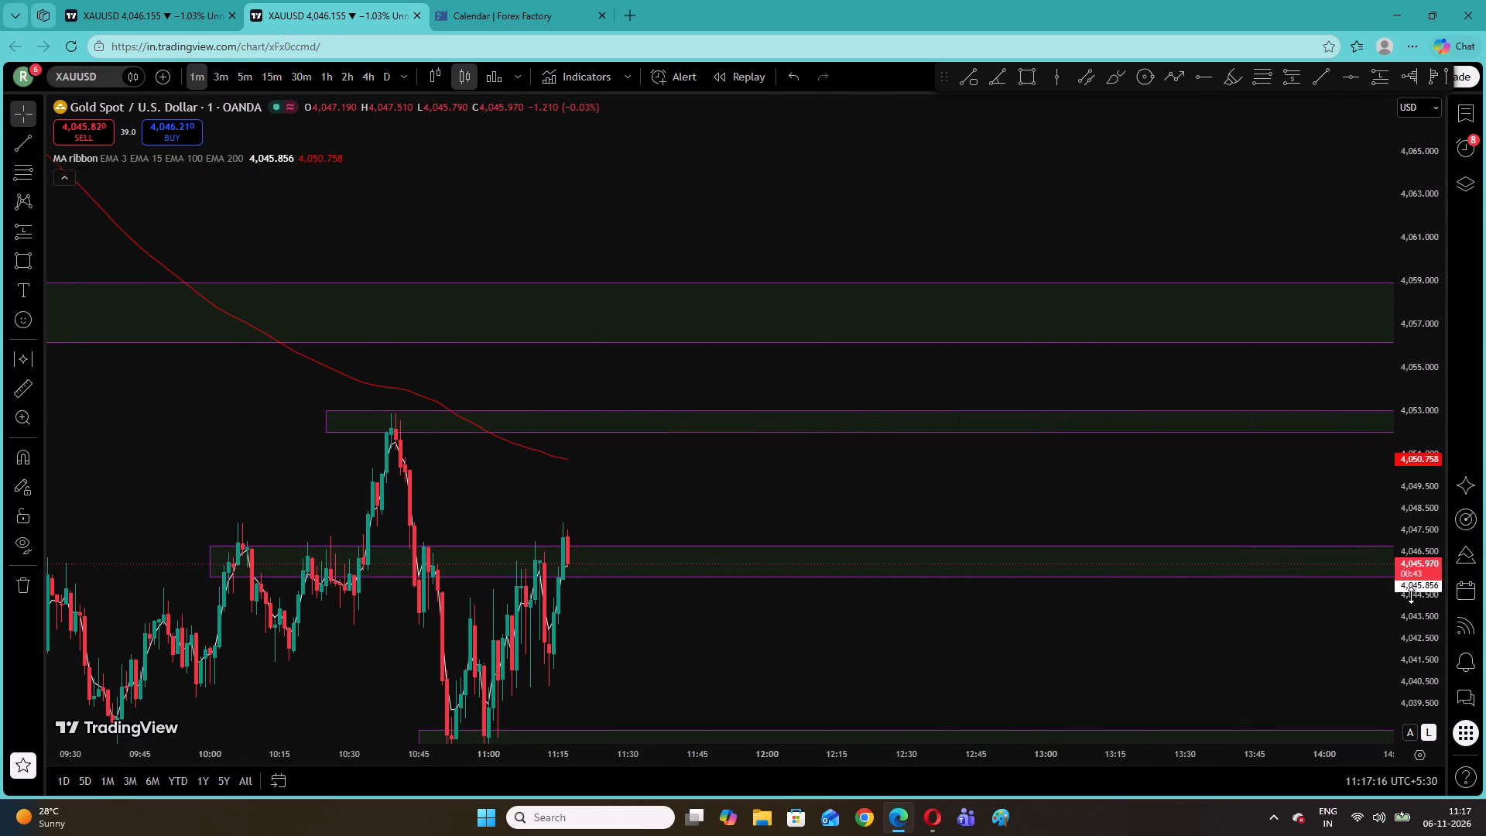
left_click_drag(1411, 595, 1402, 555)
left_click_drag(704, 495, 799, 444)
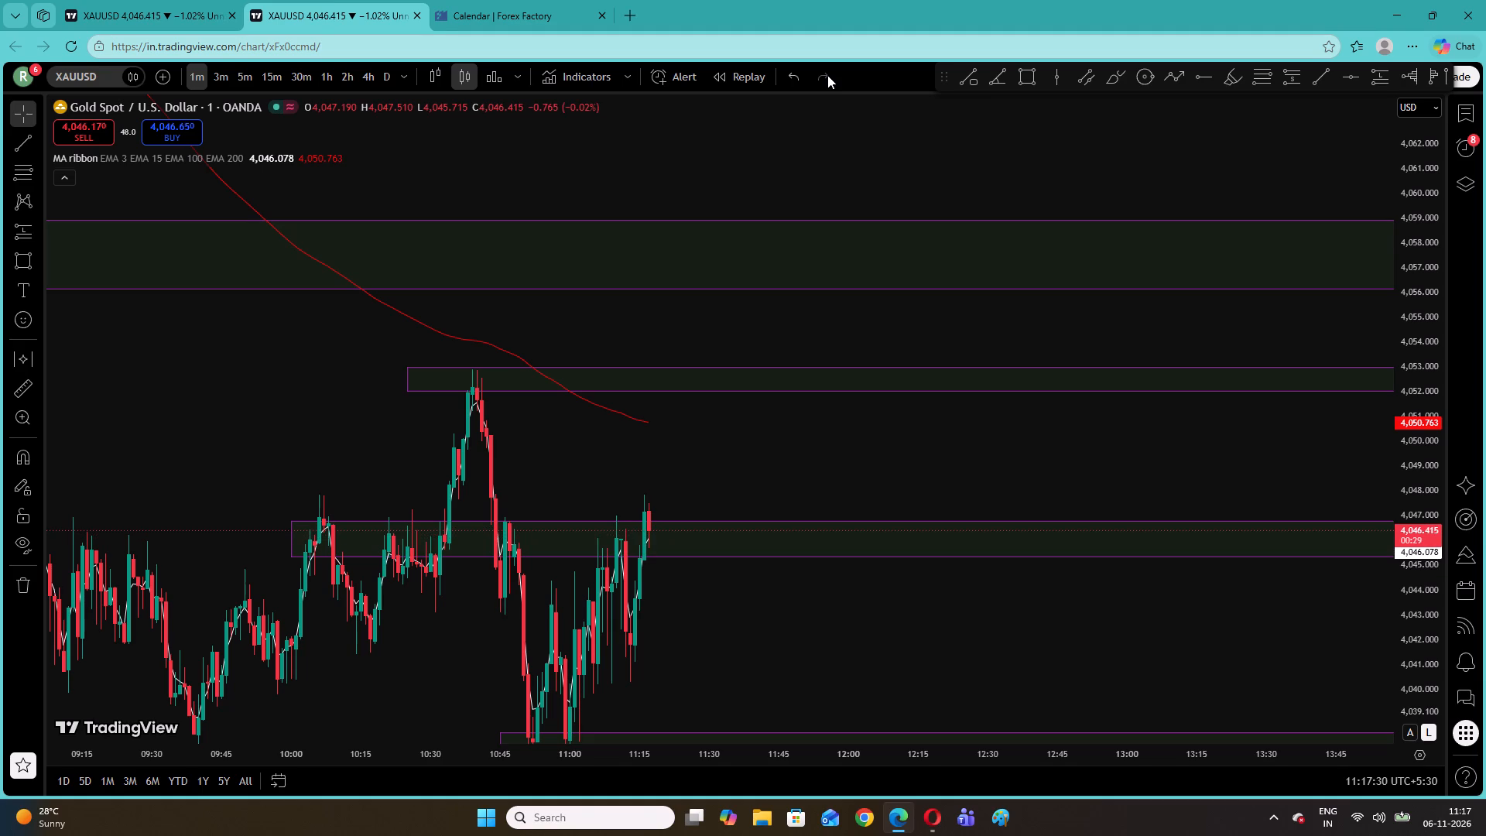
Review the earlier 1-minute price action back through the early morning of 6 November, including the zones higher up.
left_click_drag(265, 400, 563, 454)
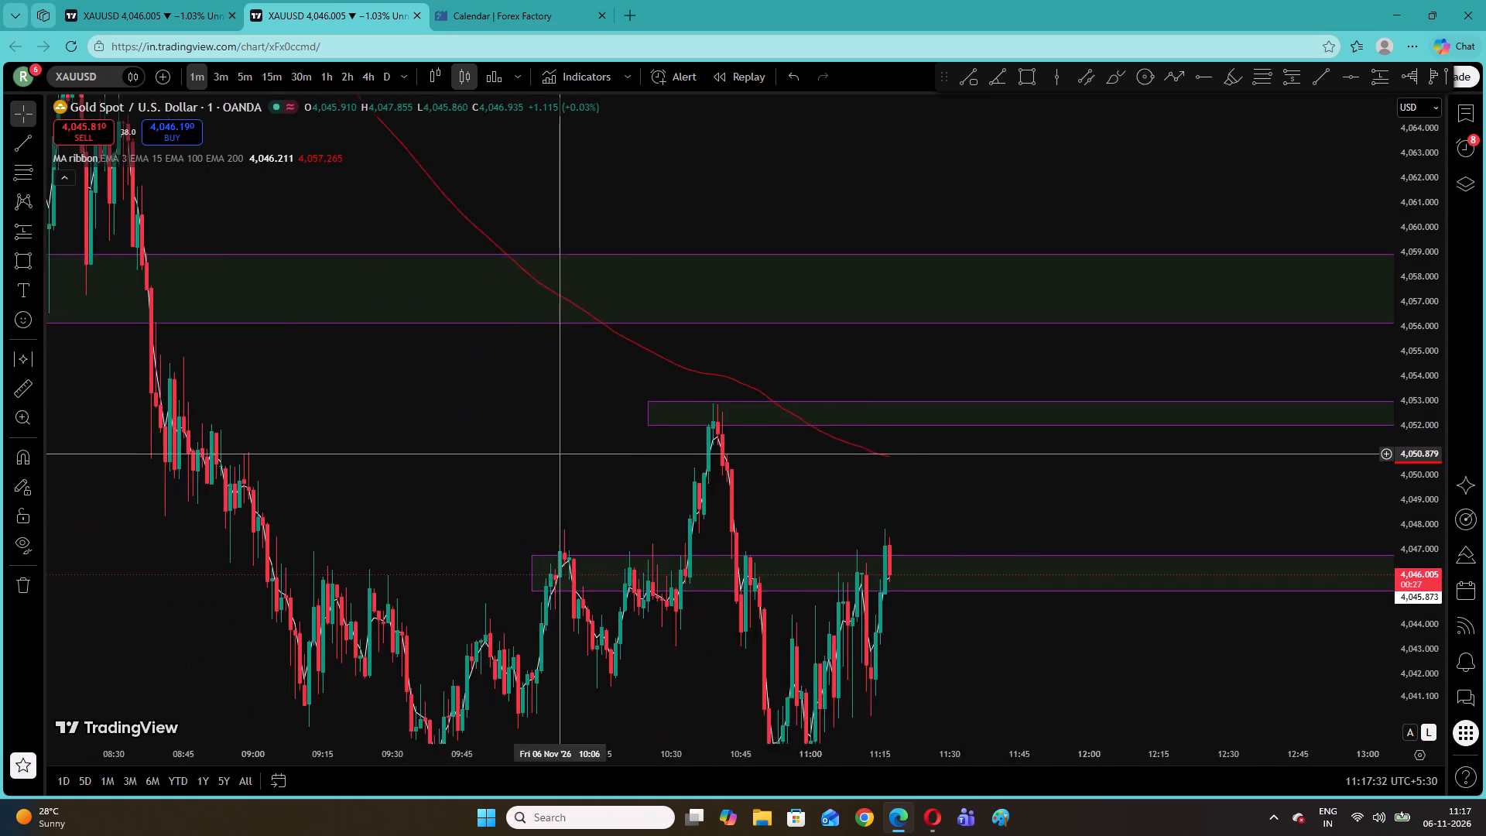
left_click_drag(563, 454, 721, 470)
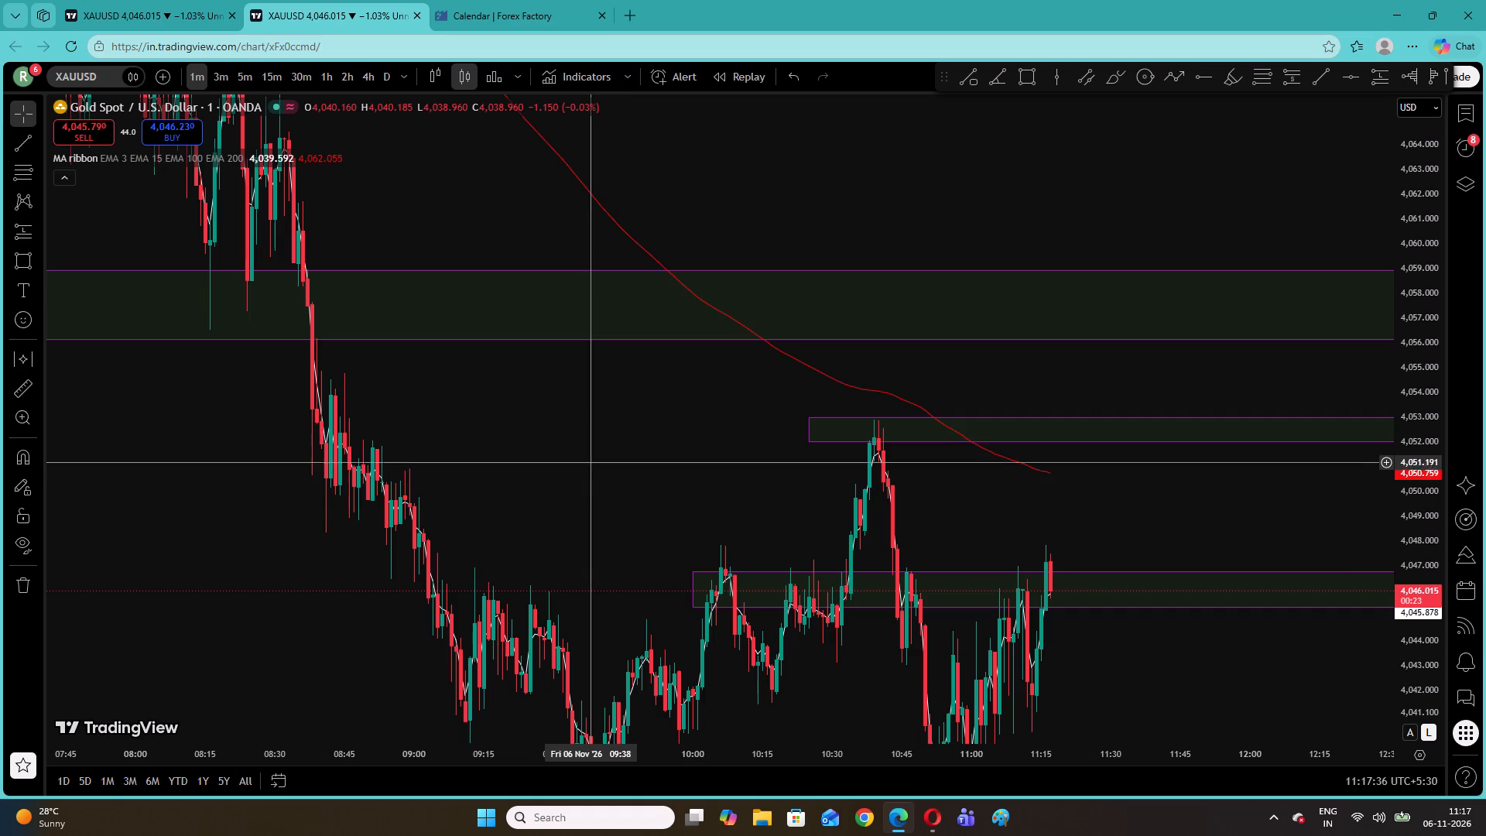
left_click_drag(496, 388, 567, 637)
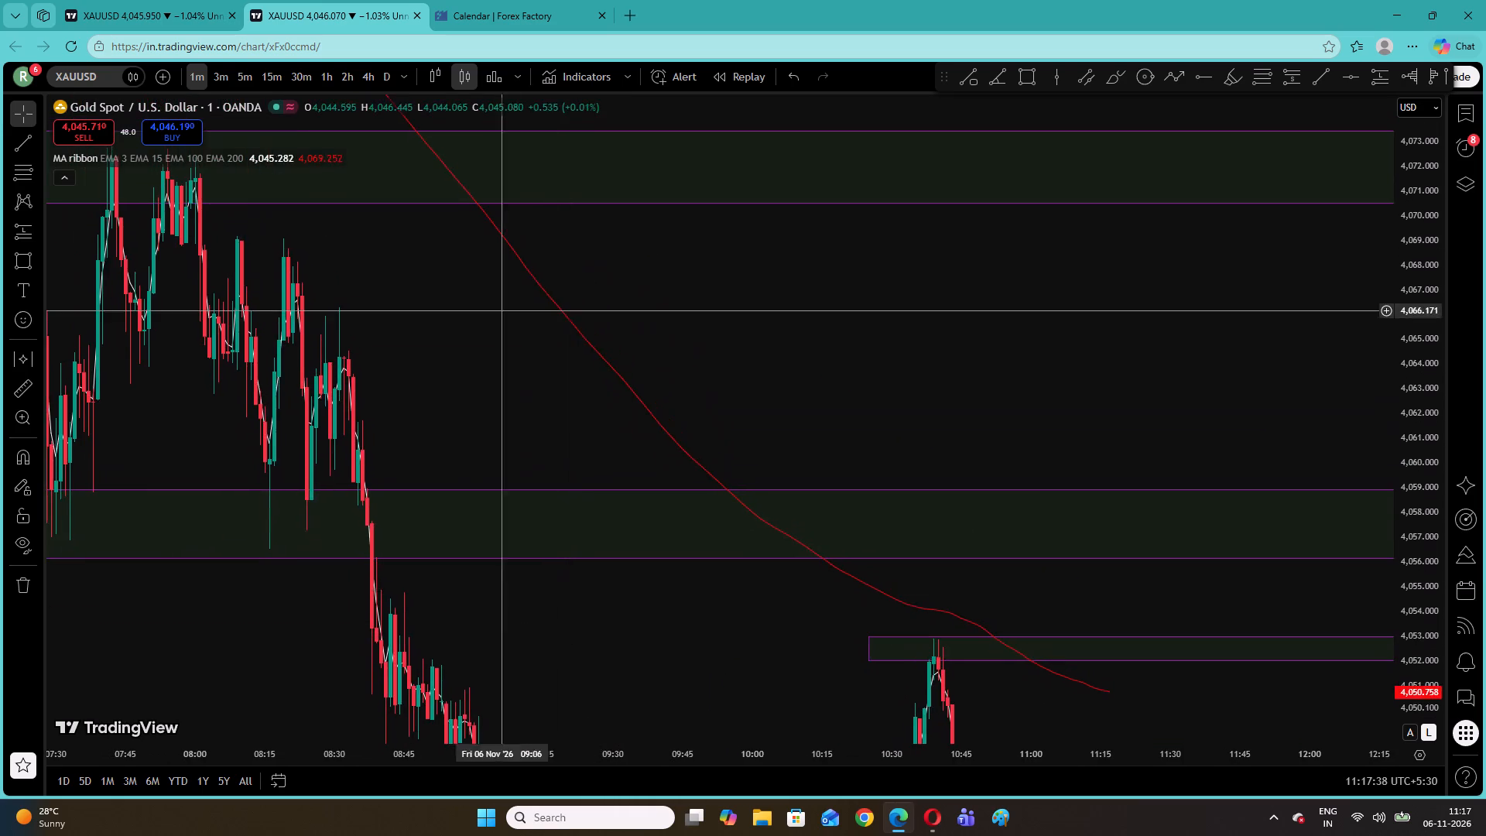
left_click_drag(466, 313, 967, 371)
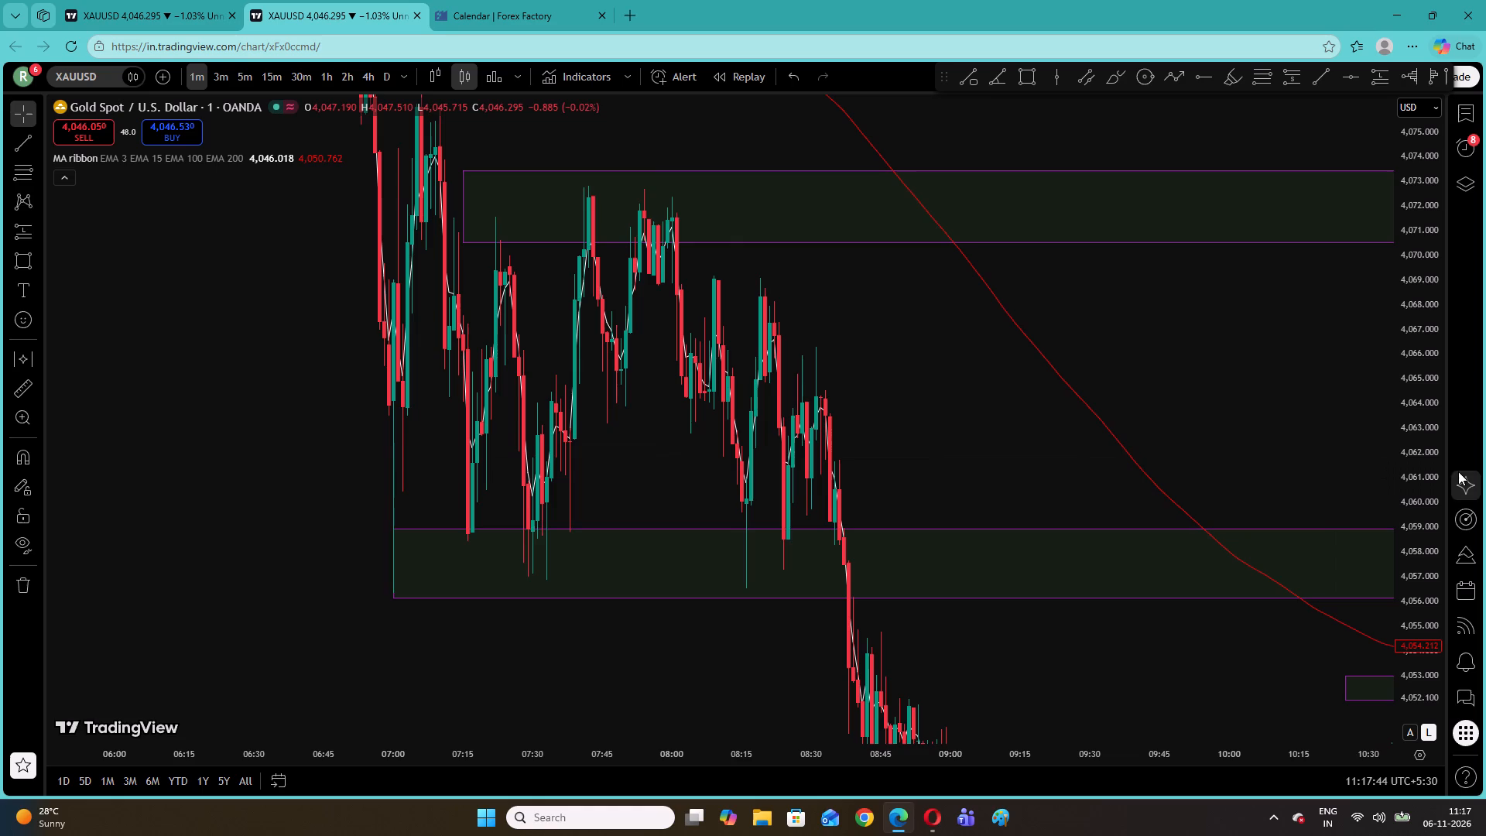
left_click_drag(1419, 440, 1388, 736)
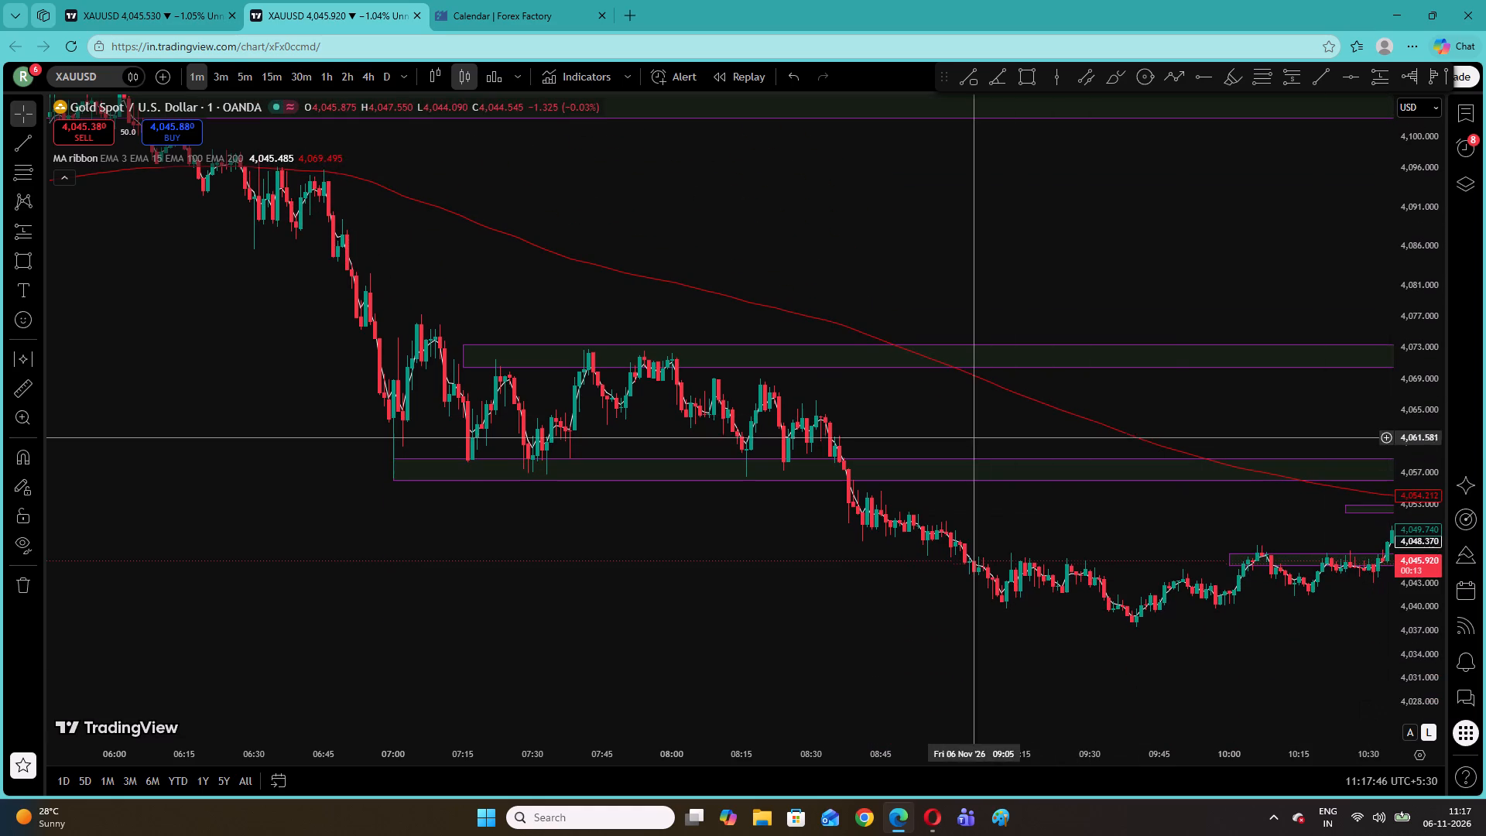
left_click_drag(663, 266, 1306, 488)
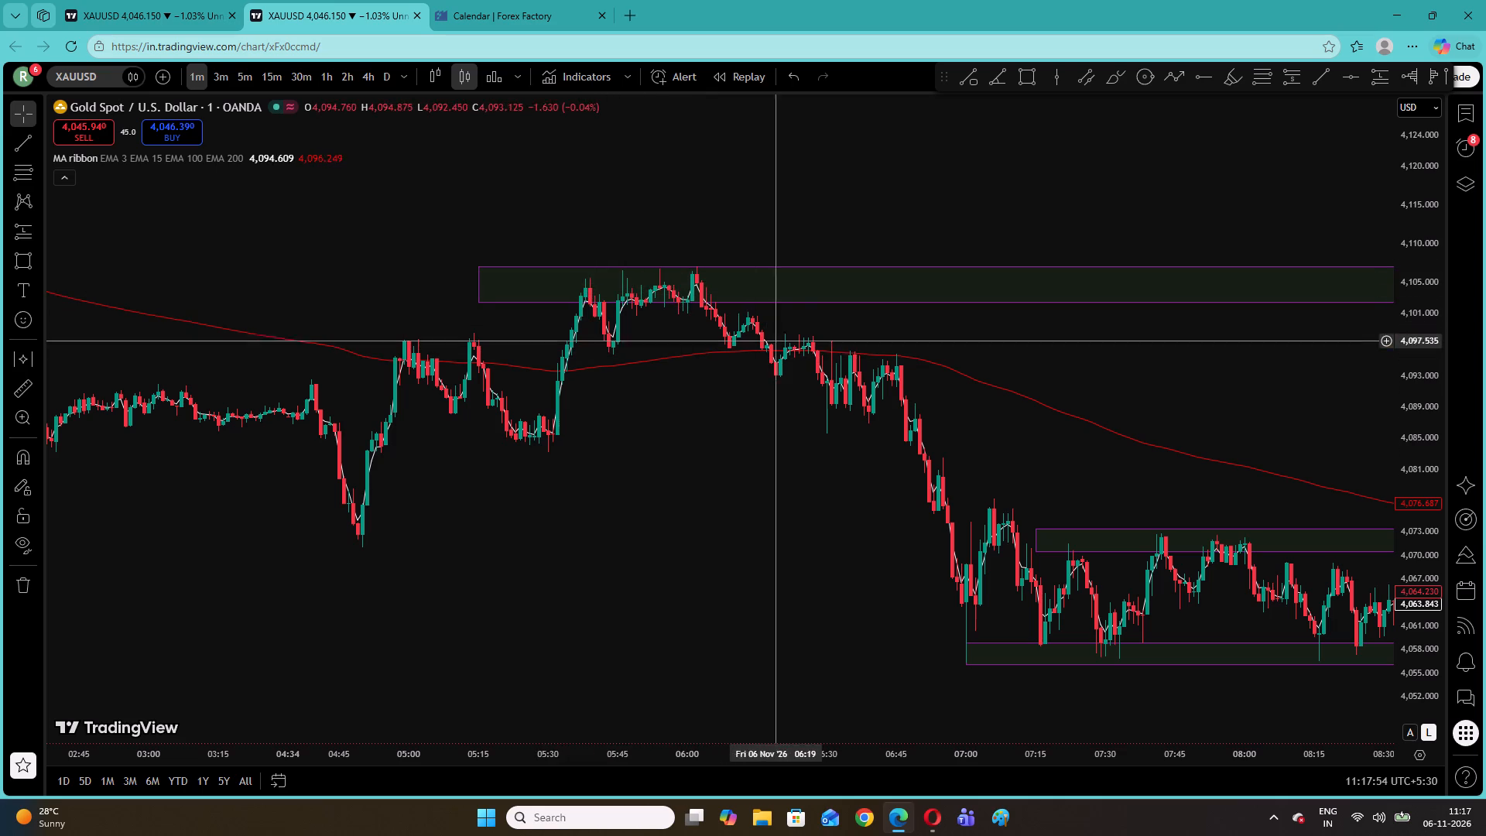
left_click_drag(619, 486, 1170, 546)
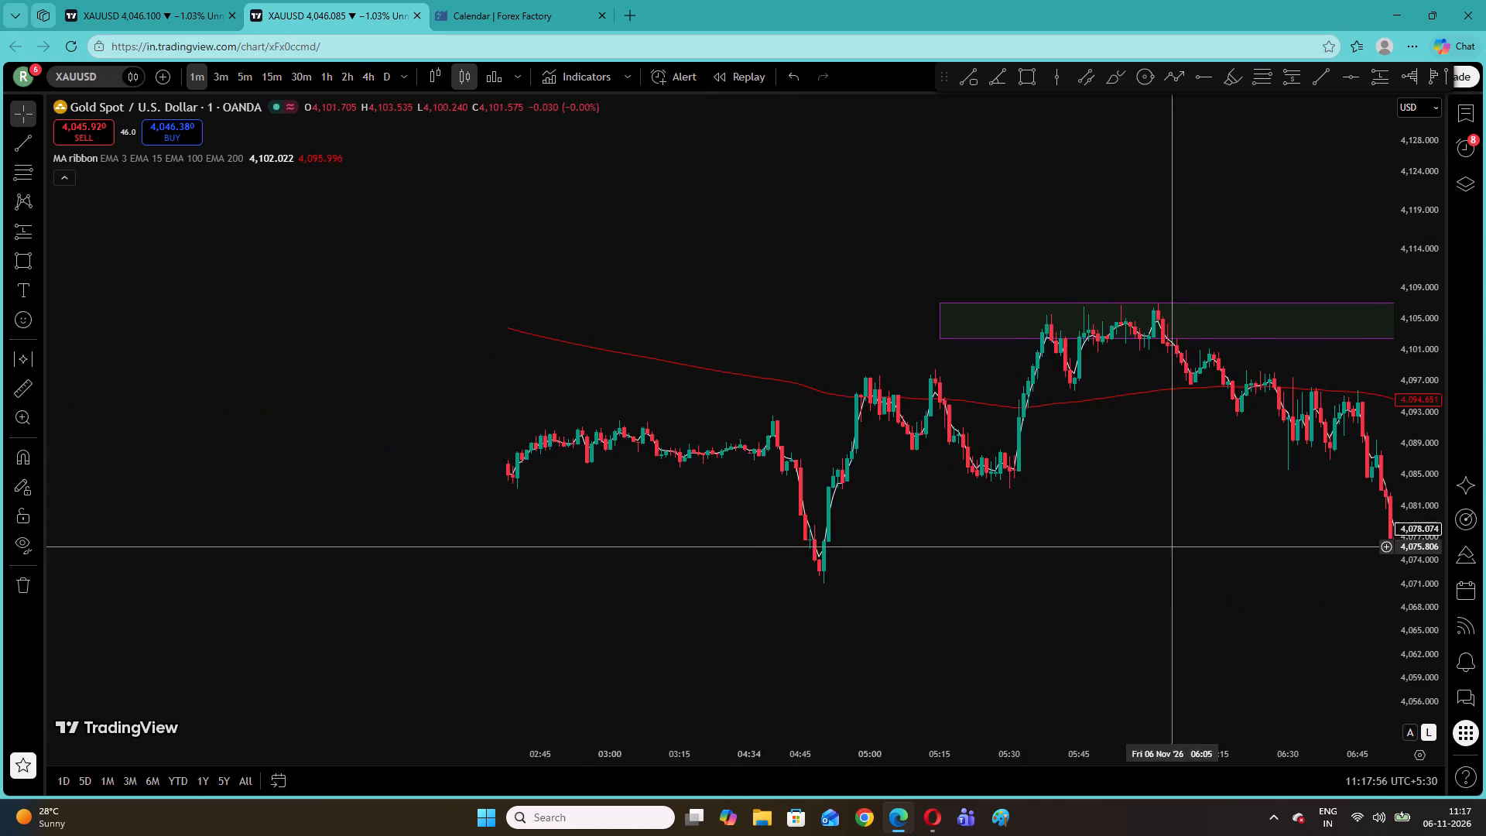
left_click_drag(1170, 546, 1171, 546)
left_click_drag(719, 366, 836, 374)
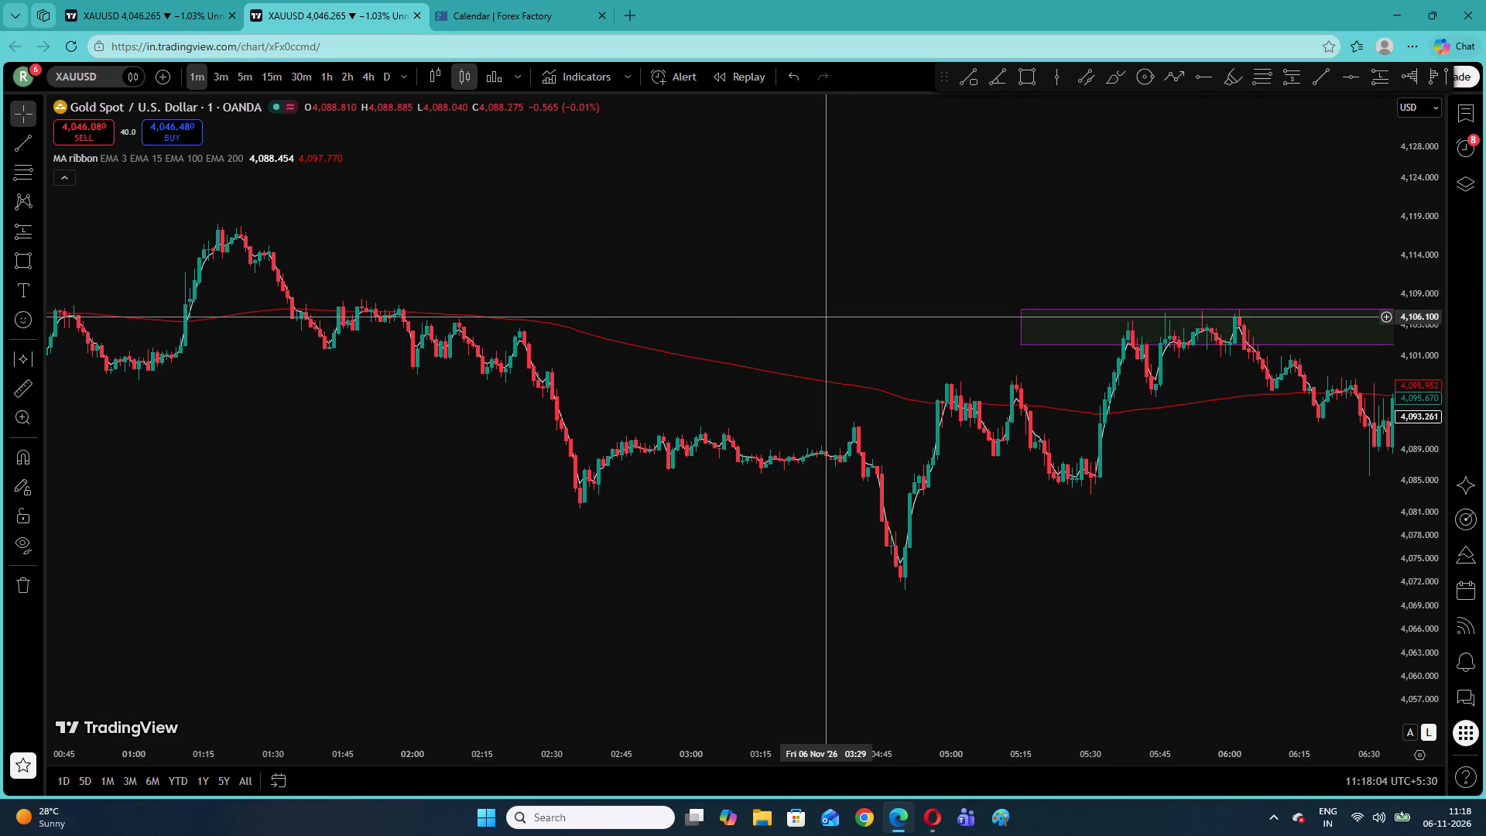
left_click_drag(827, 317, 483, 310)
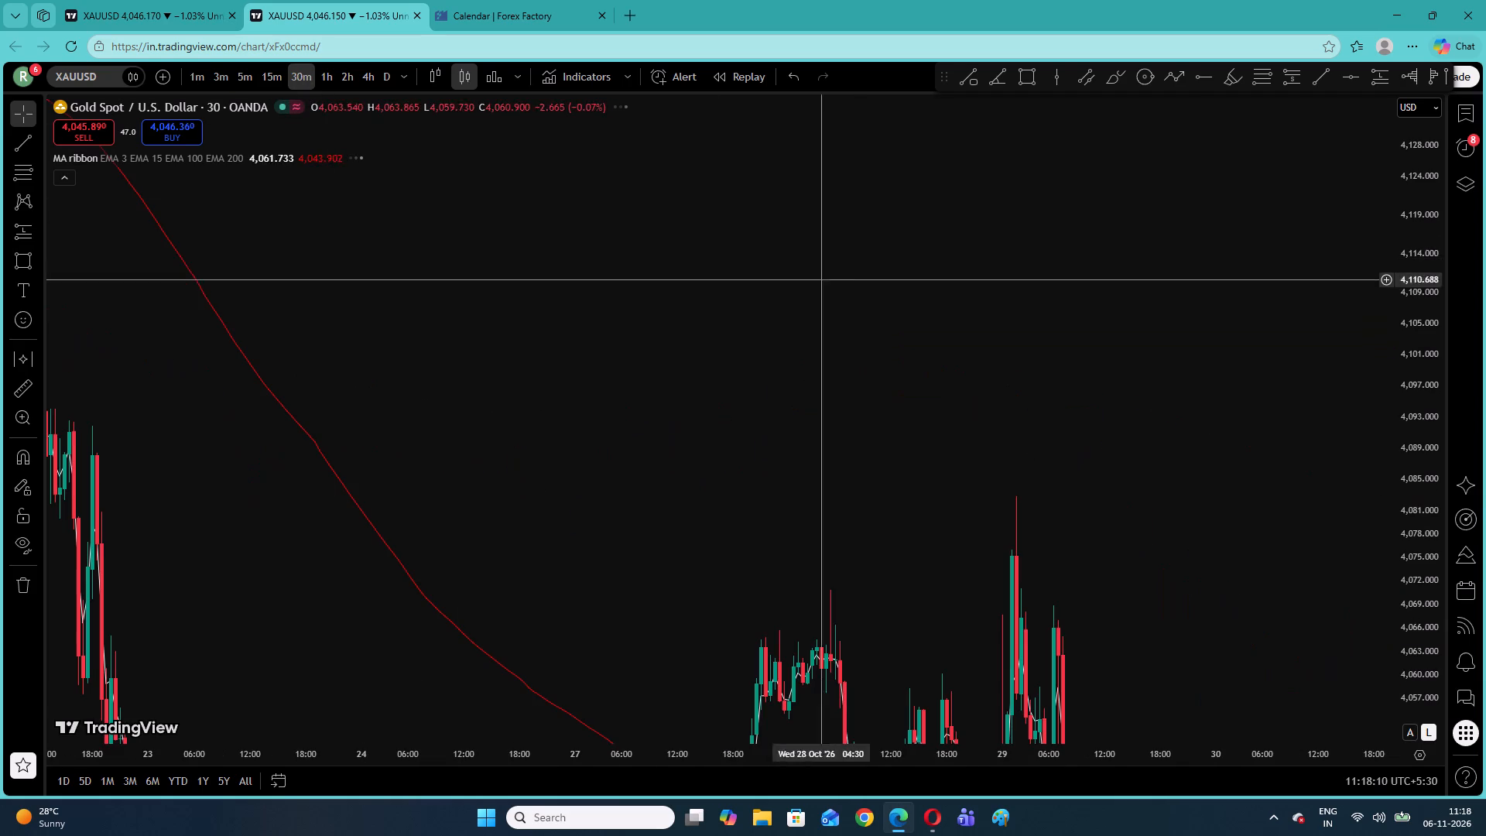
On the 30-minute chart, reset the view and draw a rectangle zone from 4 Nov 18:30 to 5 Nov 00:00 between about 4,030 and 4,034.
right_click(809, 247)
left_click(830, 259)
left_click_drag(1426, 485, 1436, 420)
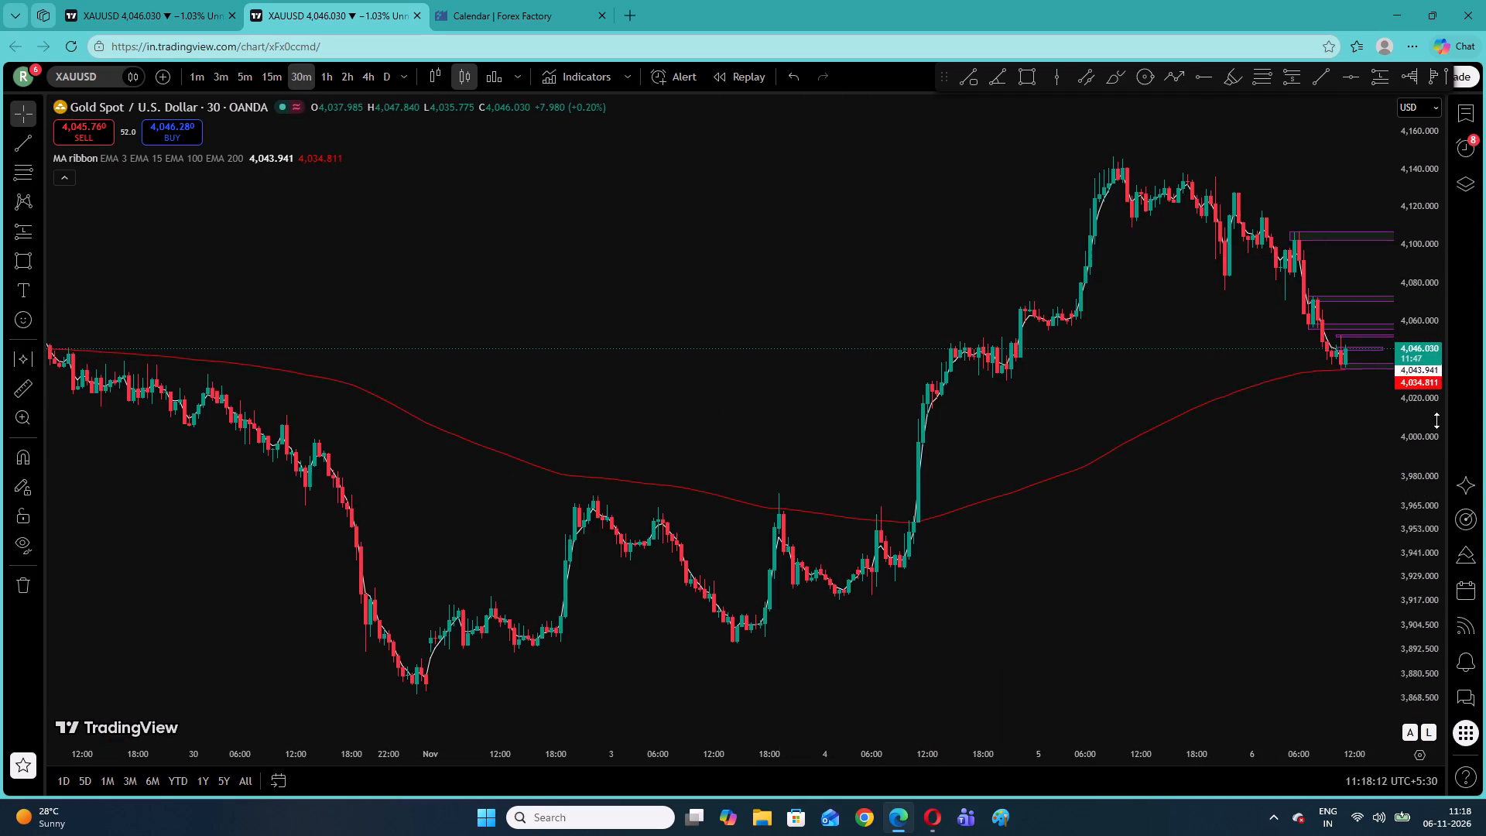
left_click_drag(1436, 420, 1414, 348)
left_click_drag(1183, 326, 444, 461)
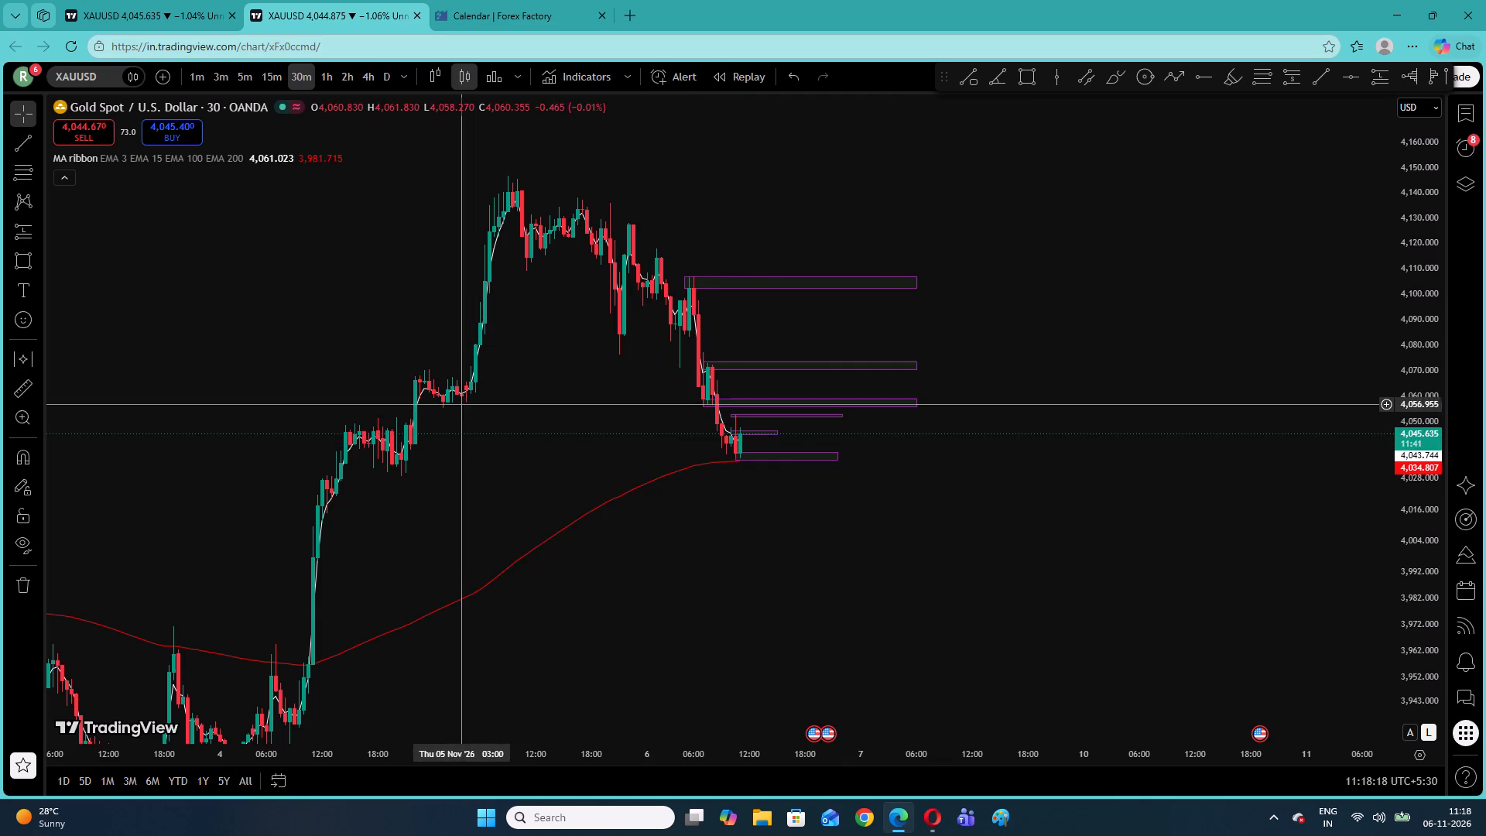
left_click(19, 260)
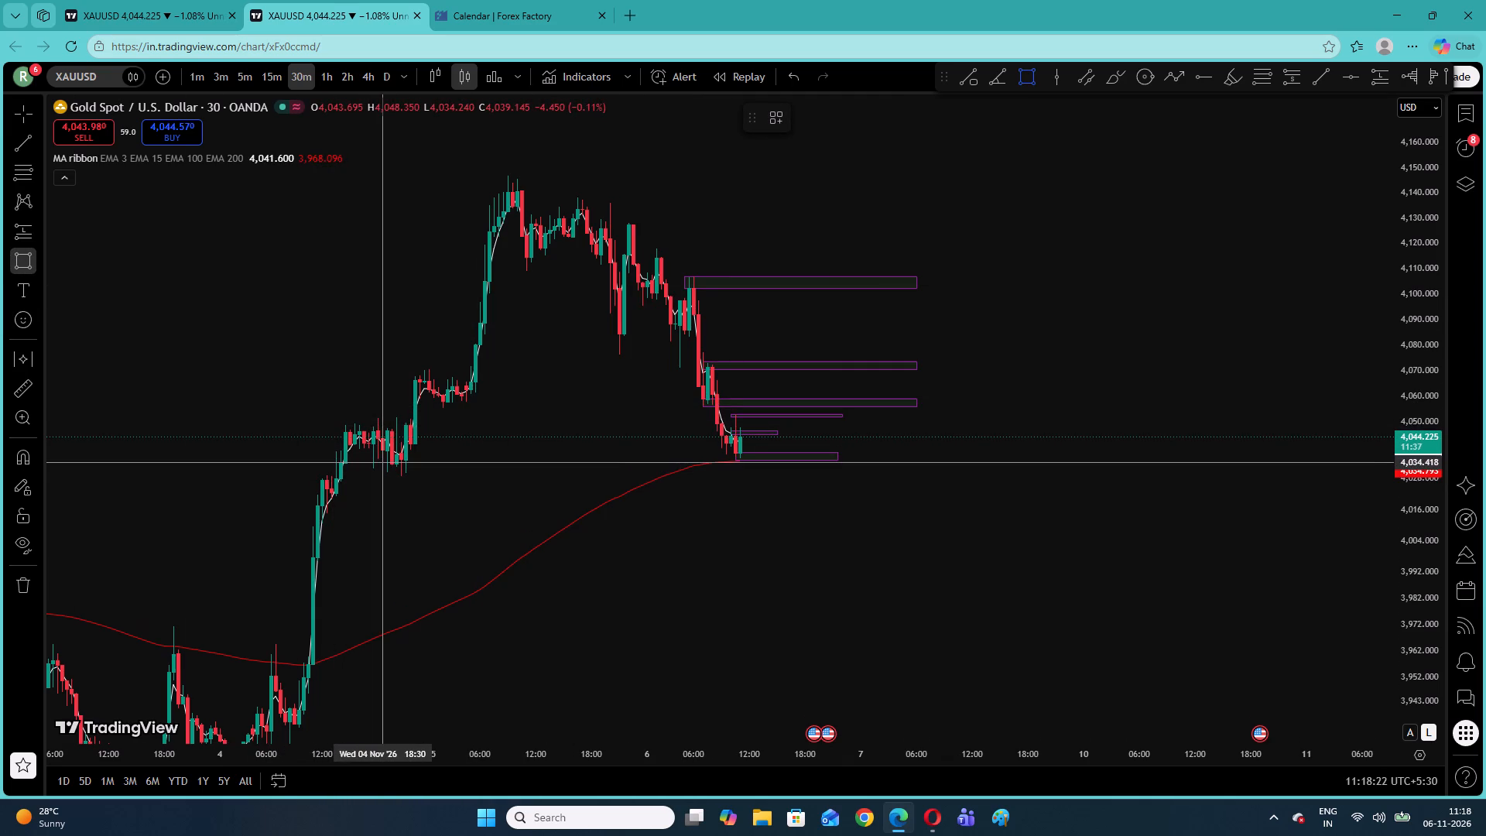
left_click(380, 462)
left_click(433, 473)
left_click(437, 546)
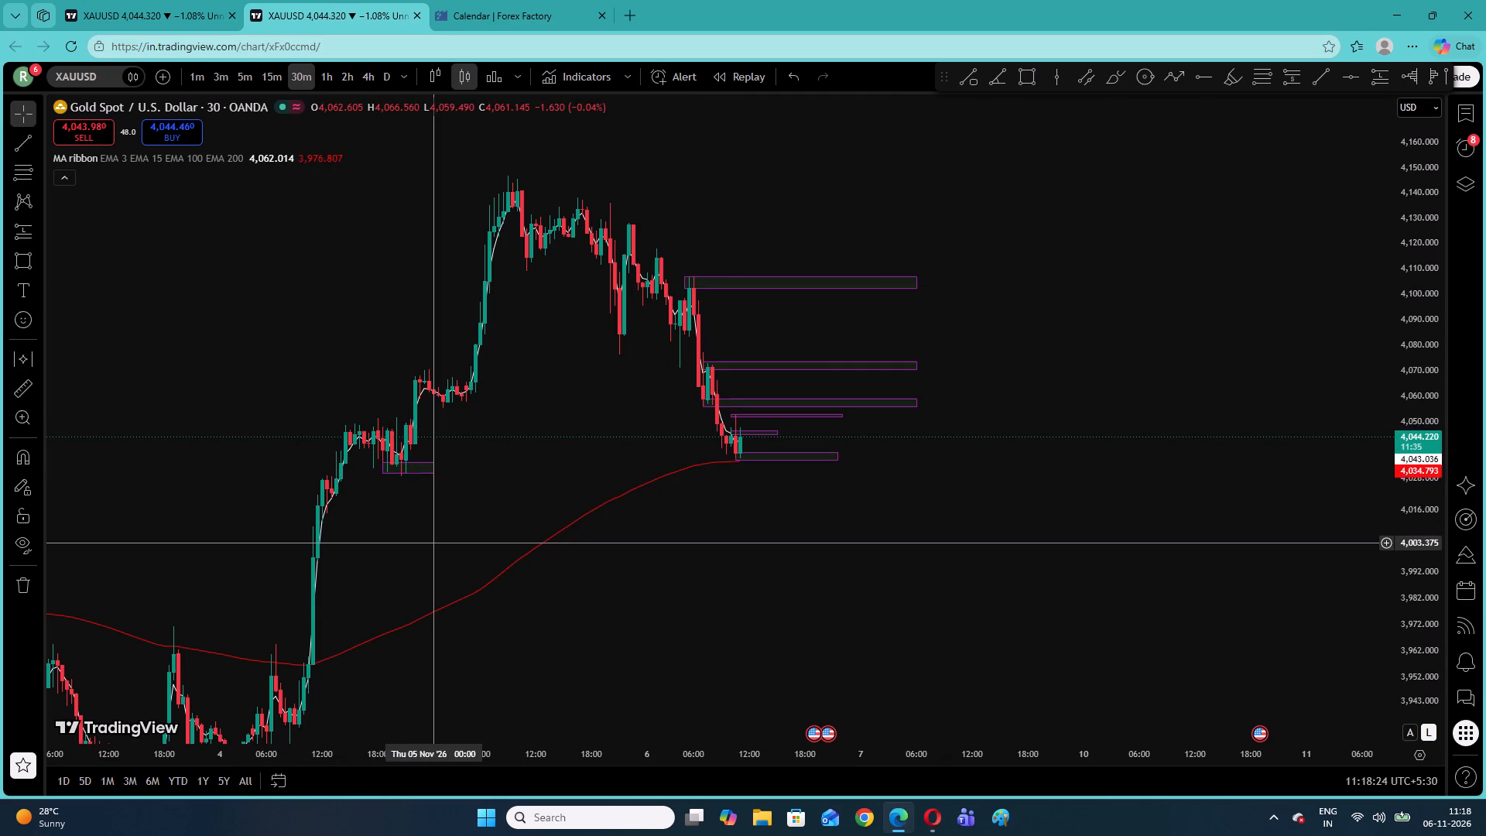
Draw a rectangle zone from 3 Nov 18:30 to 4 Nov 08:00 between about 3,961.4 and 3,966.4.
left_click_drag(412, 553, 468, 422)
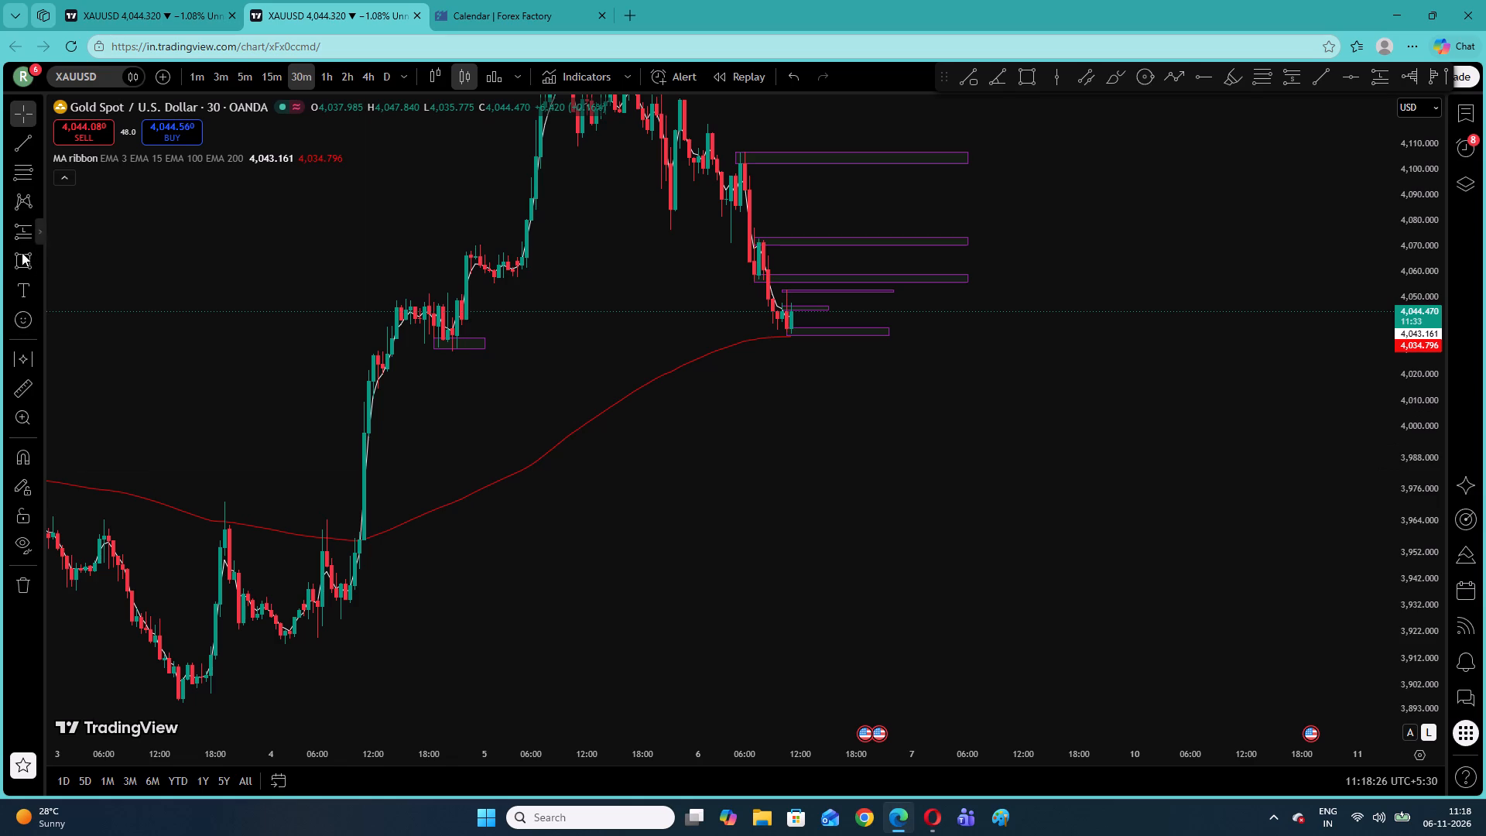
left_click(11, 260)
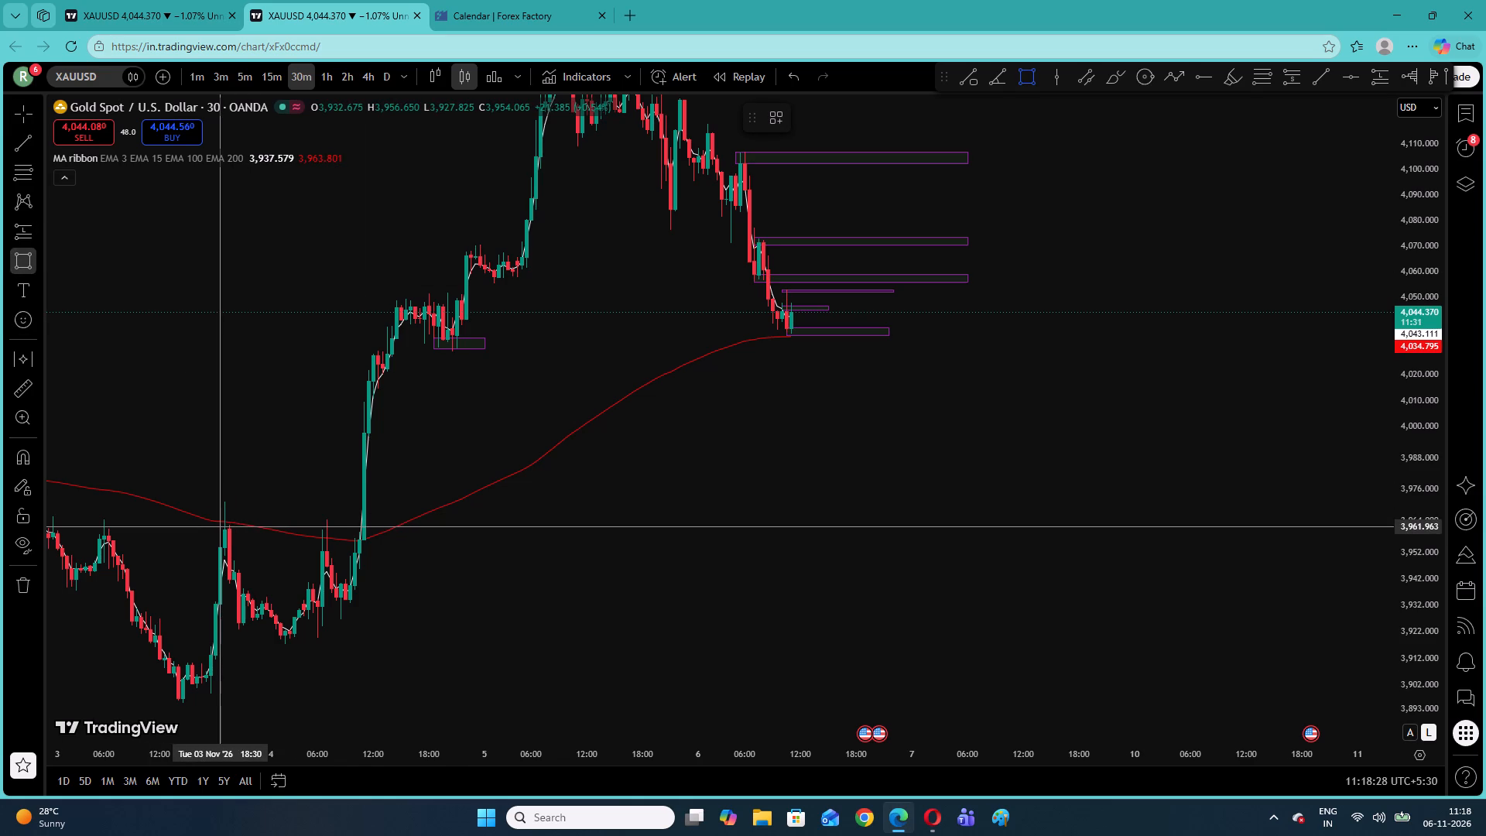
left_click(221, 528)
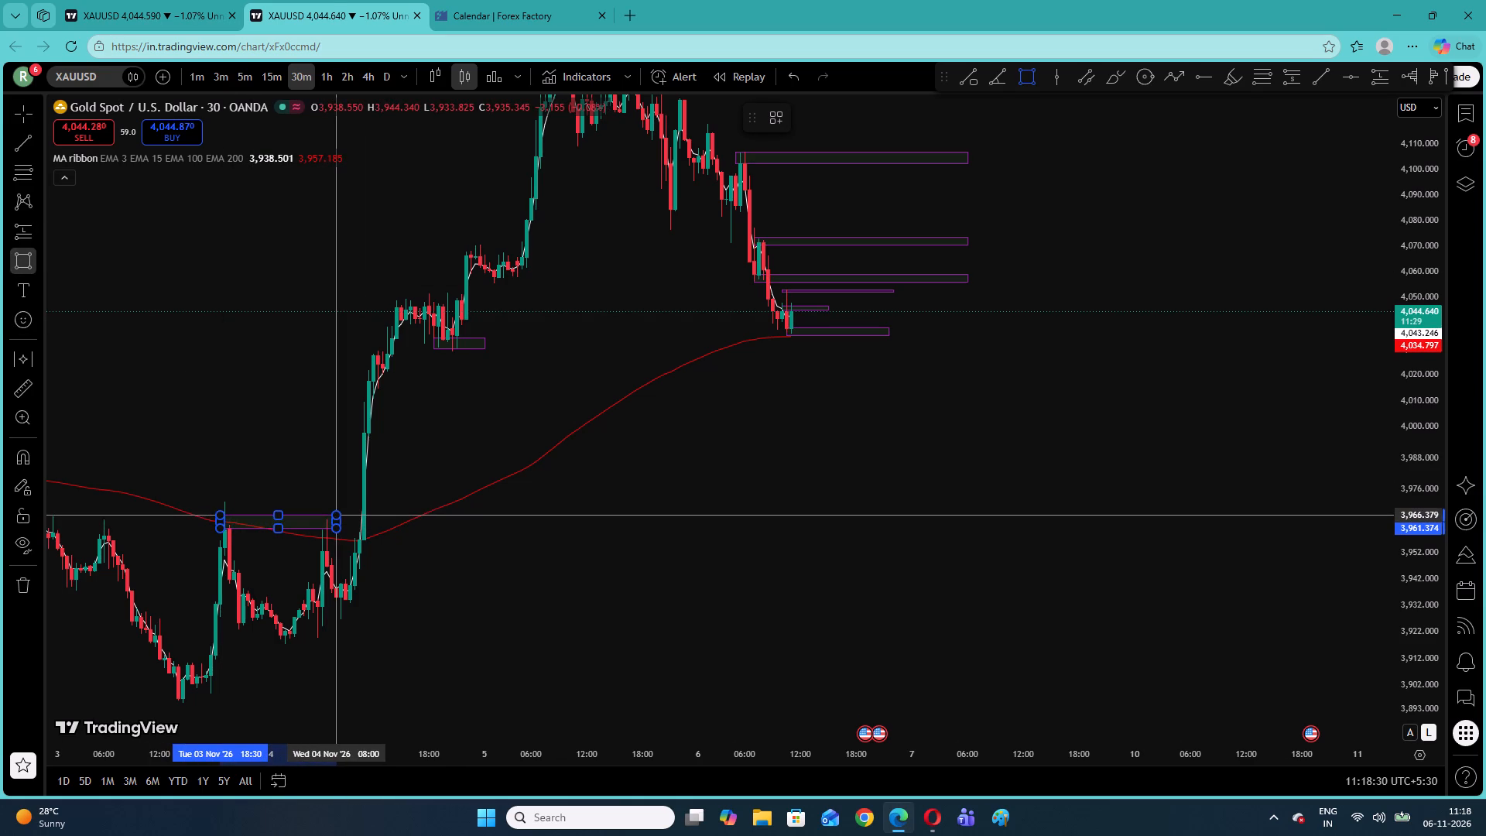
left_click(334, 515)
left_click(321, 478)
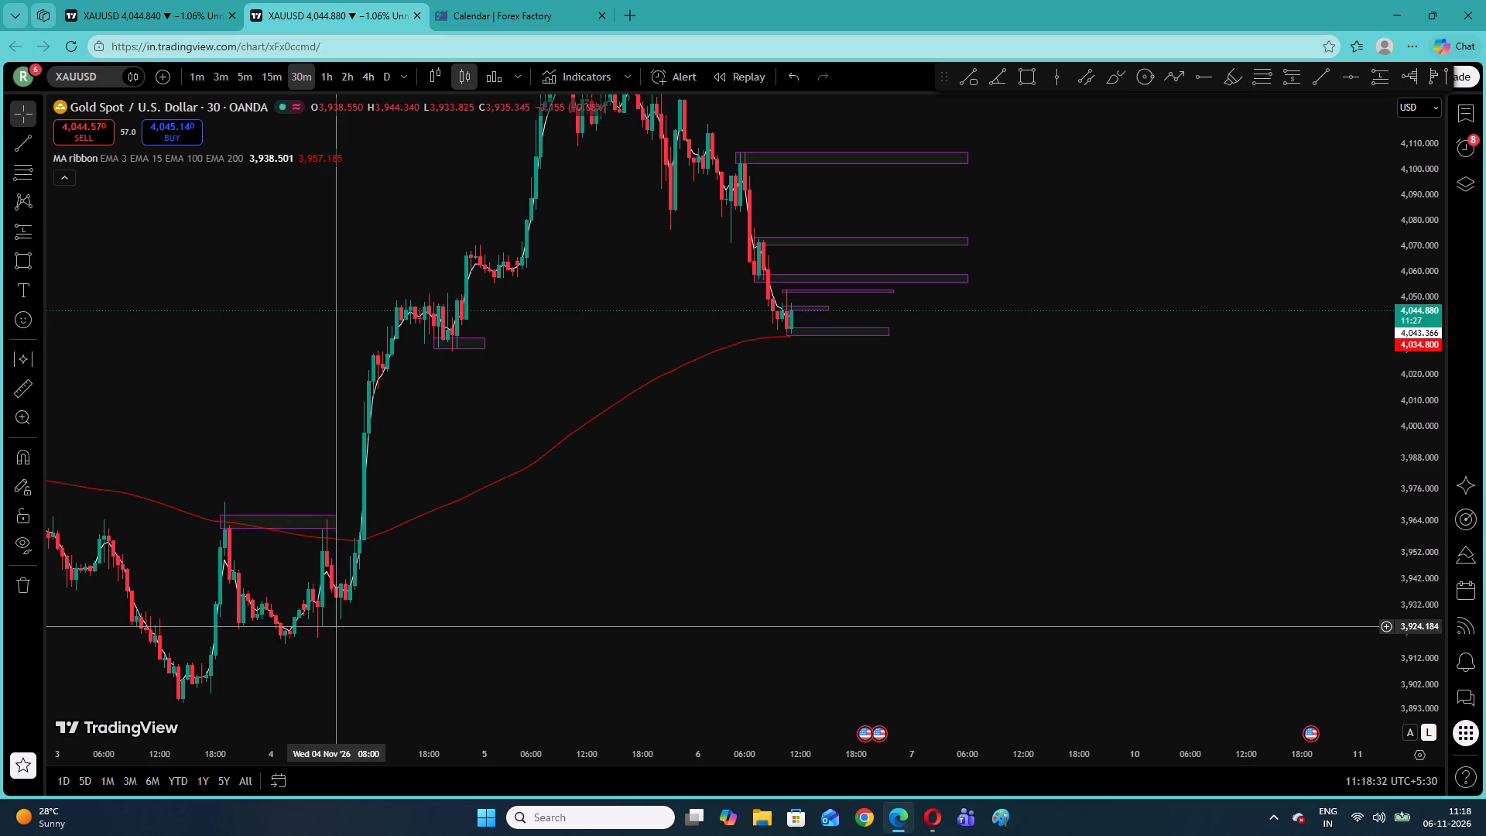
Draw a thin rectangle zone from 4 Nov 01:00 to about 08:30 between about 3,918 and 3,921.
left_click(26, 248)
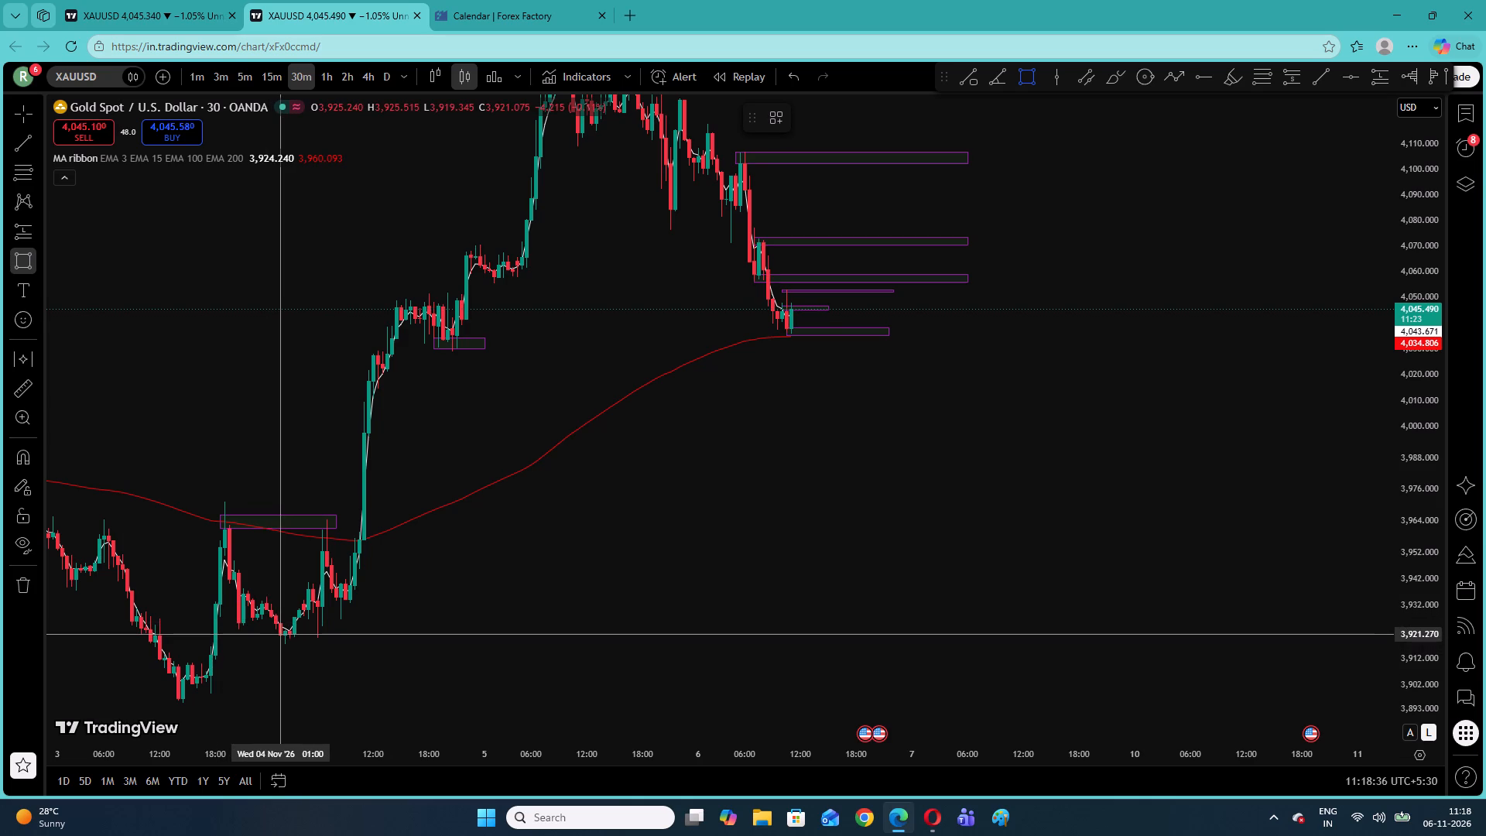
left_click(279, 634)
left_click(339, 642)
left_click(372, 631)
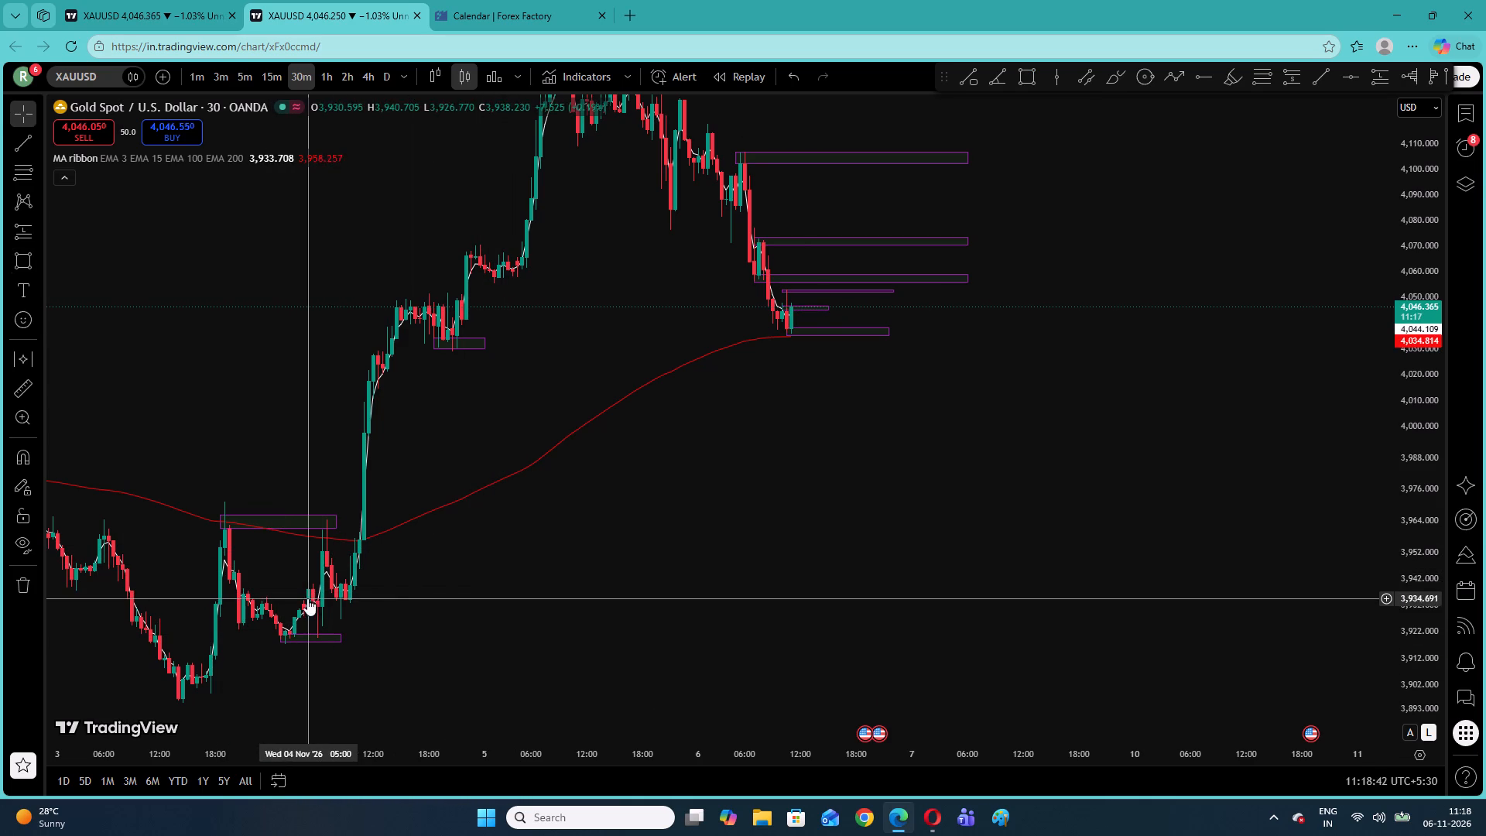
Draw a small rectangle zone from 4 Nov 05:30 to about 09:00 between about 3,924.5 and 3,931.5.
left_click(24, 268)
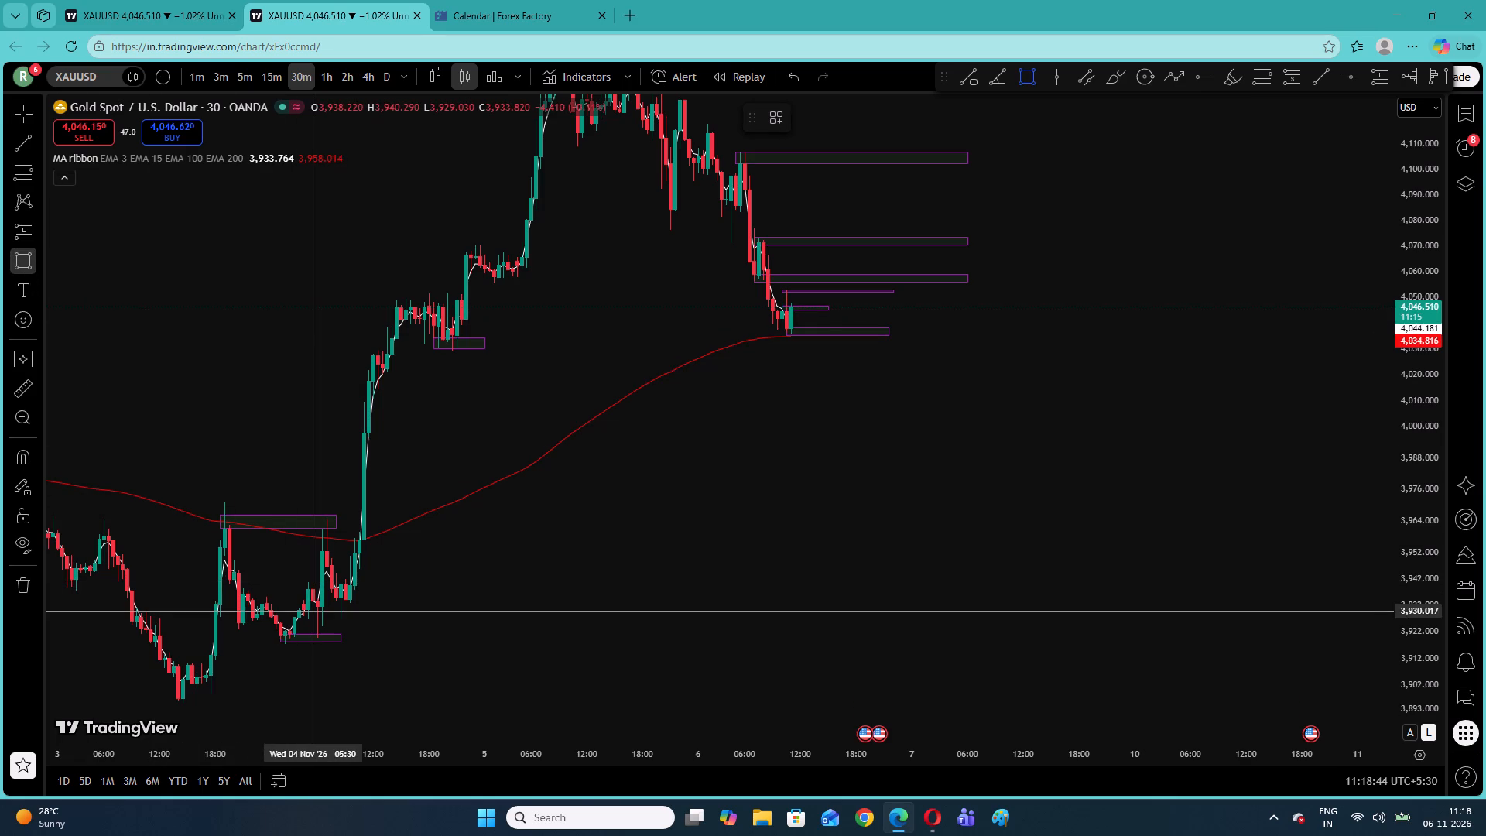
left_click(313, 607)
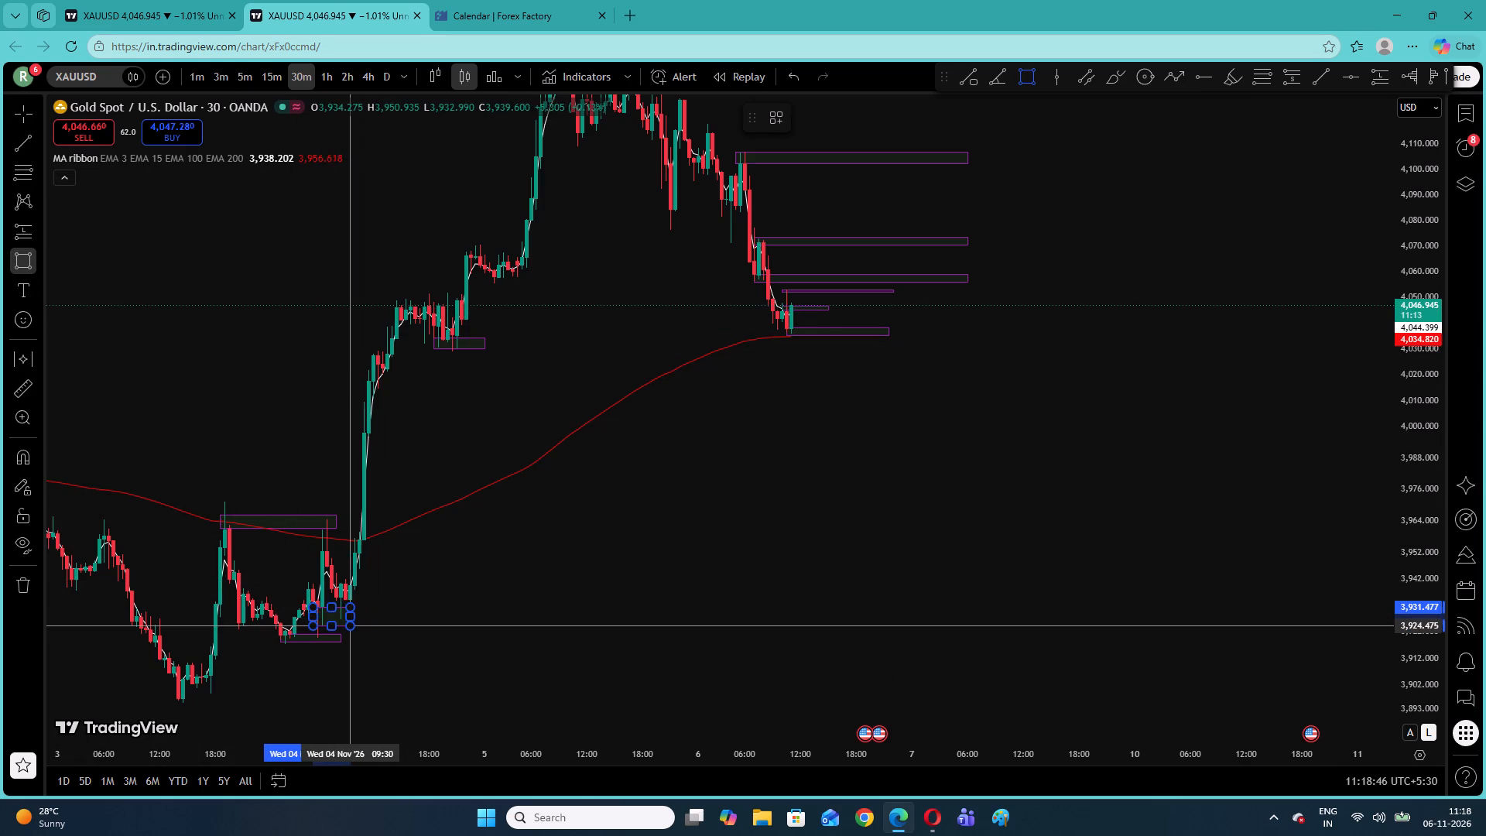
left_click(343, 625)
left_click(396, 612)
Draw a small rectangle zone from 29 Oct 06:00 to about 13:00 between about 4,064.5 and 4,070.8.
left_click_drag(453, 430, 413, 542)
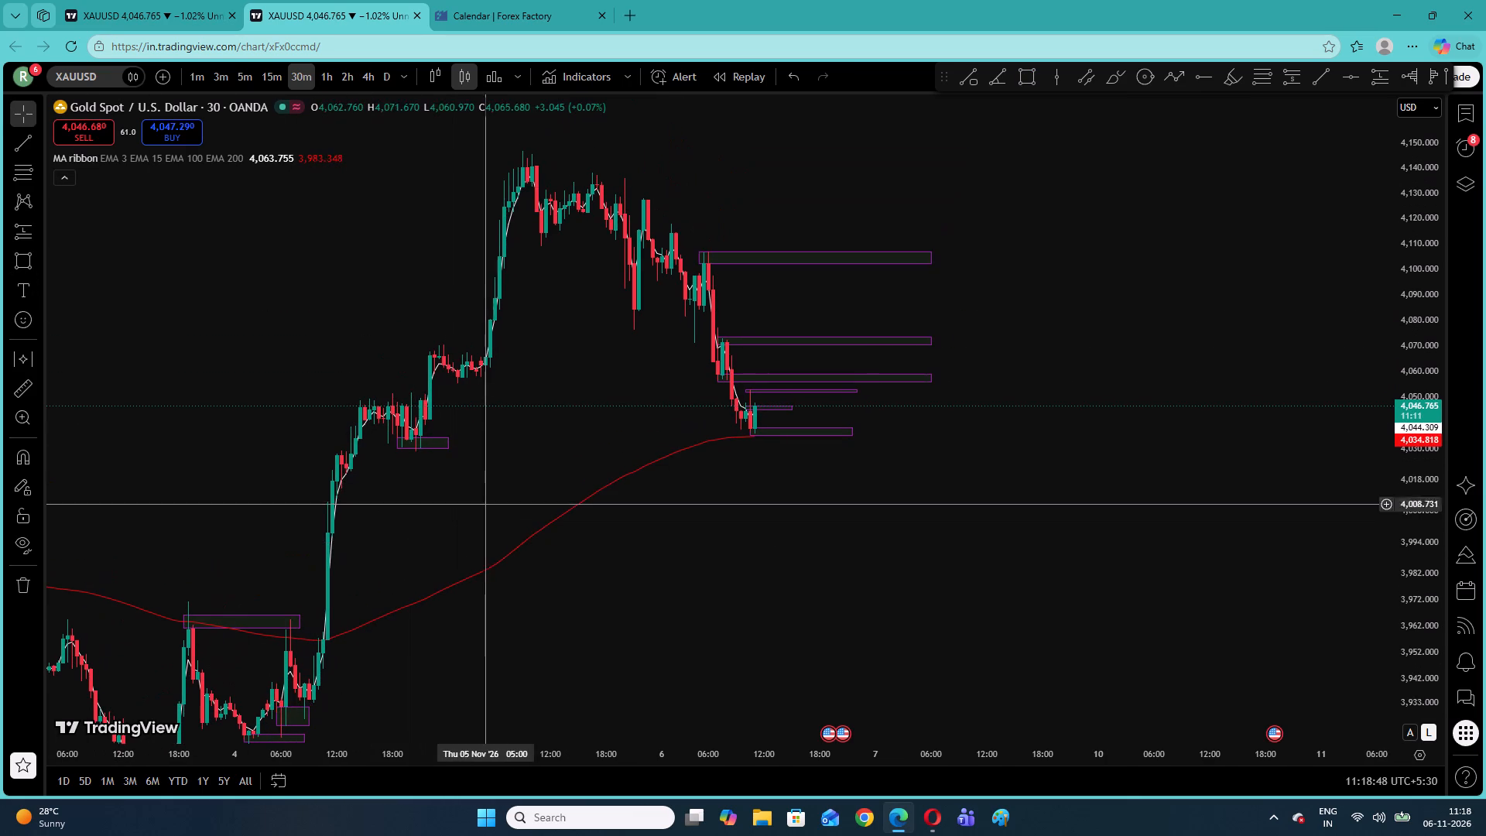
left_click_drag(379, 509, 1005, 579)
left_click_drag(594, 444, 769, 412)
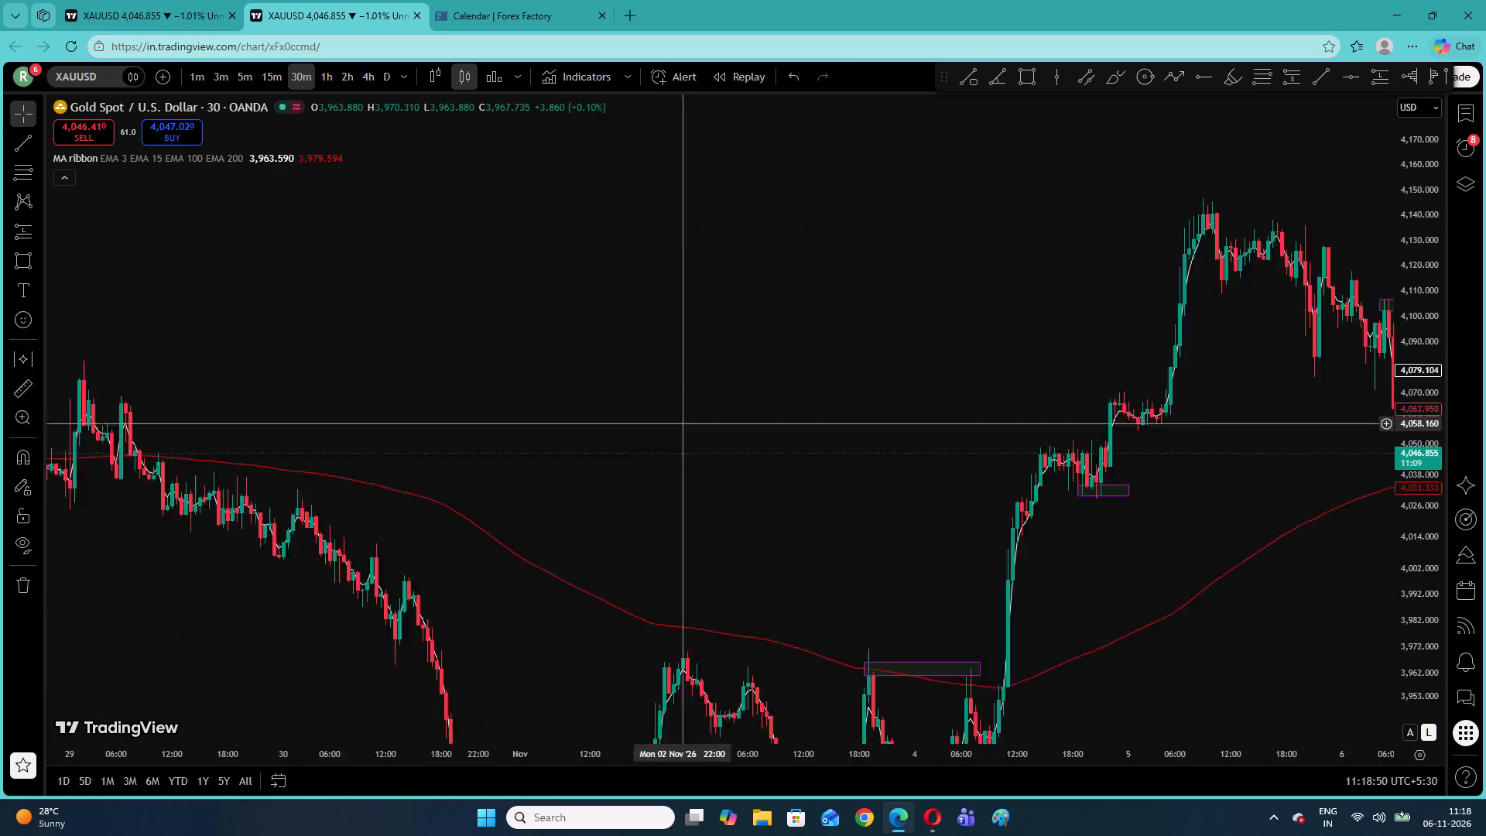
left_click_drag(769, 412, 831, 422)
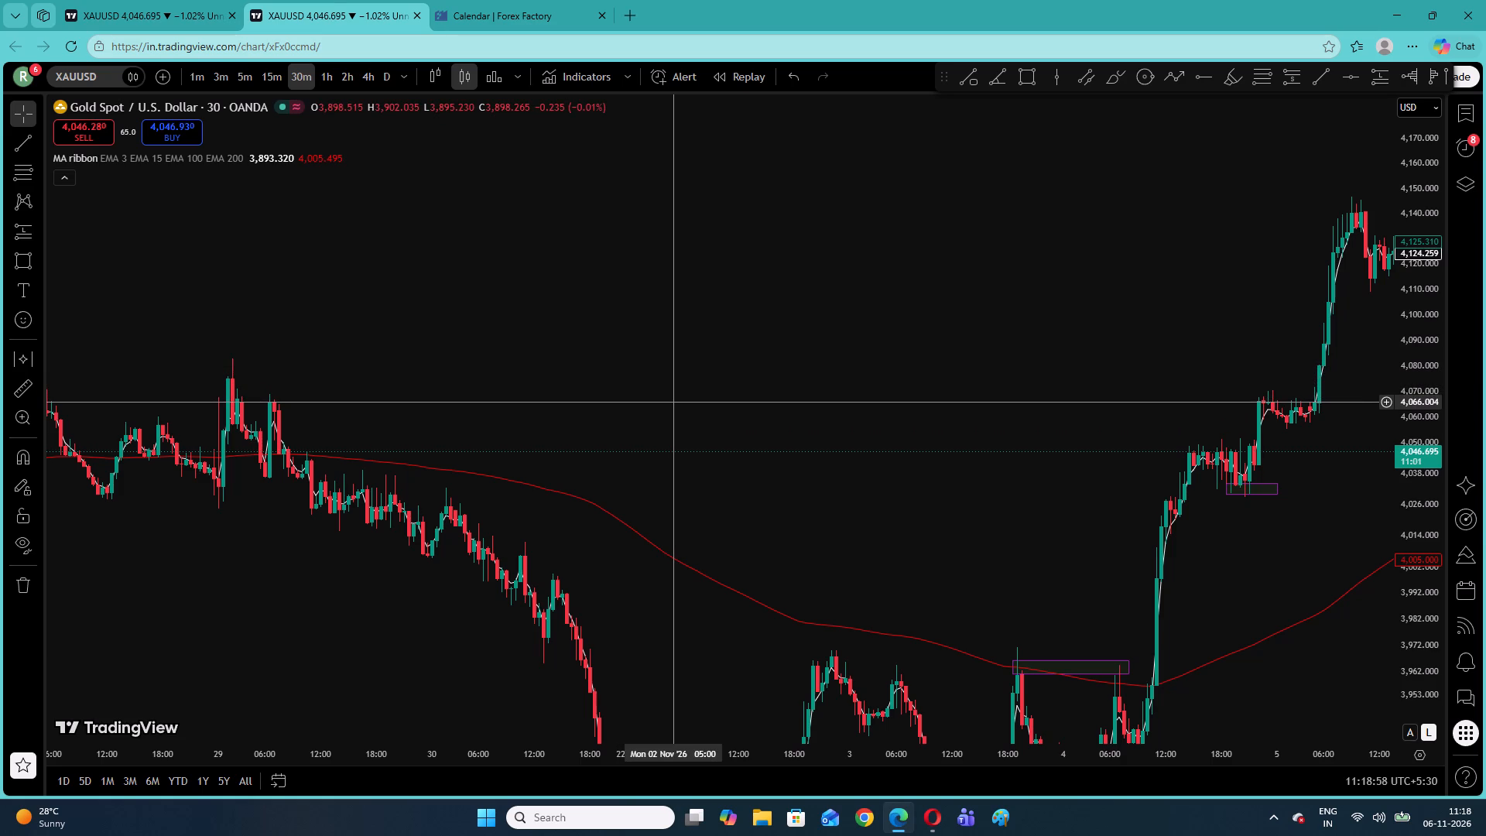
left_click_drag(674, 402, 532, 402)
left_click(14, 259)
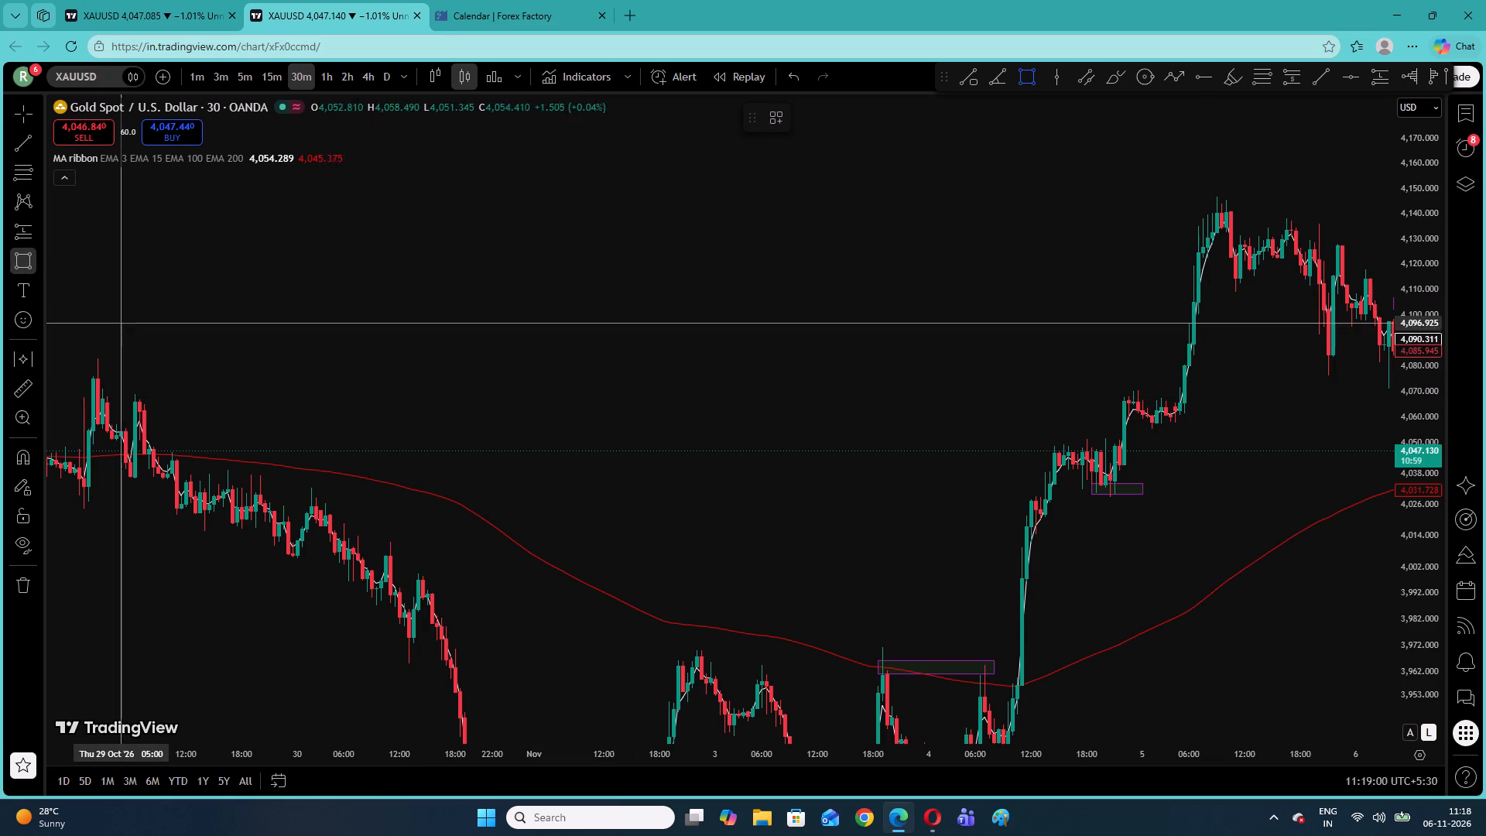
left_click(129, 389)
left_click_drag(197, 406, 246, 406)
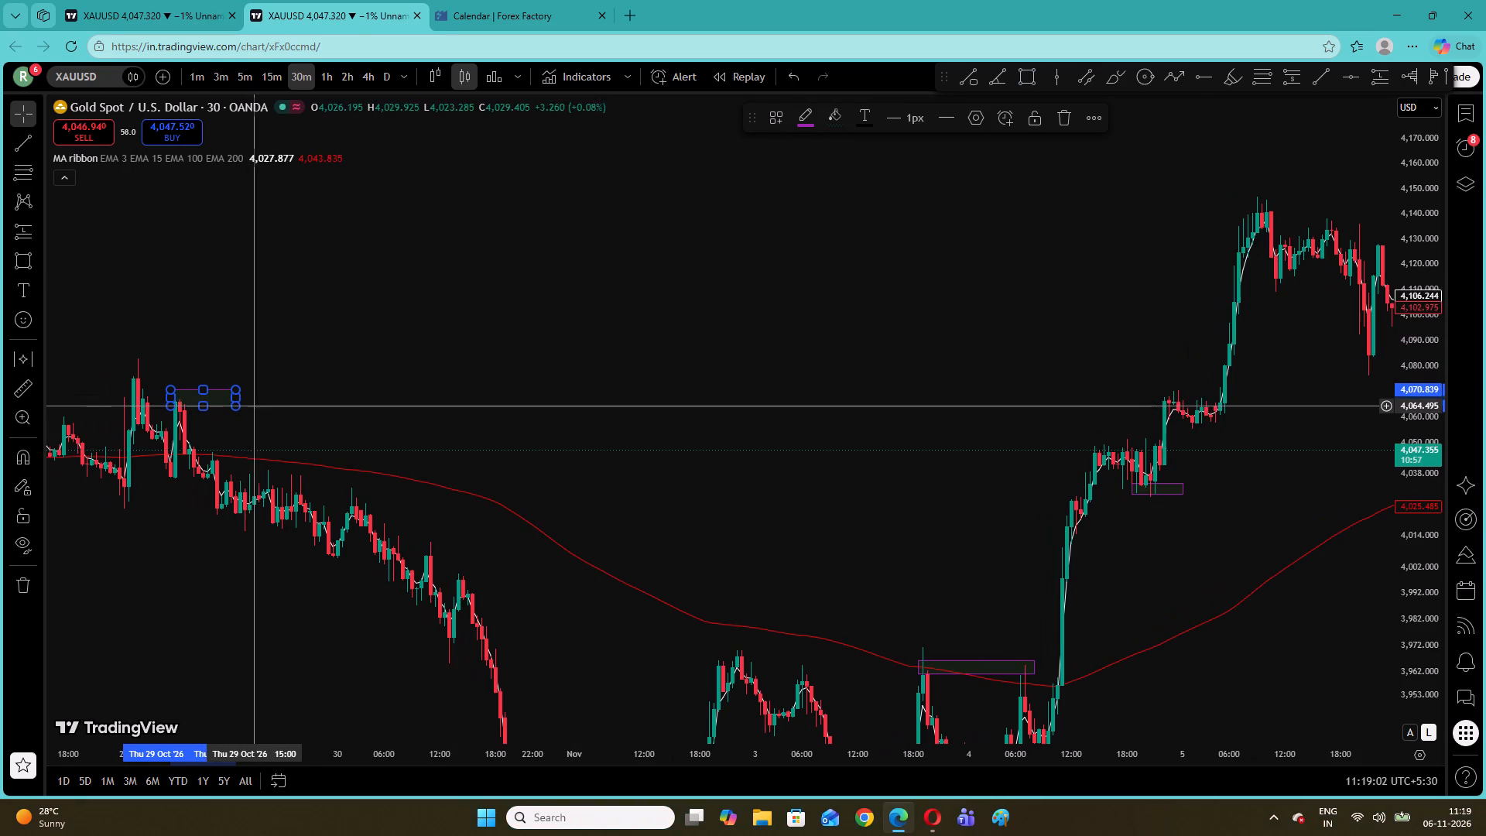
Extend the 29 October zone to about 5 Nov 02:00 and shift it up to about 4,067.3–4,073.7.
left_click_drag(235, 396, 1174, 399)
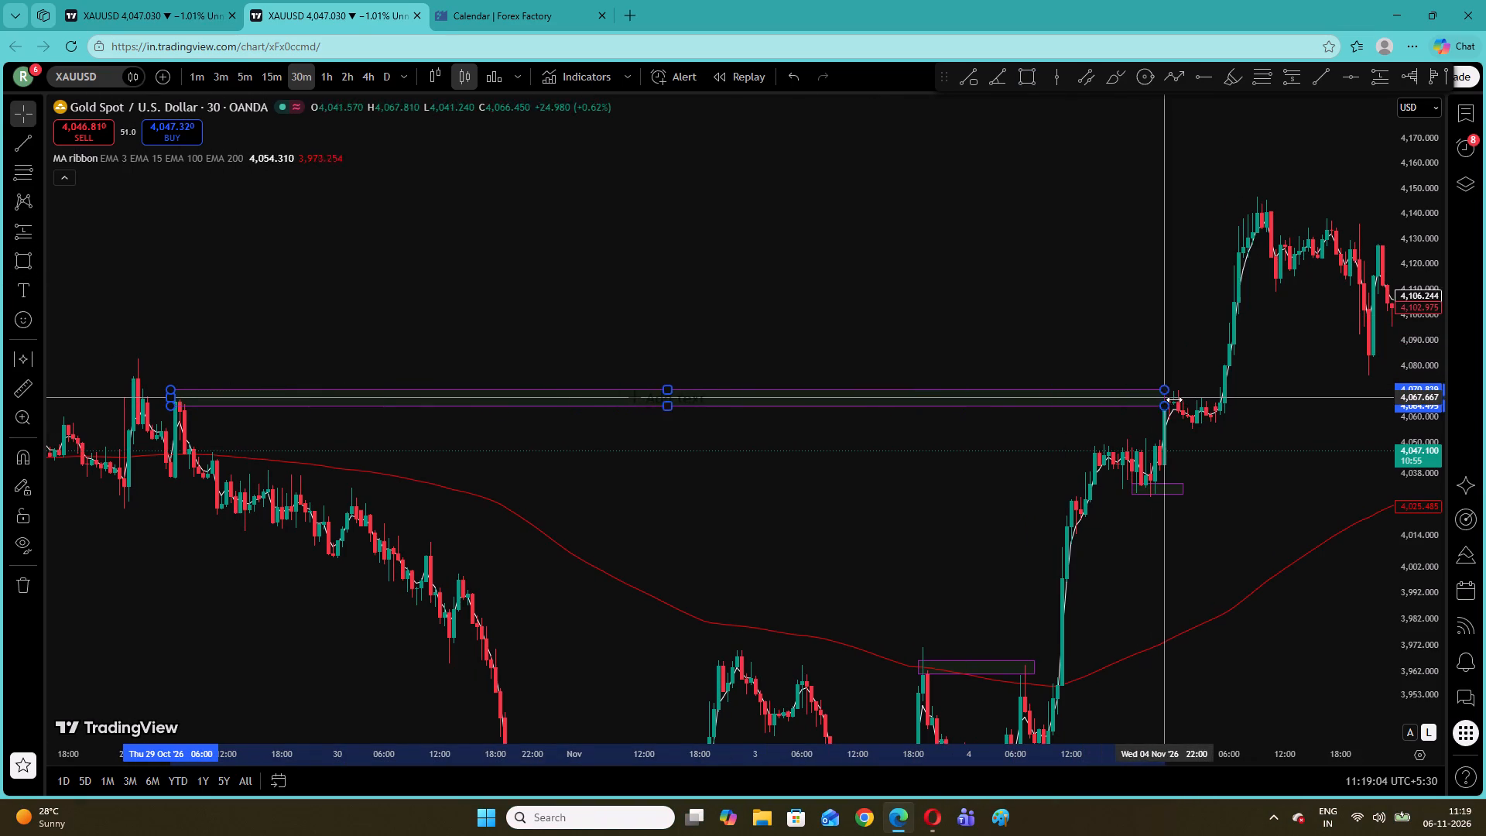
left_click_drag(1174, 399, 1211, 406)
left_click_drag(1198, 405, 1187, 397)
Examine the older 30-minute price action back to about 20 October and return to the latest candles.
left_click_drag(327, 228, 745, 240)
left_click_drag(681, 228, 1308, 280)
left_click_drag(753, 240, 1043, 399)
left_click_drag(923, 339, 1134, 351)
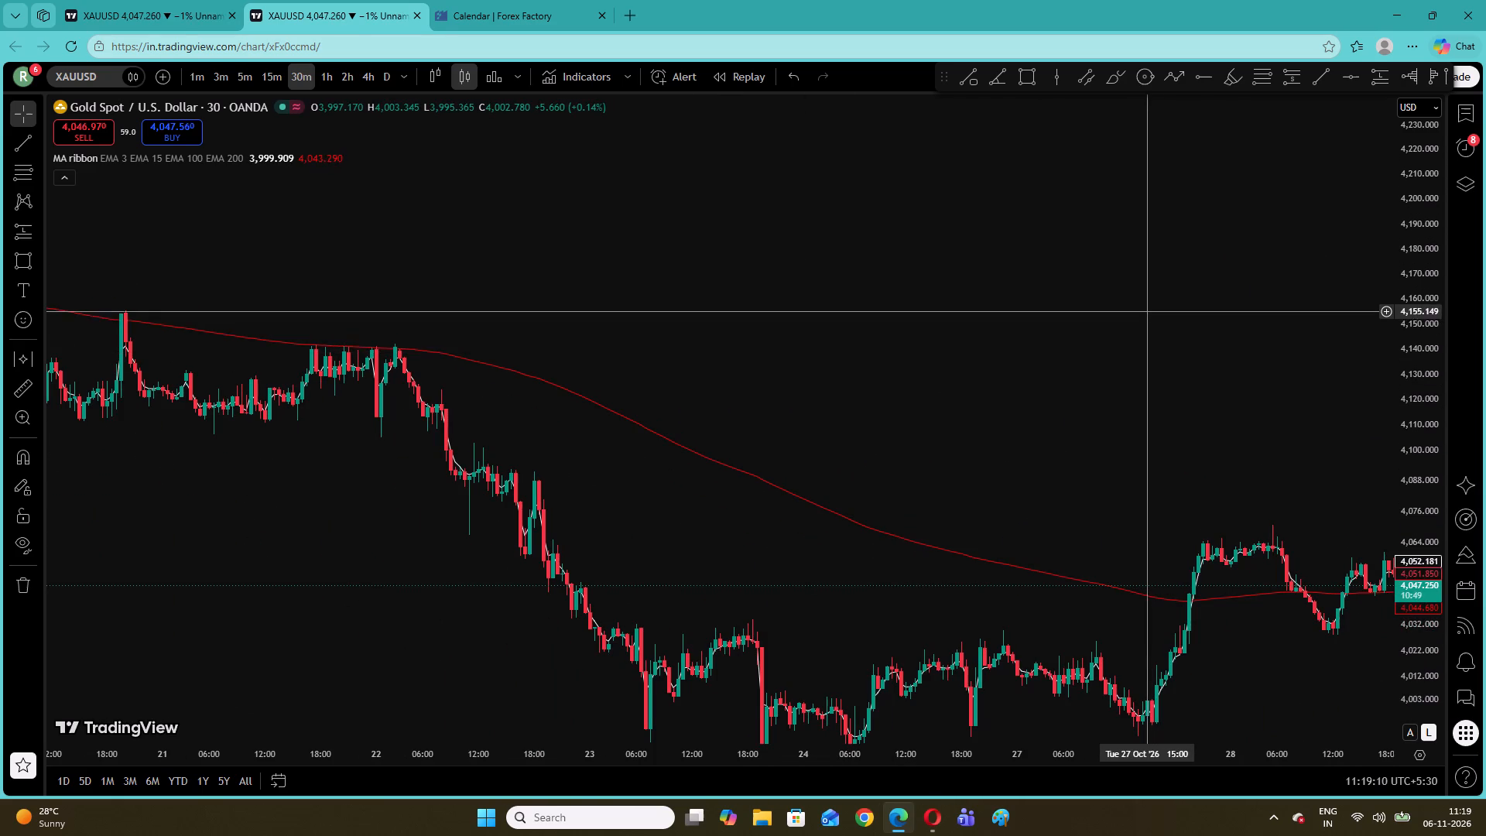
left_click_drag(1149, 311, 15, 269)
left_click_drag(974, 293, 351, 272)
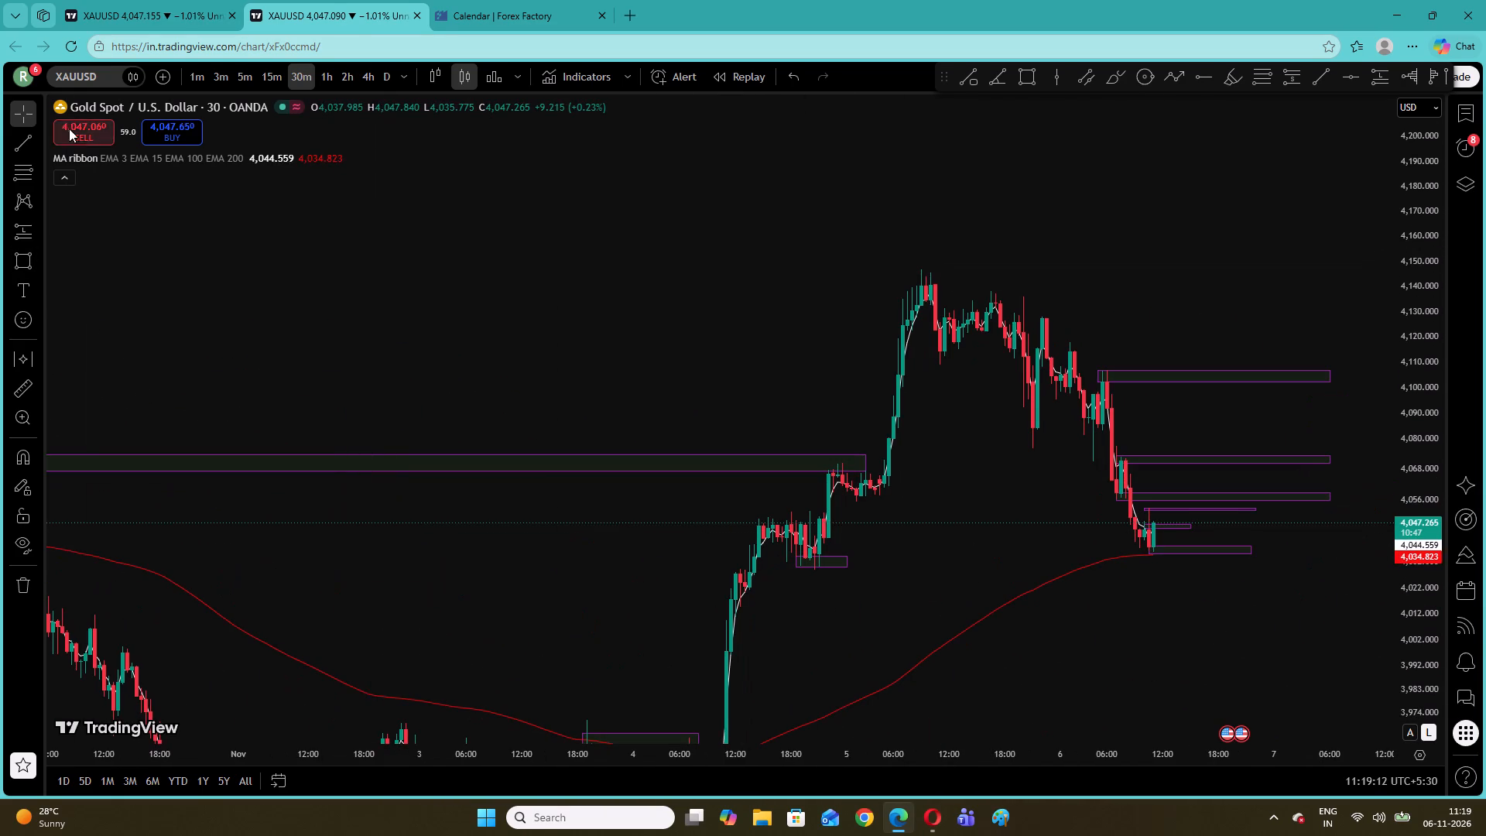
Reset the view on the 5-minute chart and examine price around the 4–5 November zones and the 6 November zones.
left_click(245, 77)
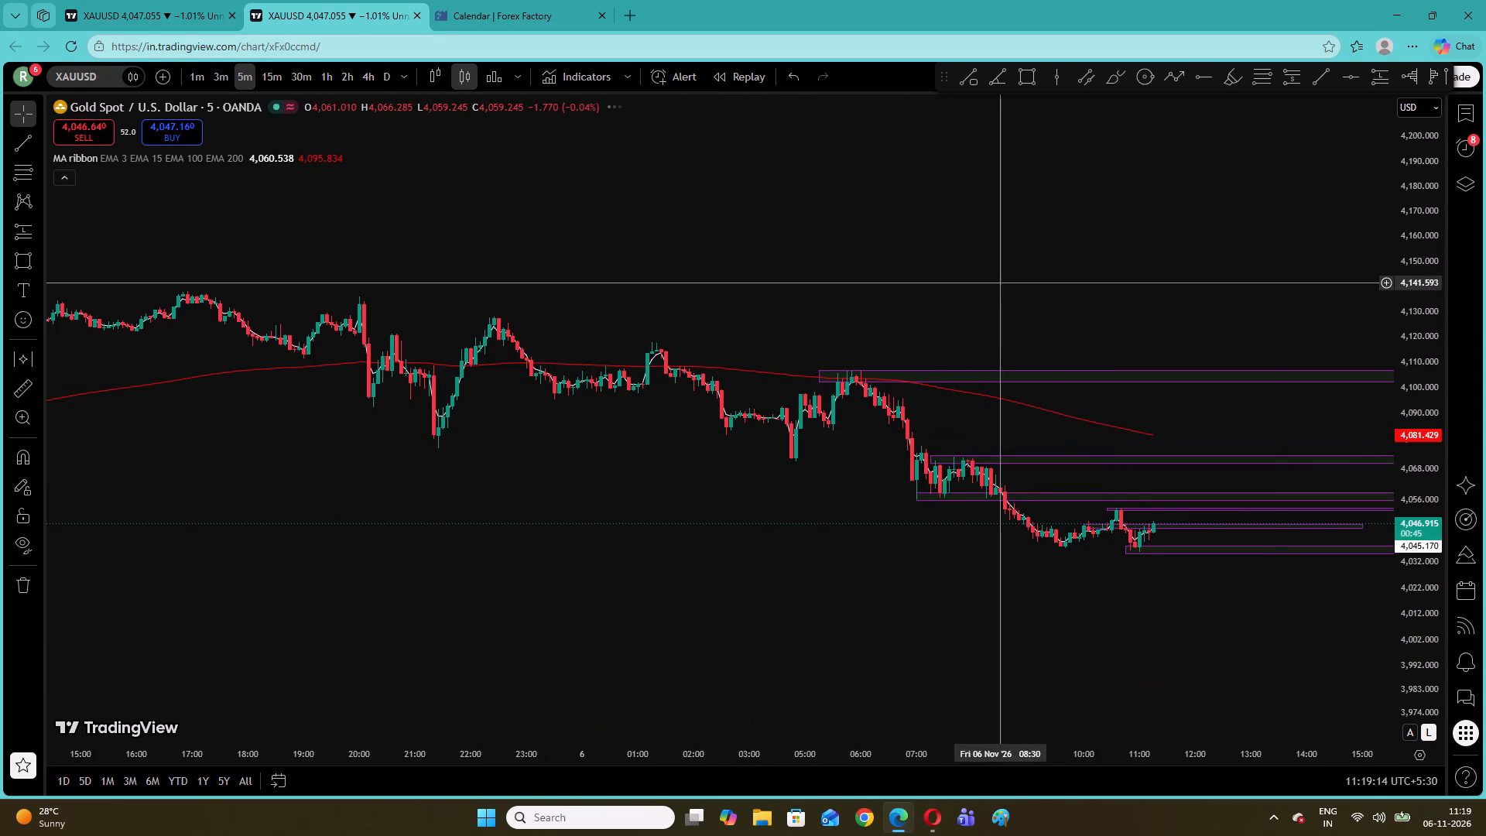
right_click_drag(1000, 278, 1002, 286)
left_click(1042, 298)
left_click_drag(1406, 498, 1406, 483)
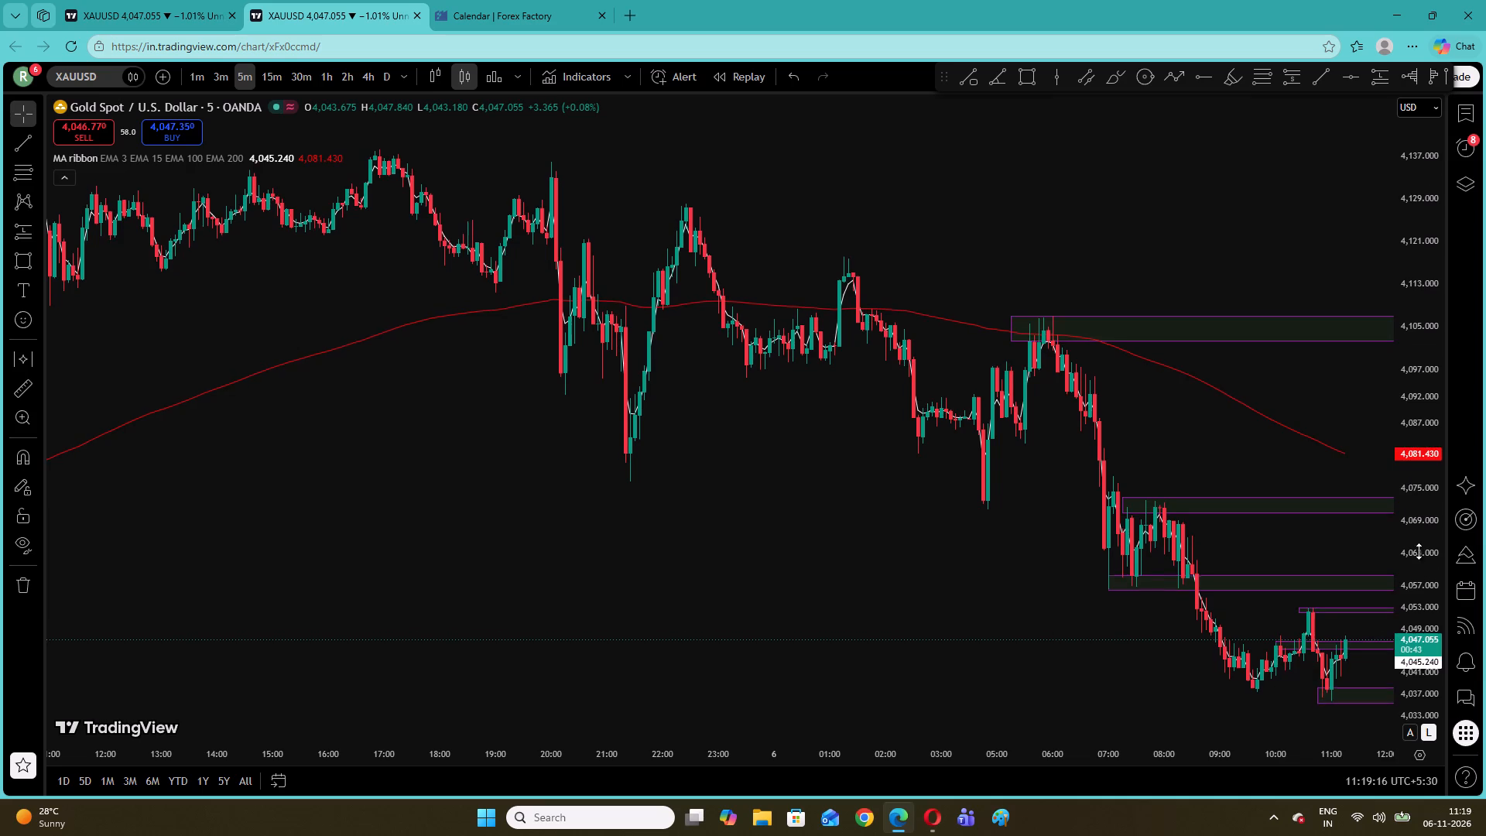
left_click_drag(1419, 553, 1394, 414)
left_click_drag(460, 476, 1485, 568)
left_click_drag(820, 526, 1485, 549)
left_click_drag(989, 498, 1327, 205)
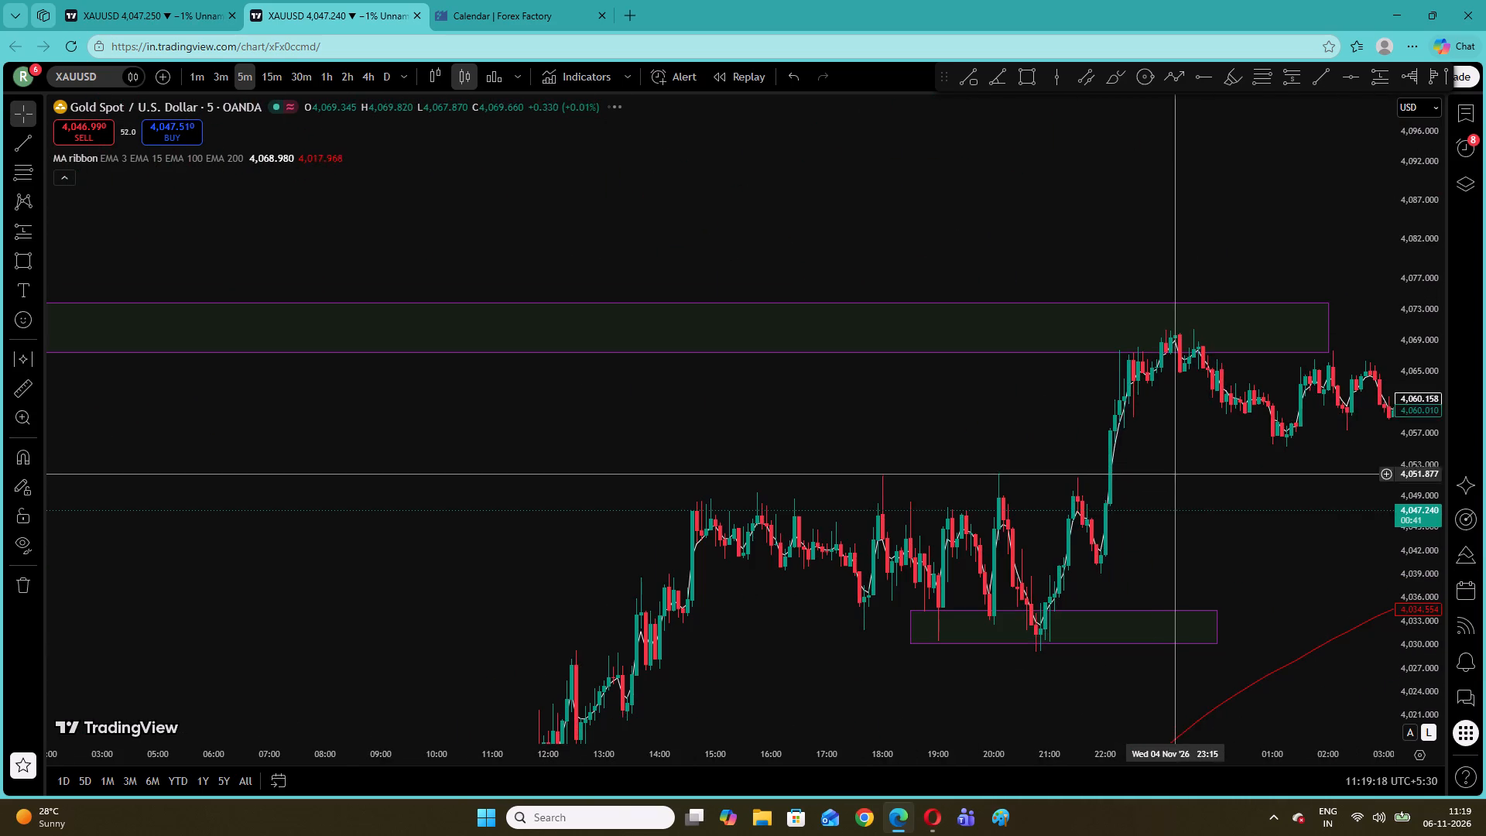
left_click_drag(1180, 420, 645, 495)
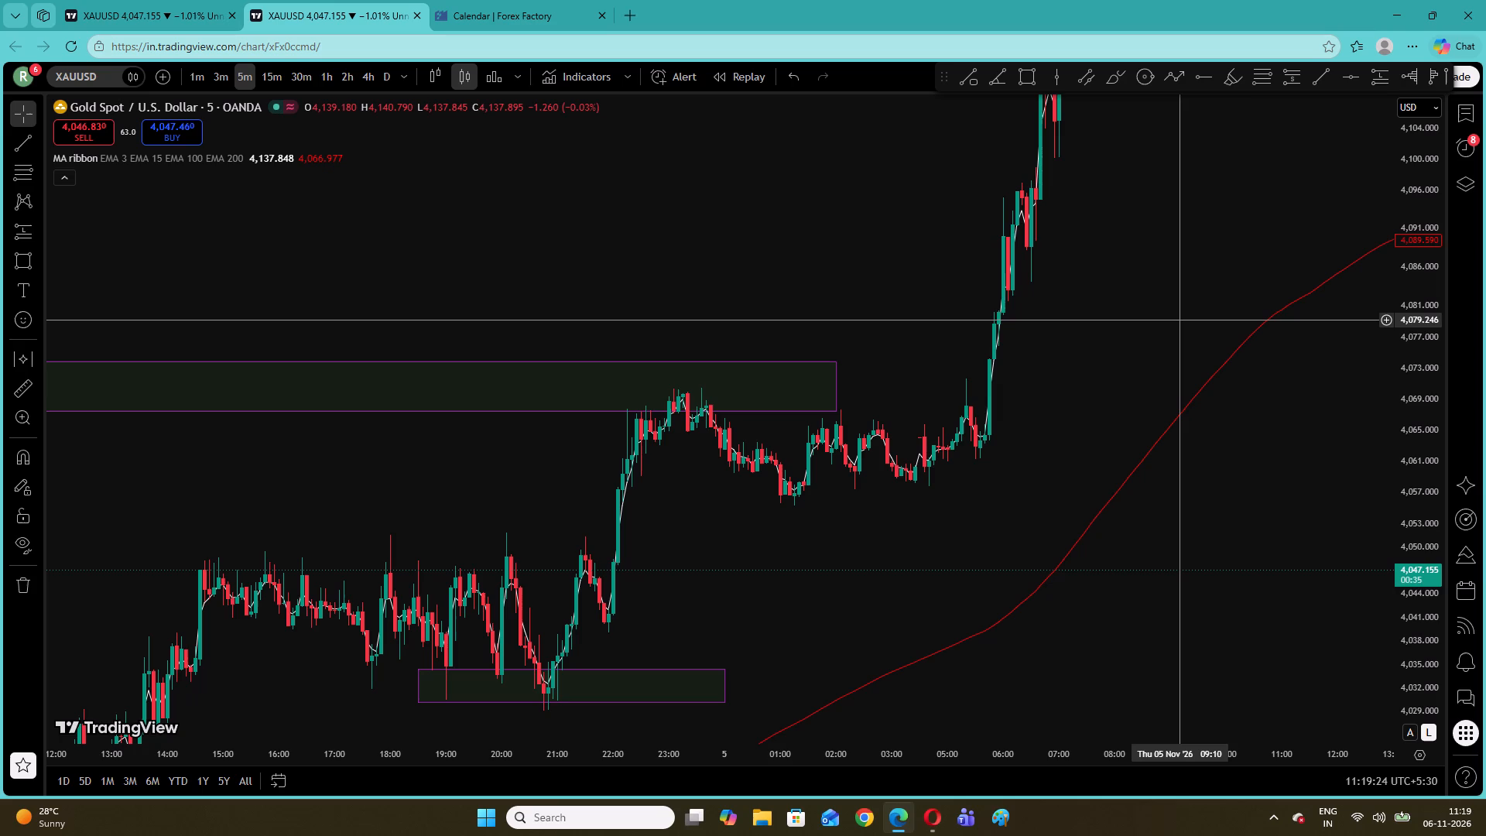
left_click_drag(1180, 319, 1068, 288)
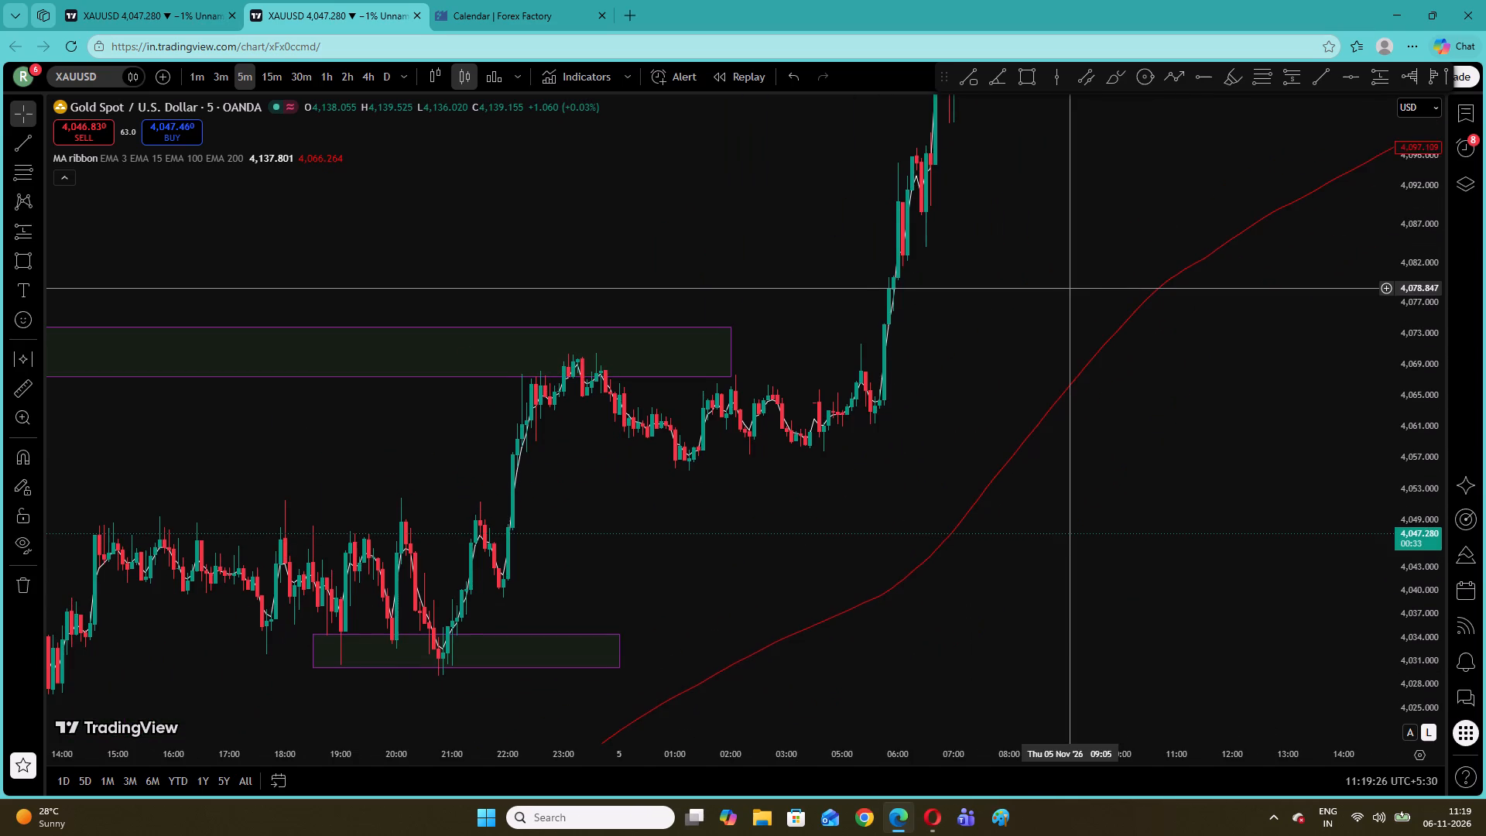
left_click_drag(1068, 288, 1068, 290)
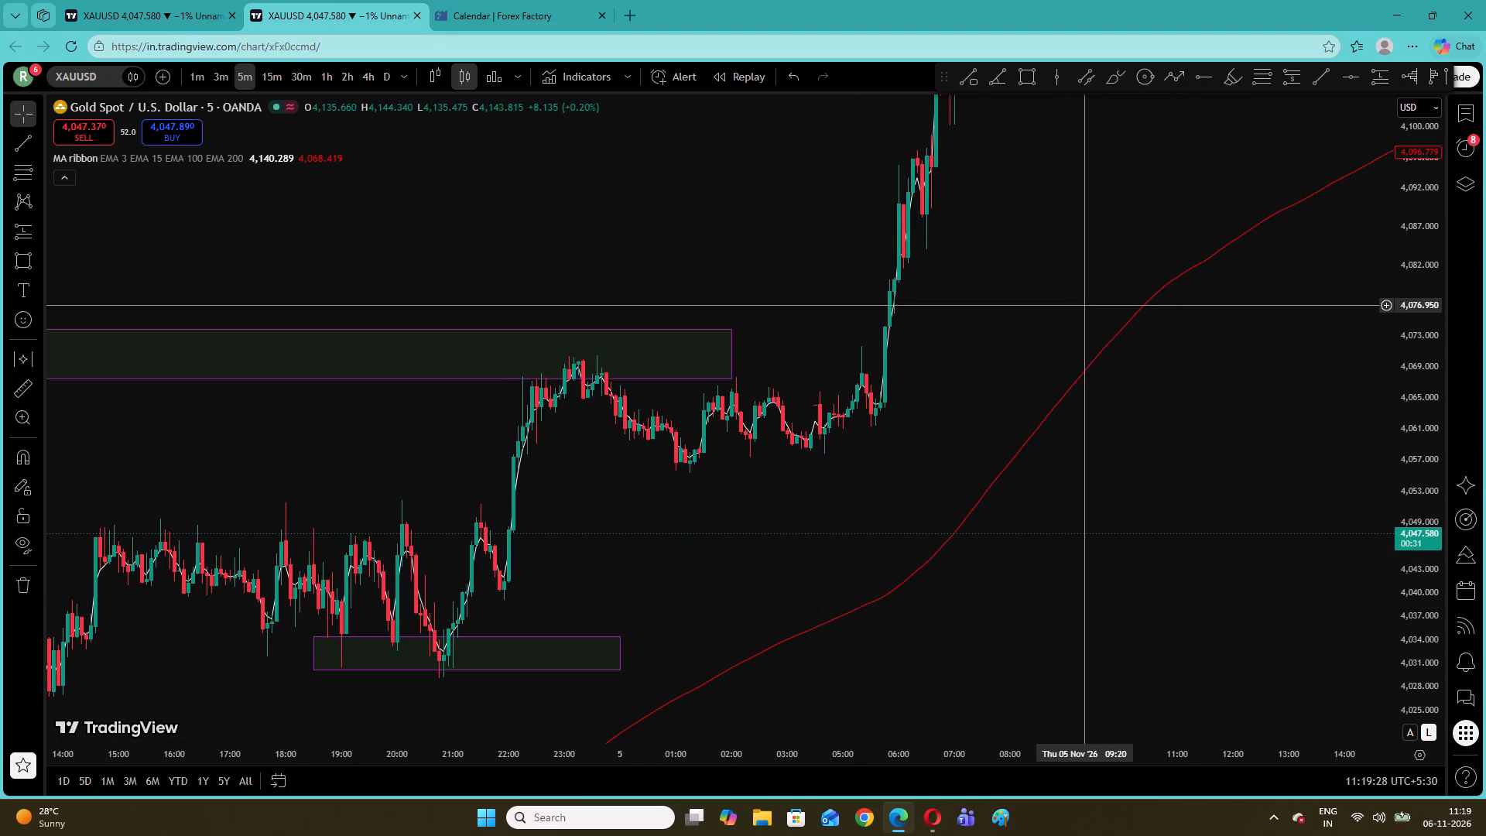
left_click_drag(1084, 315, 275, 474)
left_click_drag(978, 516, 223, 445)
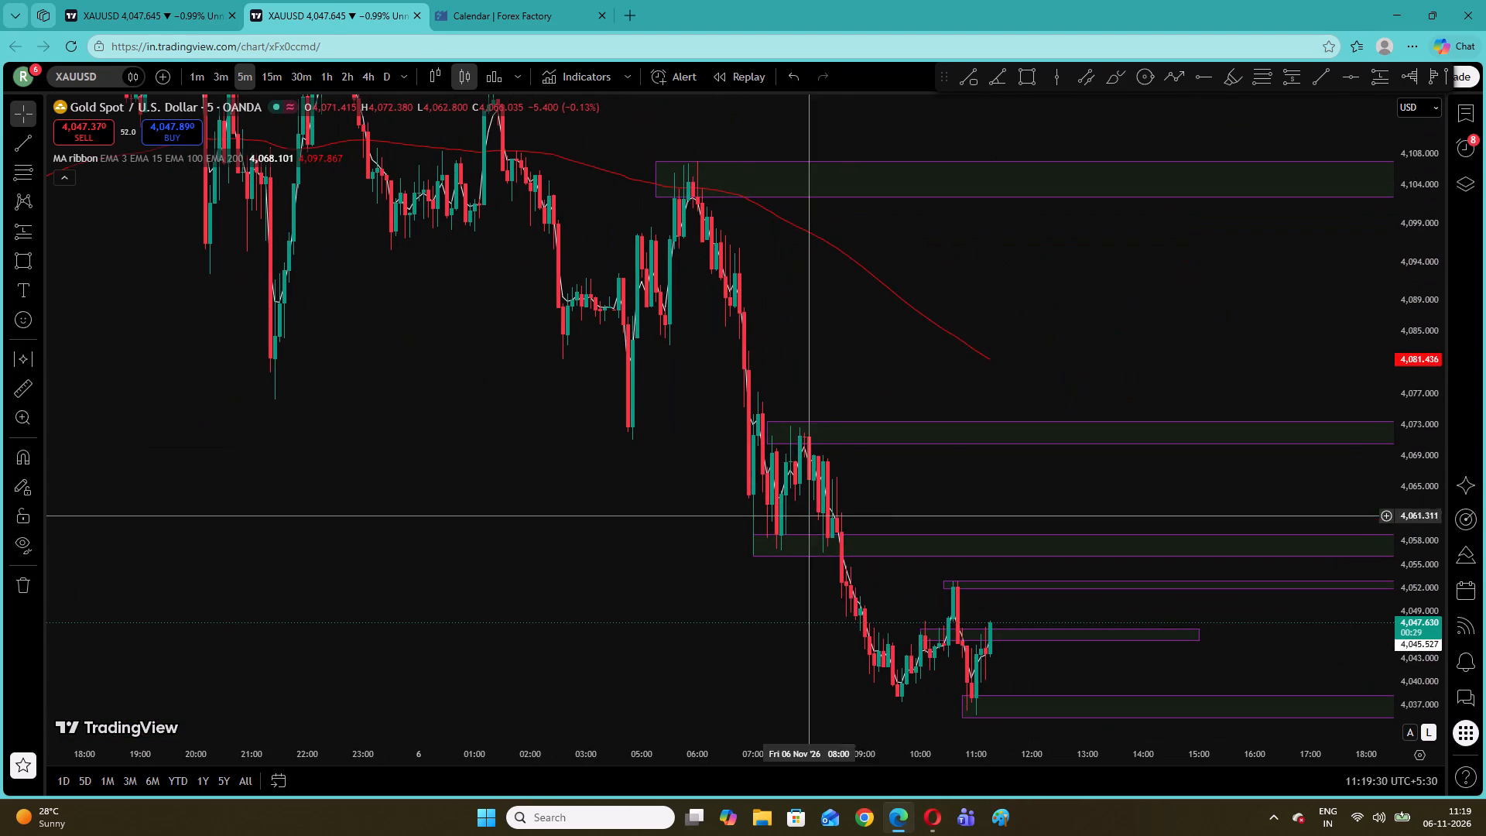
left_click_drag(856, 327, 961, 578)
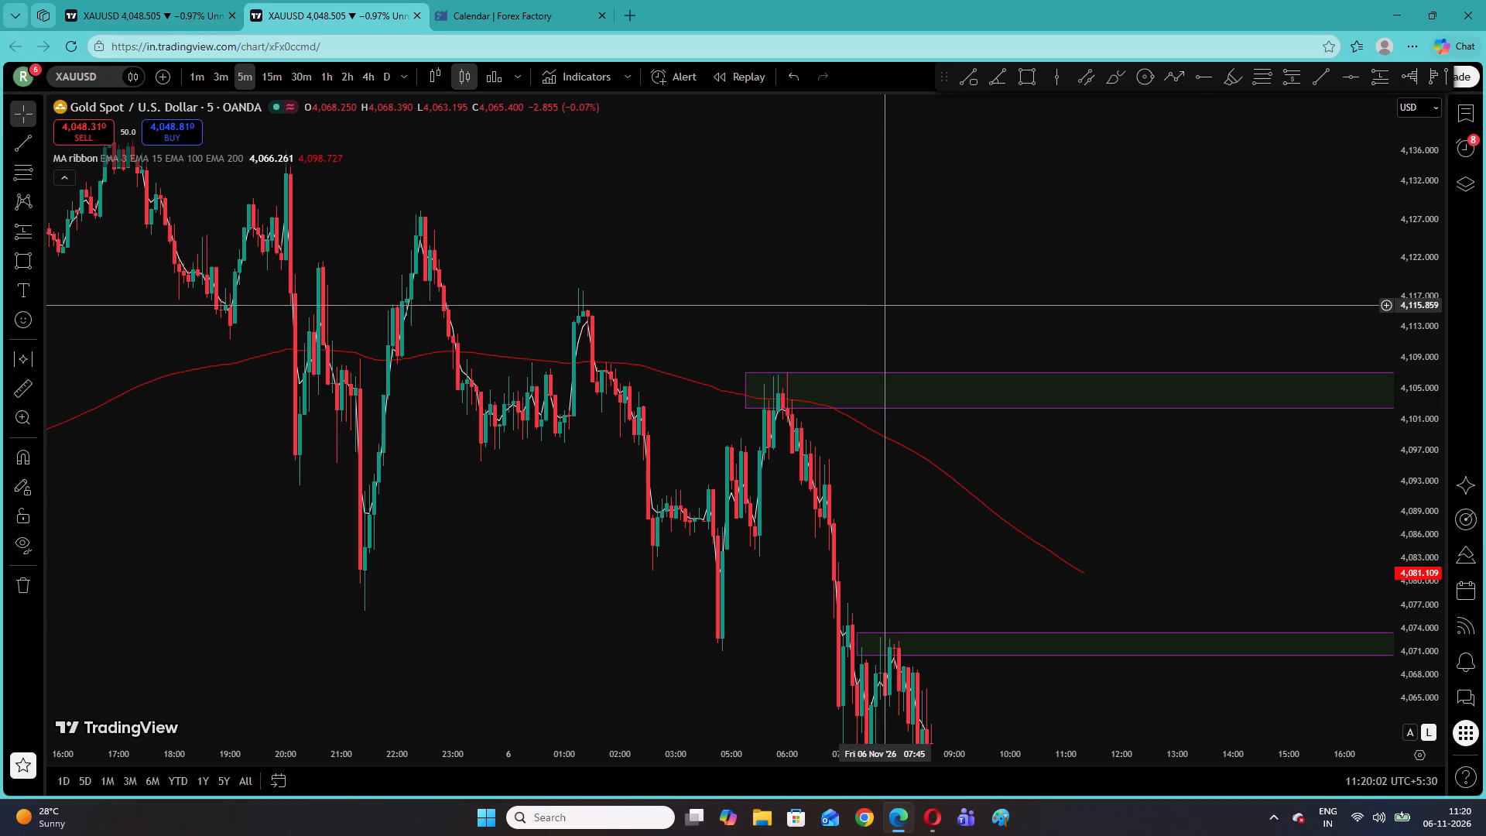
Reset the 5-minute chart view and examine the latest 6 November price action against the marked zones.
right_click(663, 110)
left_click(673, 129)
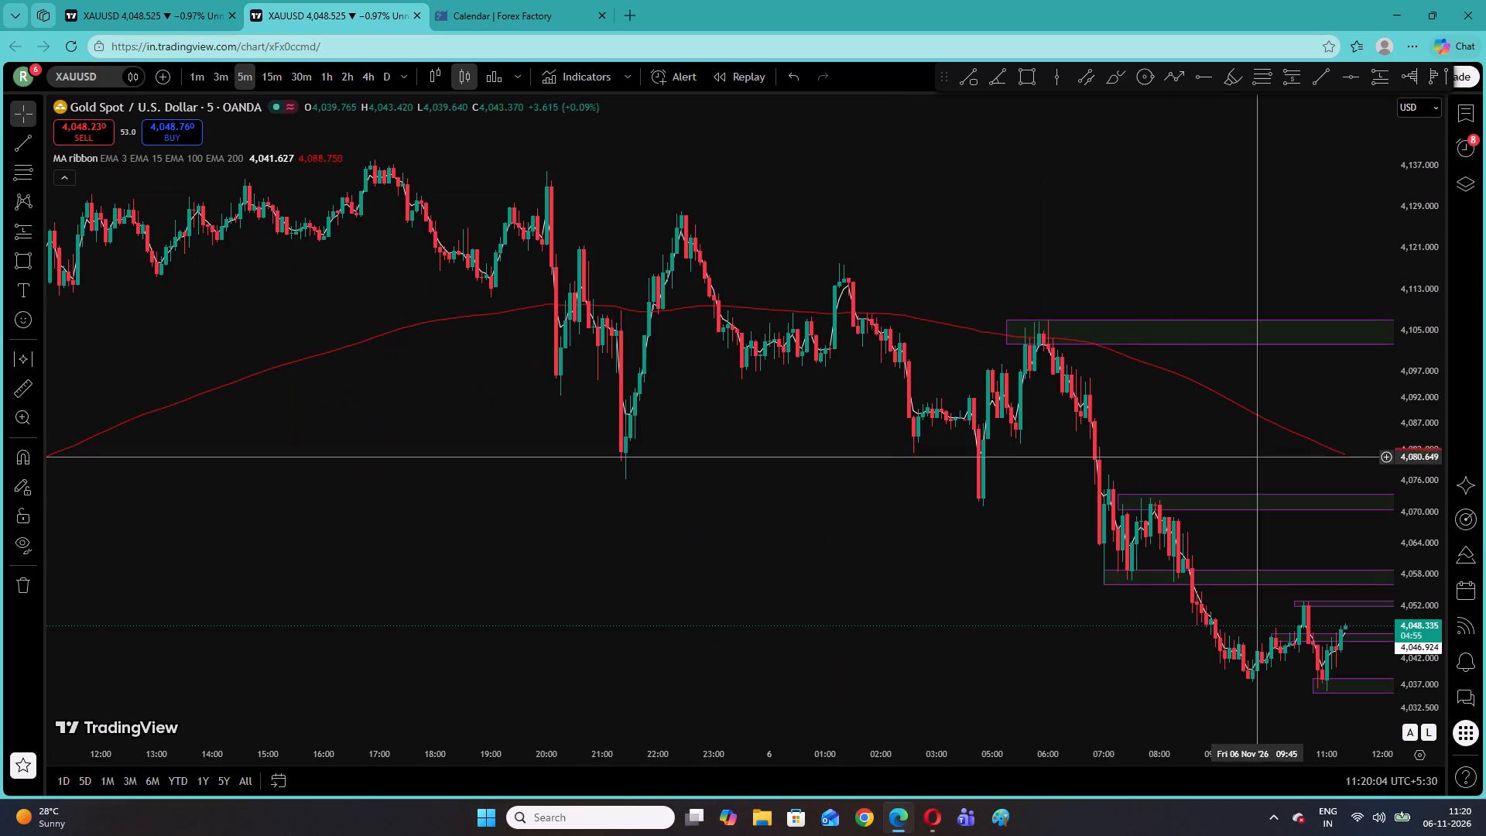
left_click_drag(1439, 477, 1430, 491)
left_click_drag(1360, 437, 1191, 423)
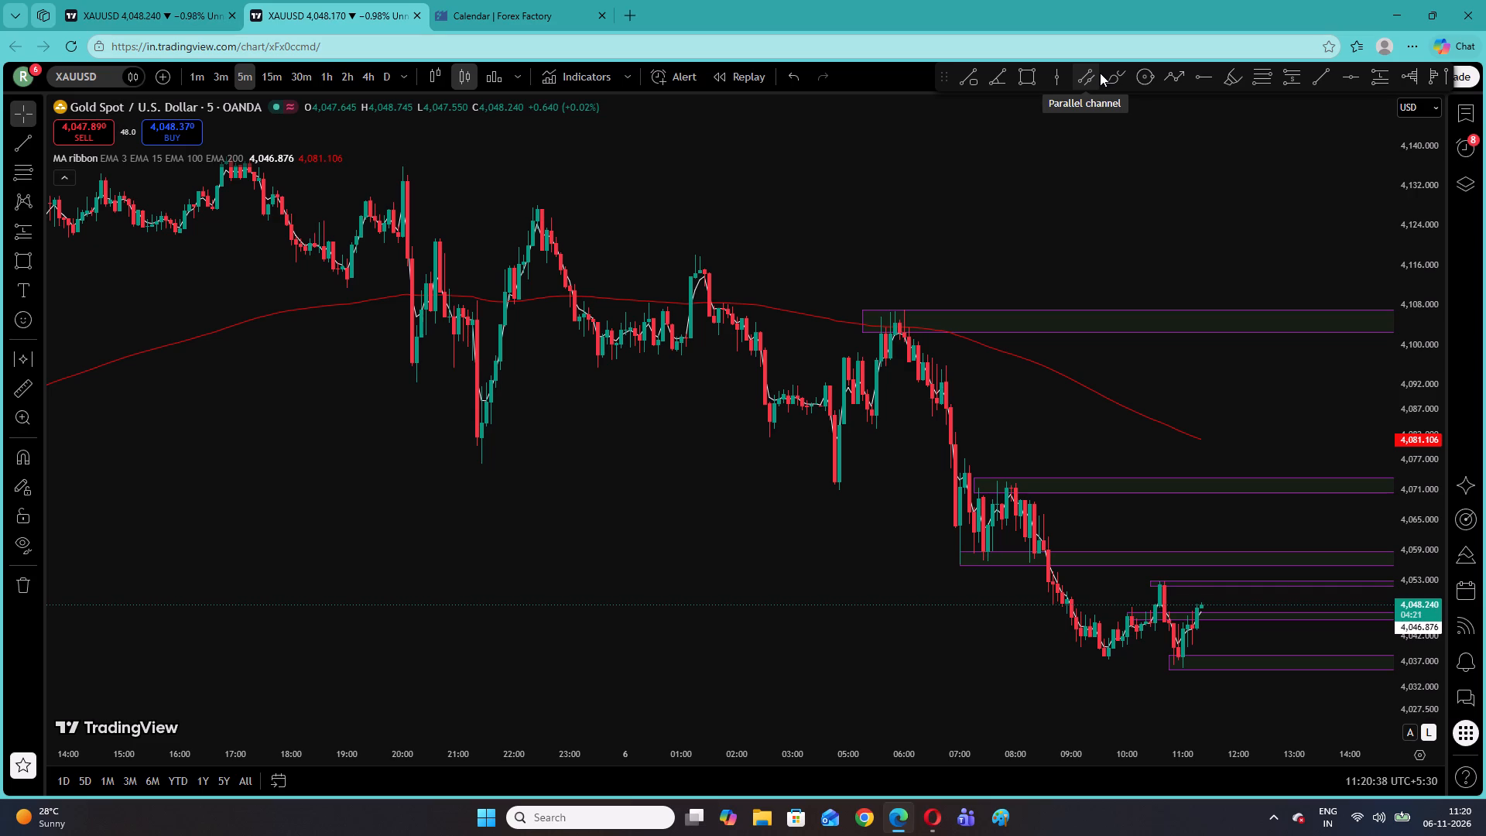
left_click_drag(1171, 409, 973, 366)
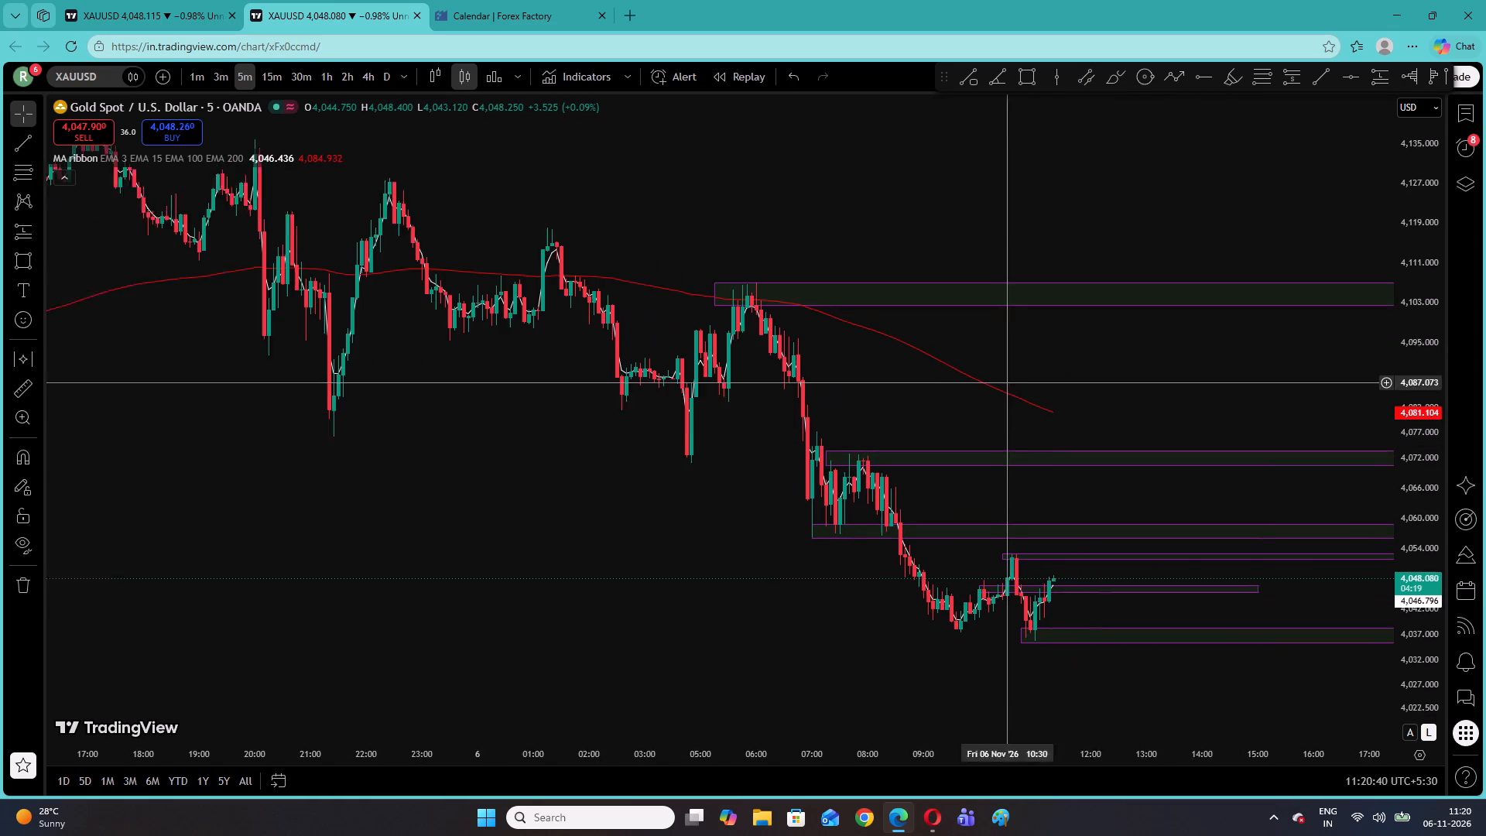
left_click_drag(973, 366, 916, 317)
Compare the marked zones on the 15-minute and 1-hour charts.
left_click(263, 73)
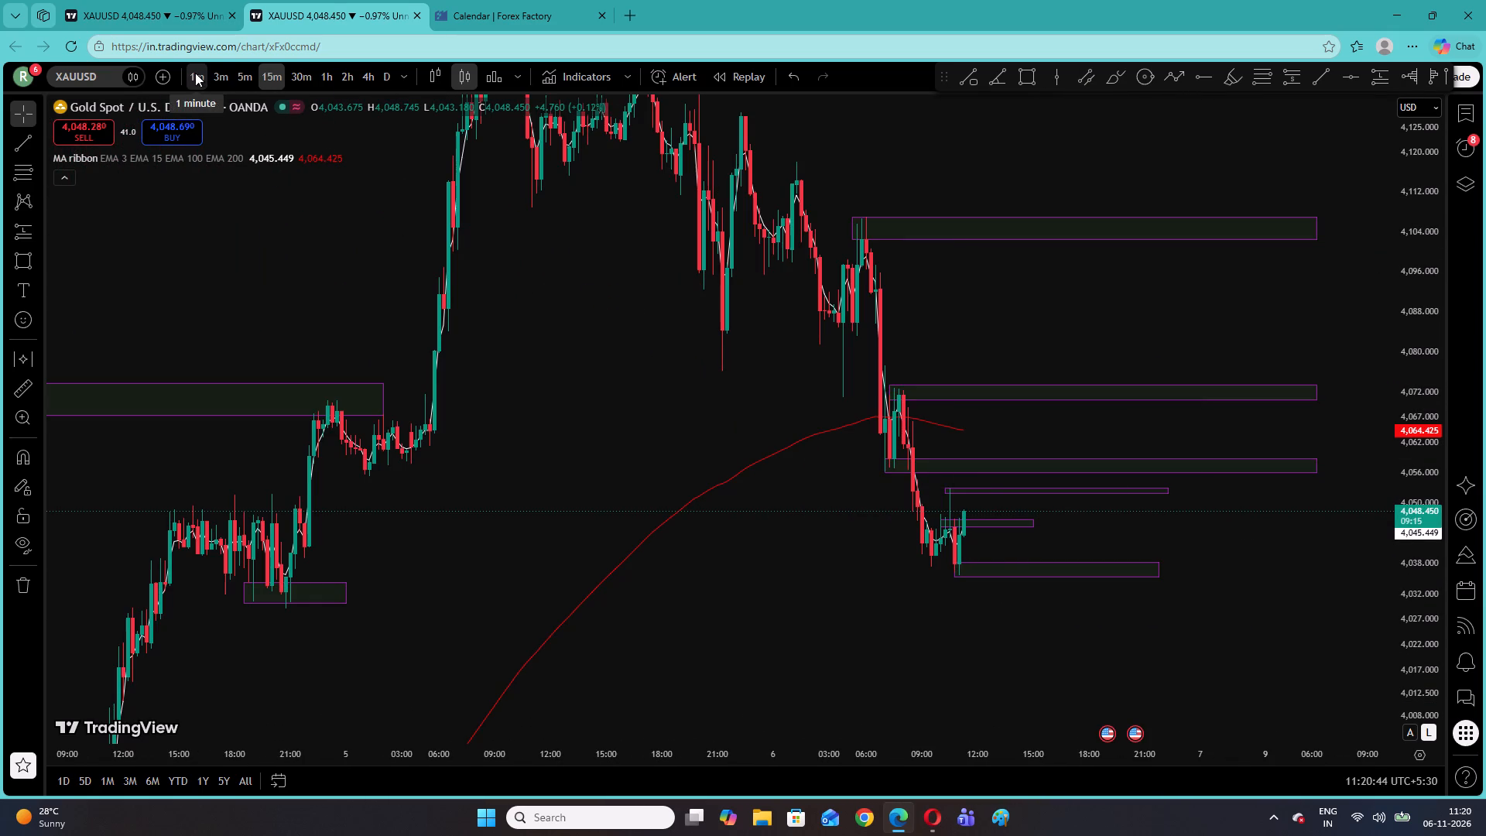
left_click(325, 70)
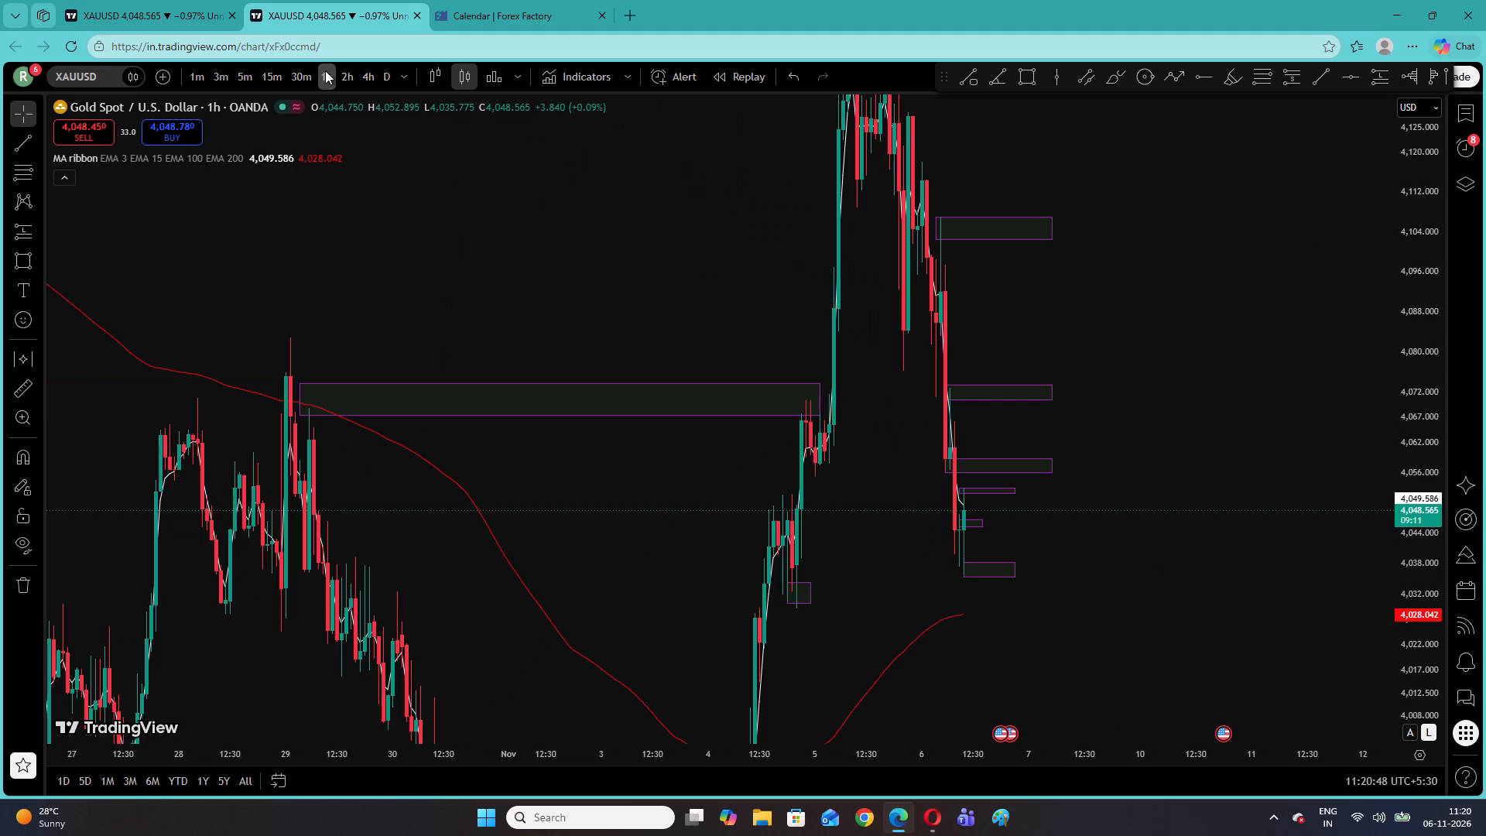
Reset the view on the 1-minute chart and examine the latest price action around the zones between about 4,045 and 4,059.
left_click(202, 77)
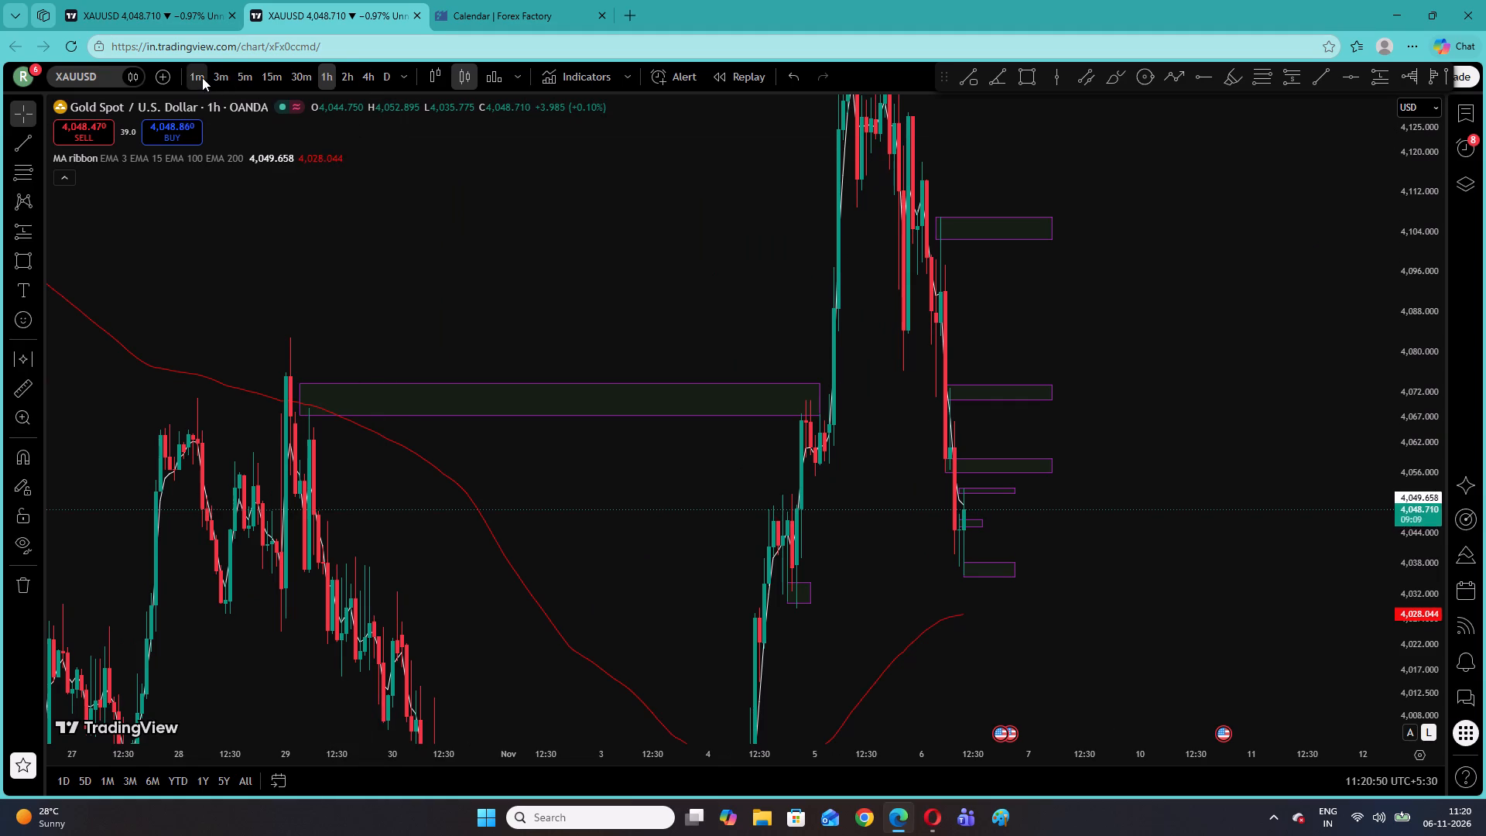
right_click(1064, 321)
left_click(1075, 333)
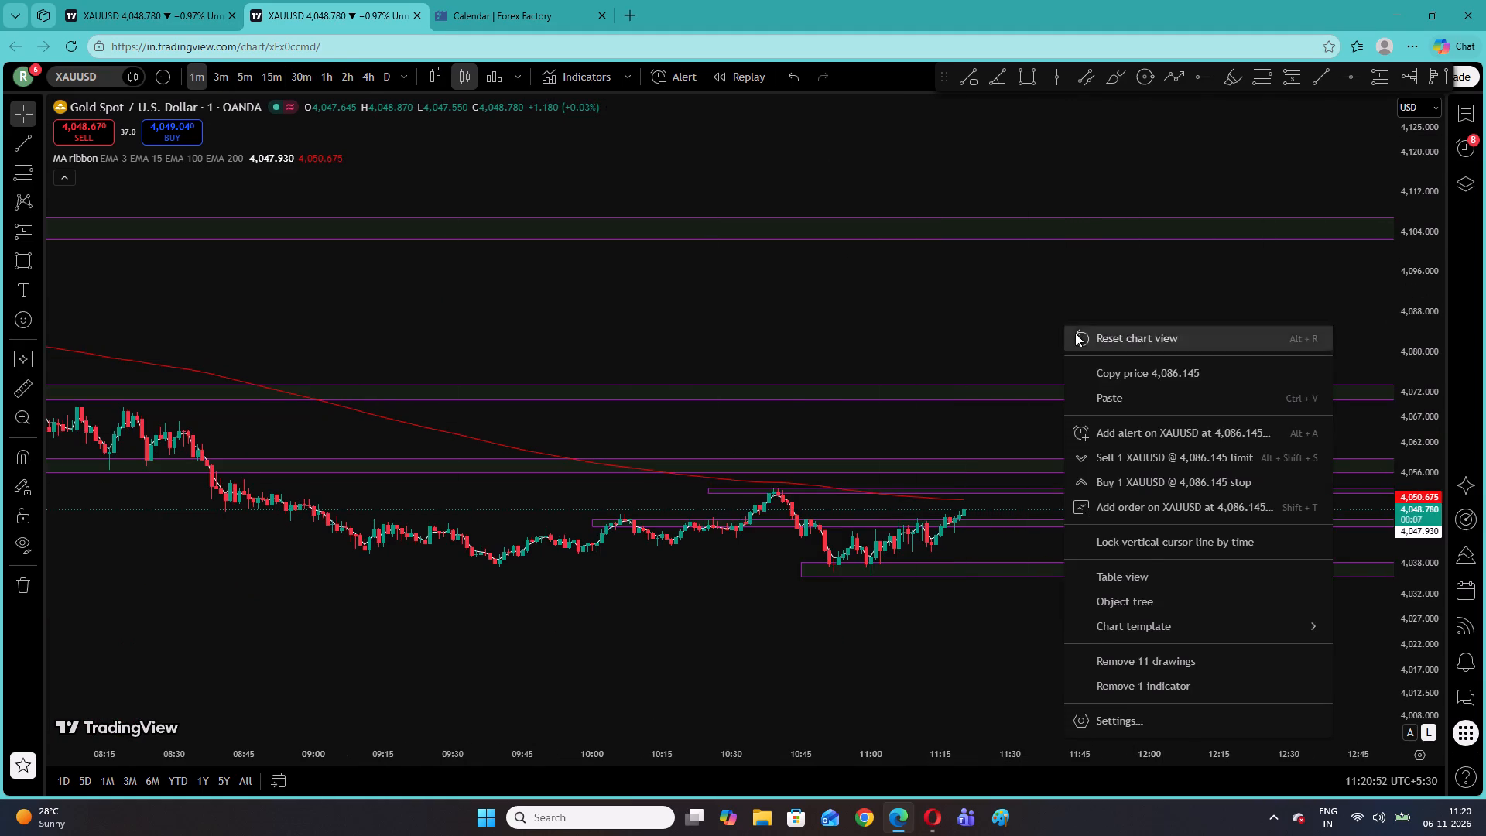
left_click_drag(1426, 499, 1384, 253)
left_click_drag(1289, 450, 815, 283)
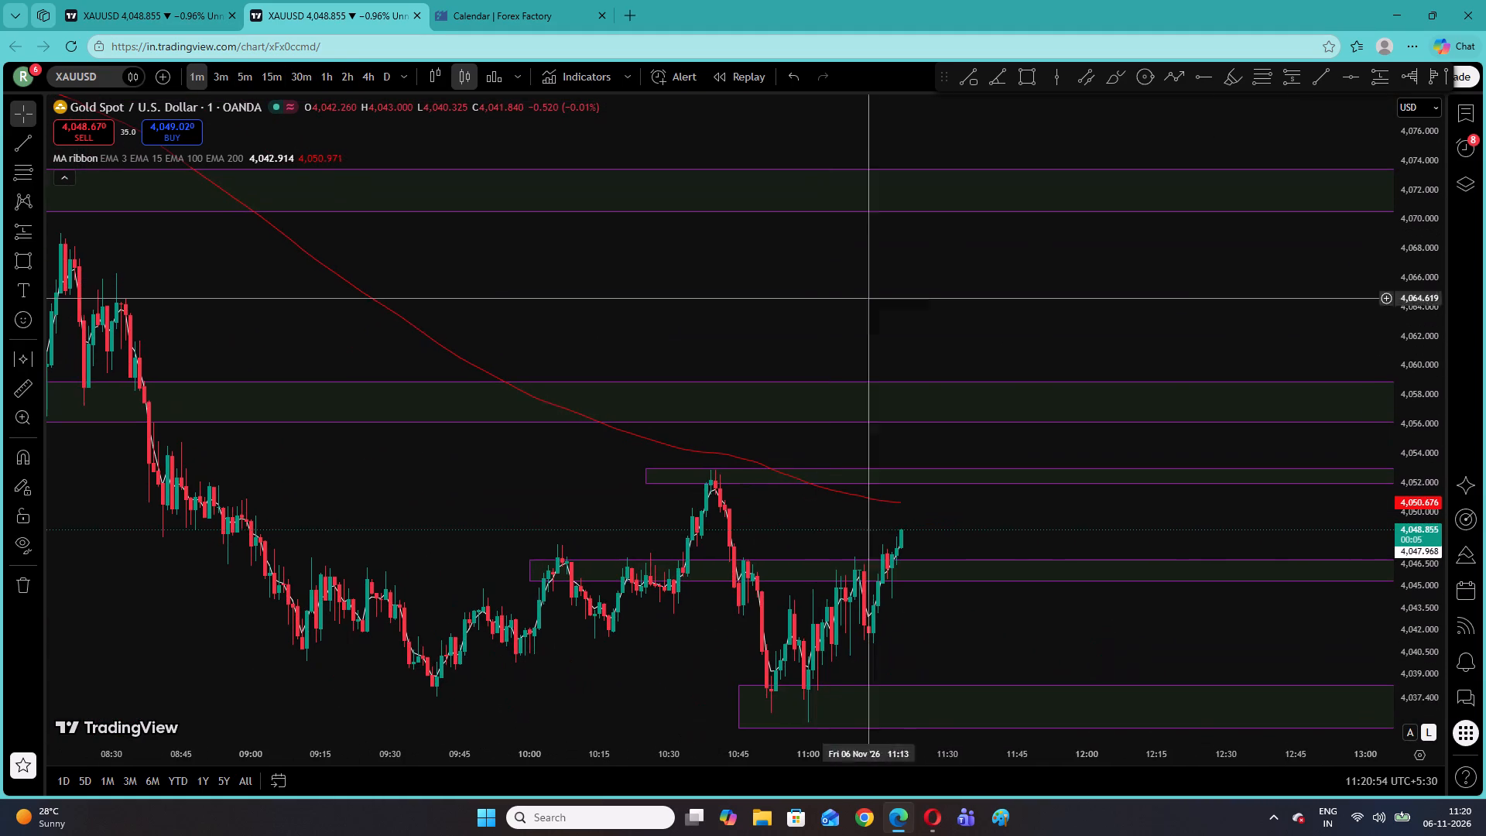
left_click_drag(1434, 622, 1379, 420)
left_click_drag(1019, 582, 1023, 553)
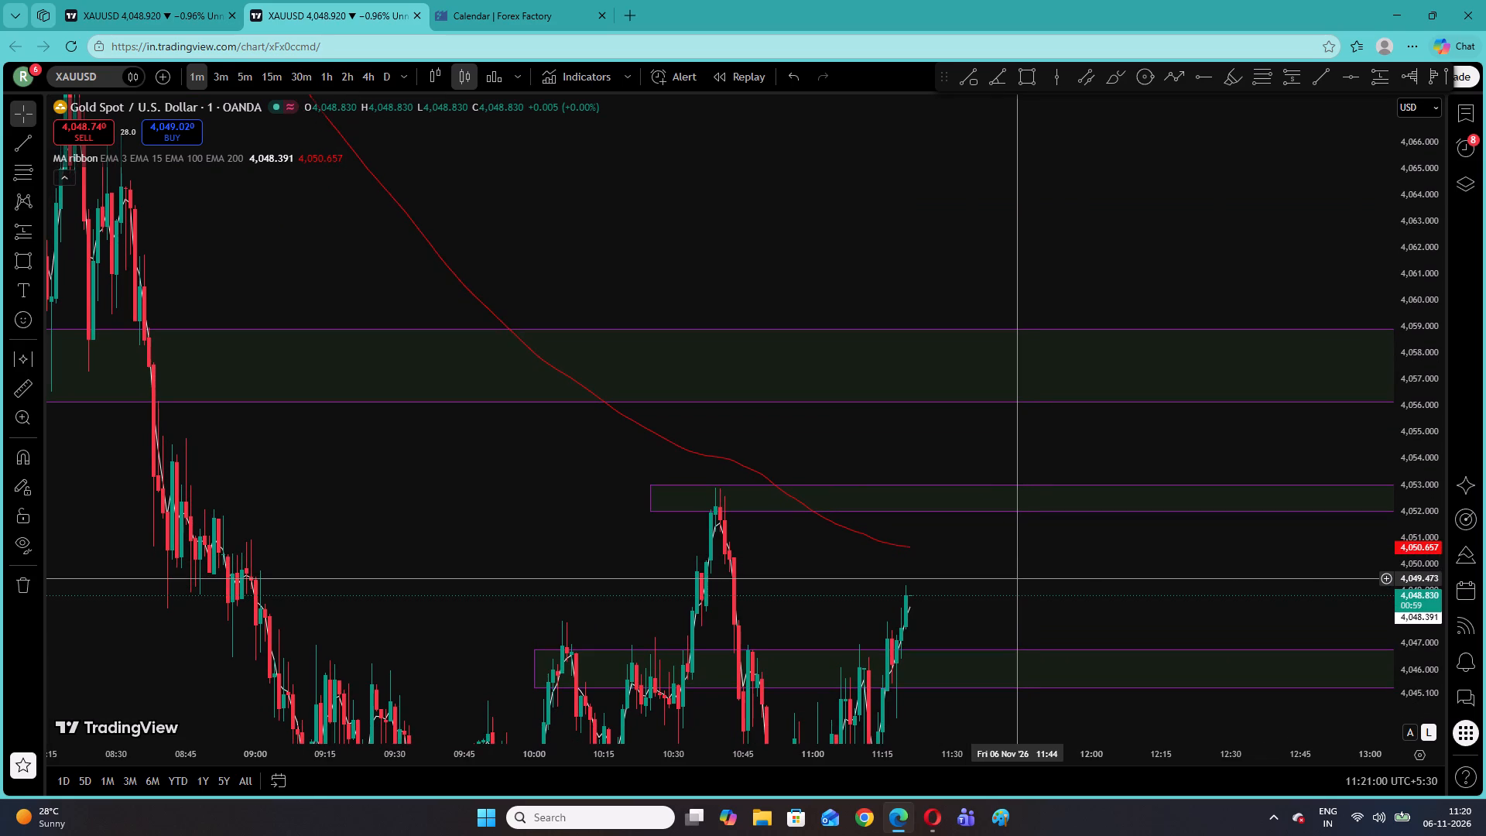
left_click_drag(1012, 613, 782, 511)
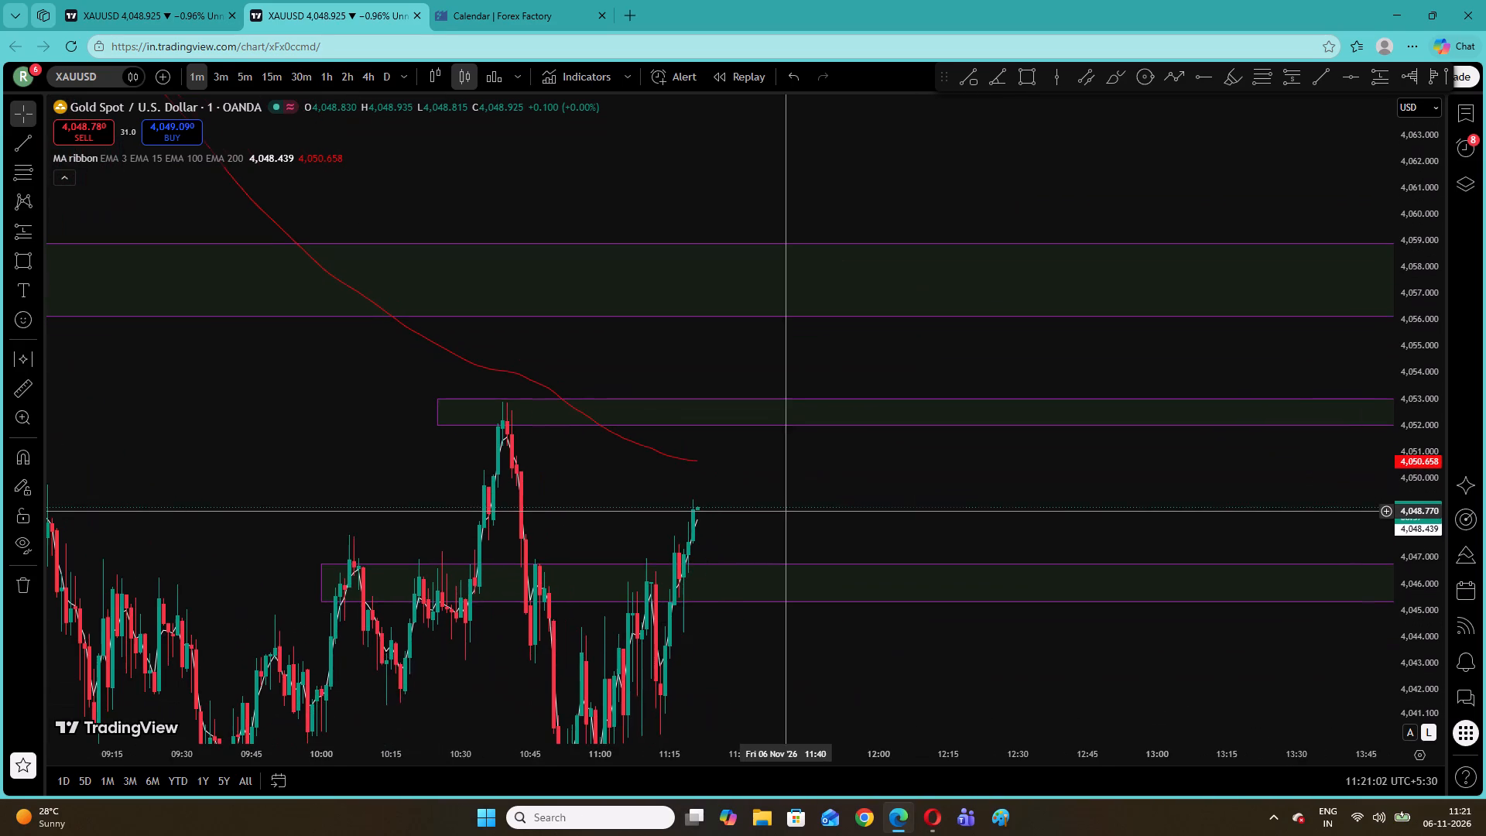
left_click_drag(782, 511, 790, 503)
left_click_drag(802, 516, 843, 453)
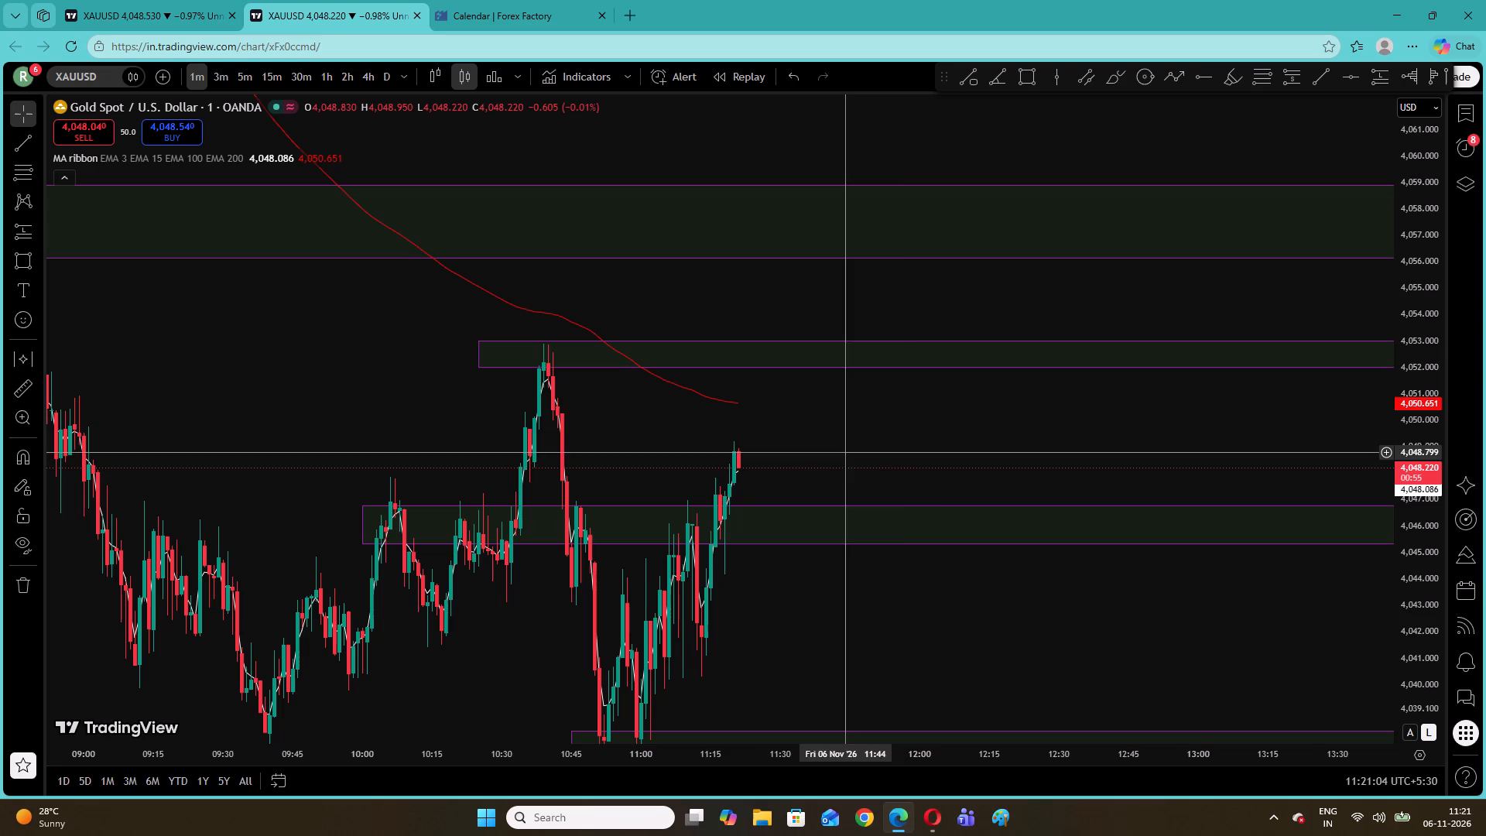
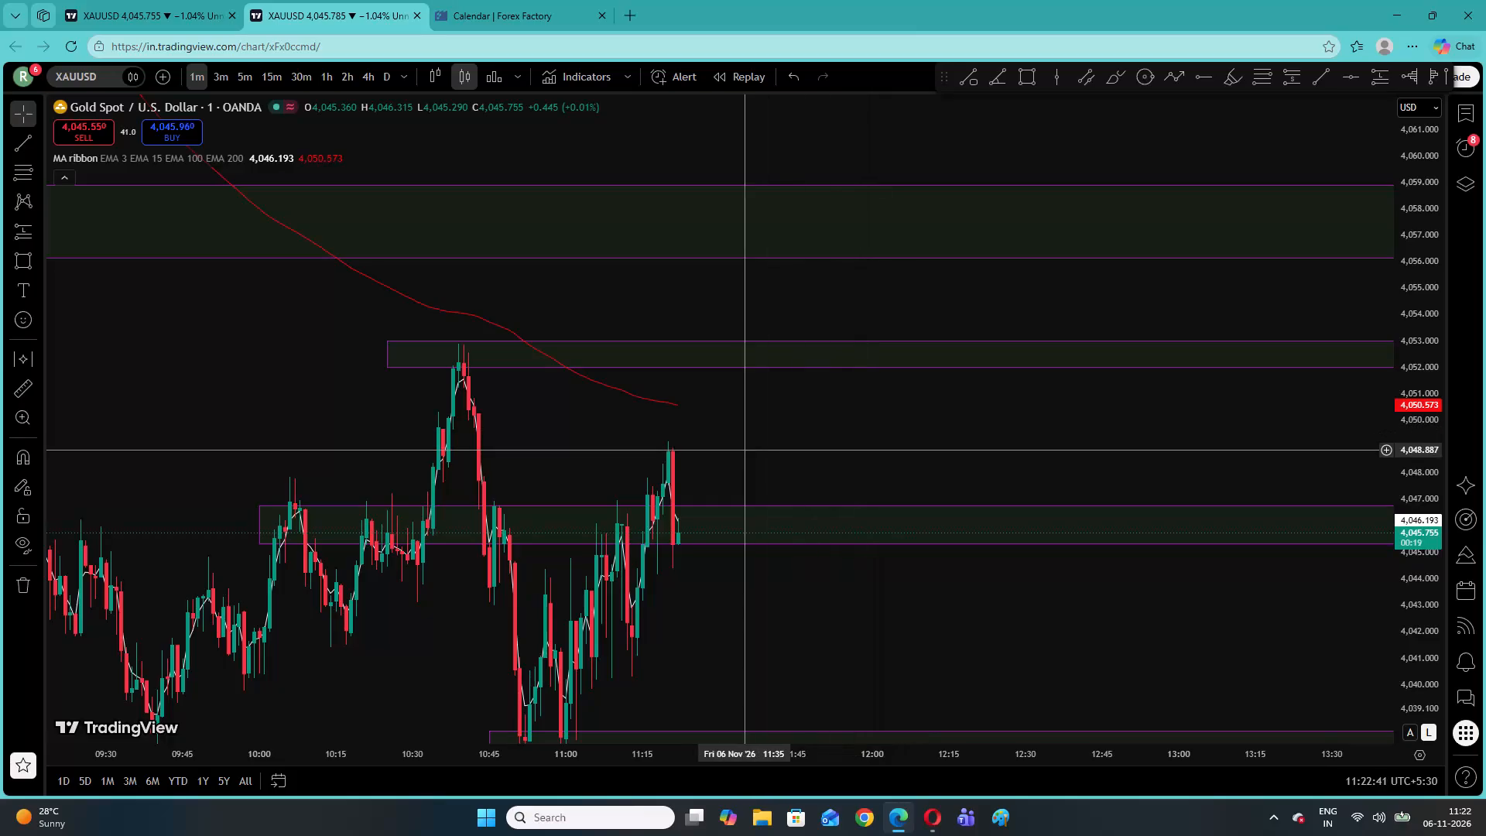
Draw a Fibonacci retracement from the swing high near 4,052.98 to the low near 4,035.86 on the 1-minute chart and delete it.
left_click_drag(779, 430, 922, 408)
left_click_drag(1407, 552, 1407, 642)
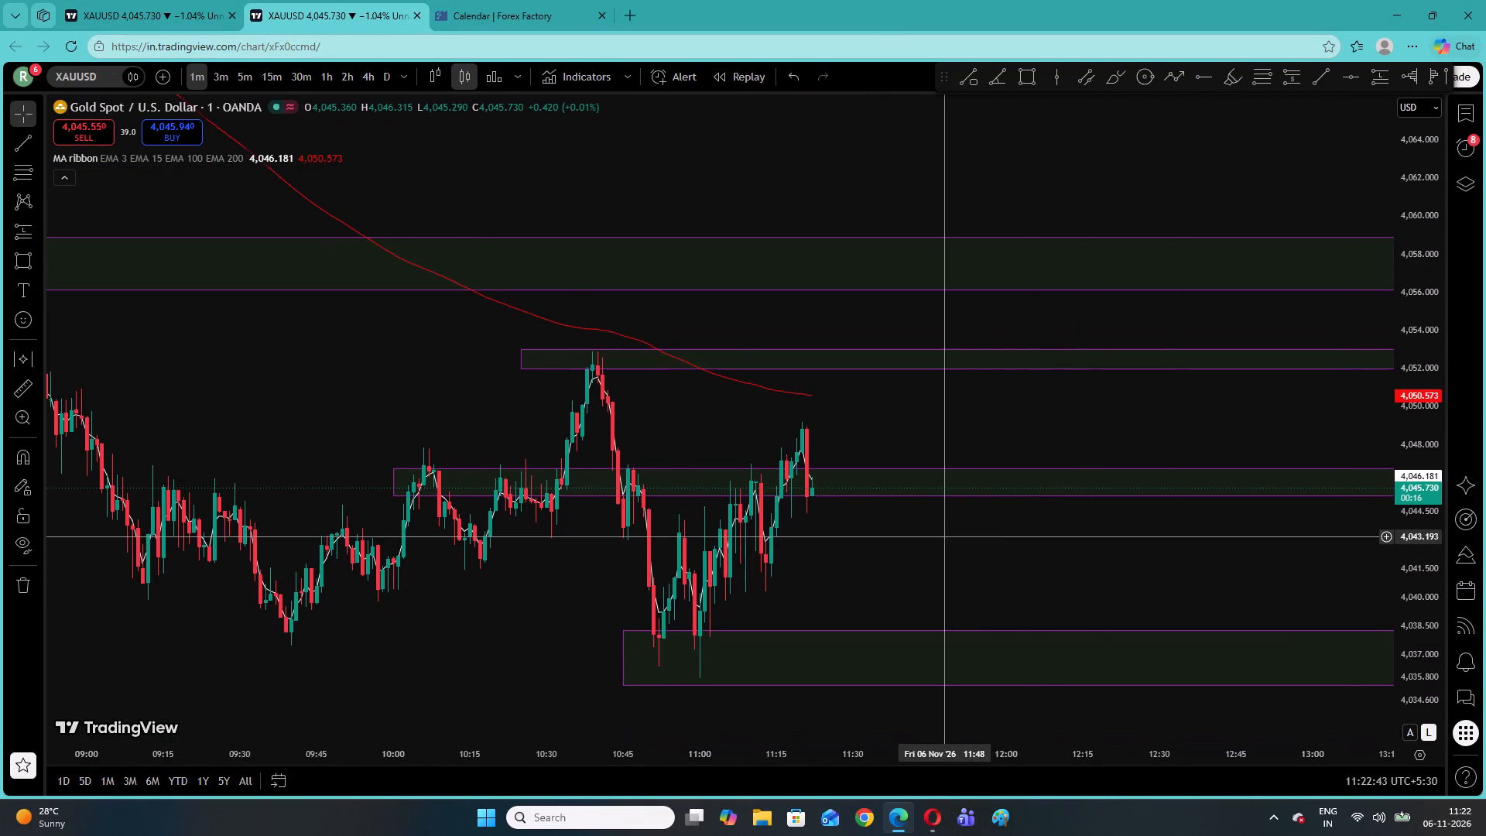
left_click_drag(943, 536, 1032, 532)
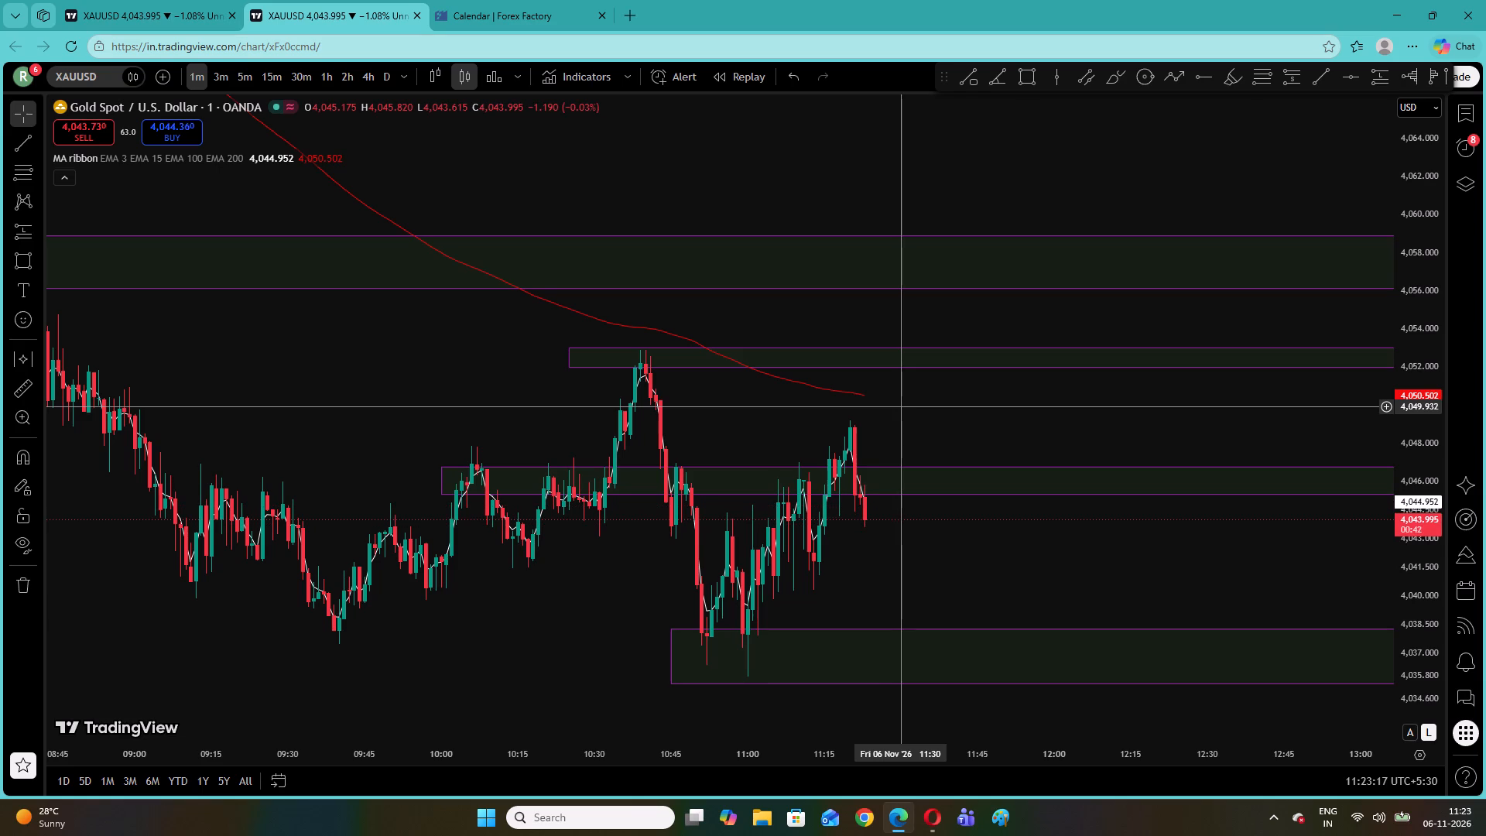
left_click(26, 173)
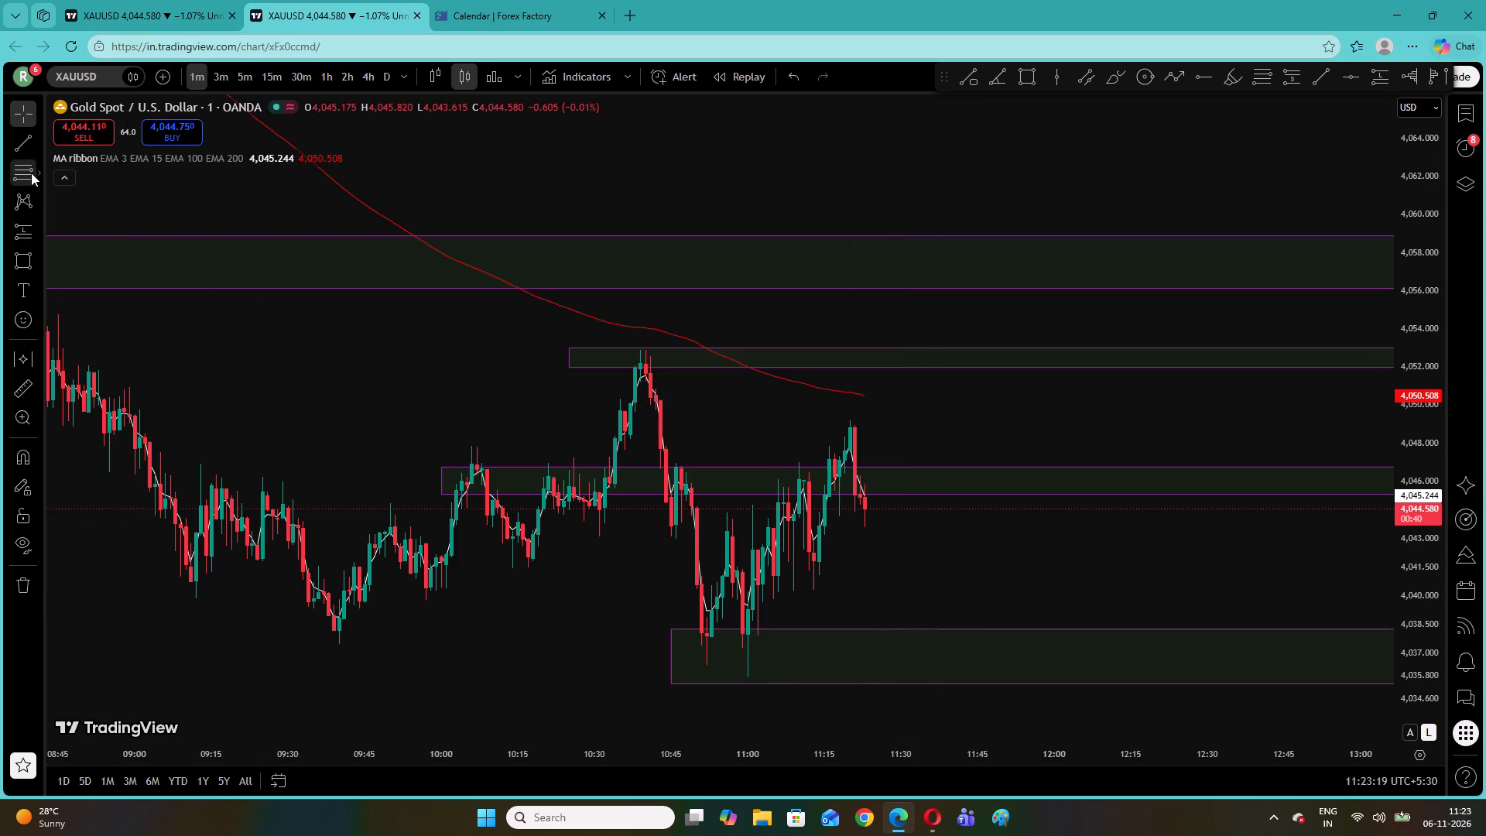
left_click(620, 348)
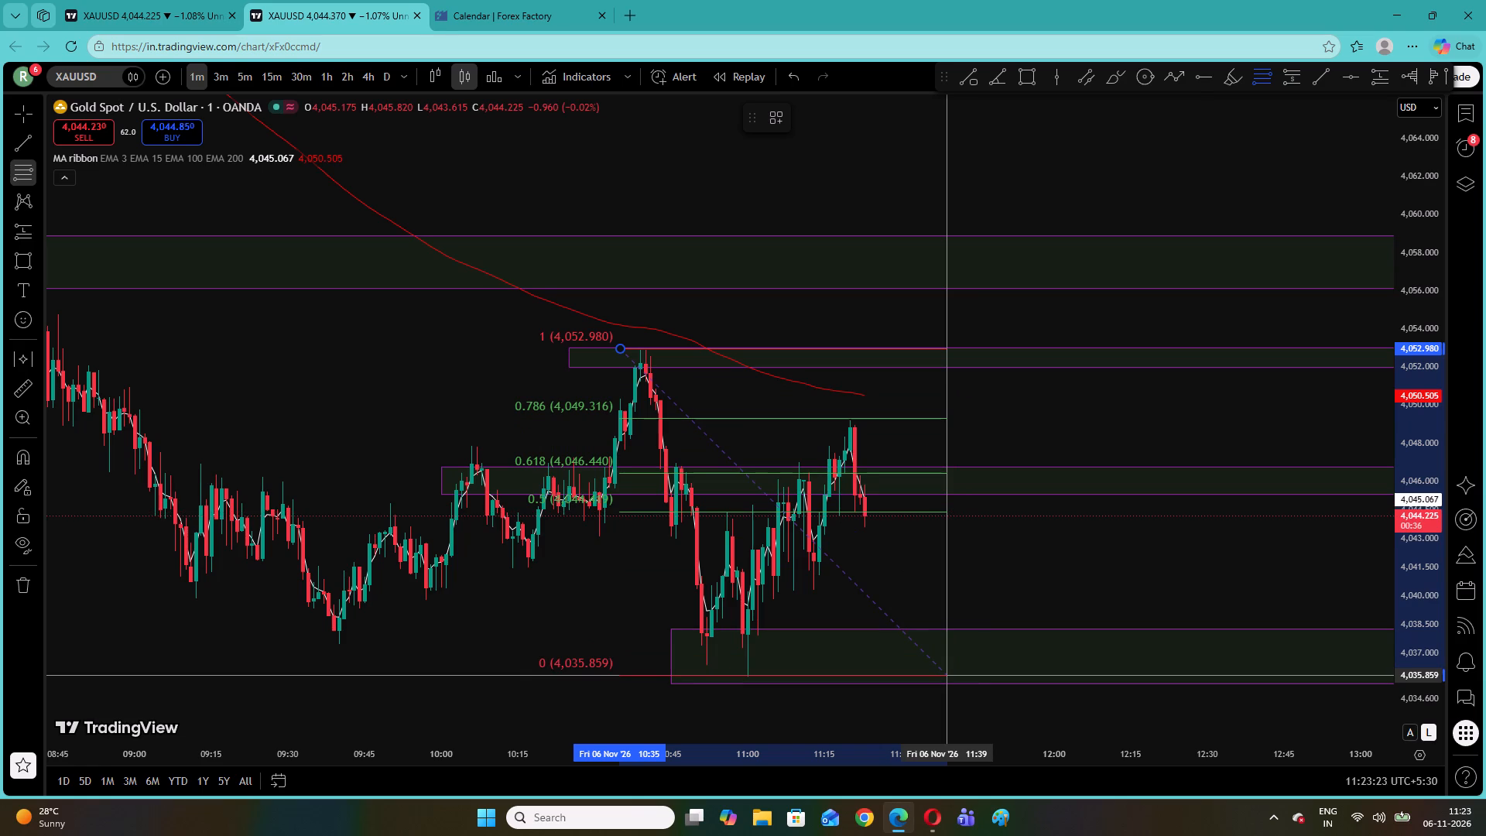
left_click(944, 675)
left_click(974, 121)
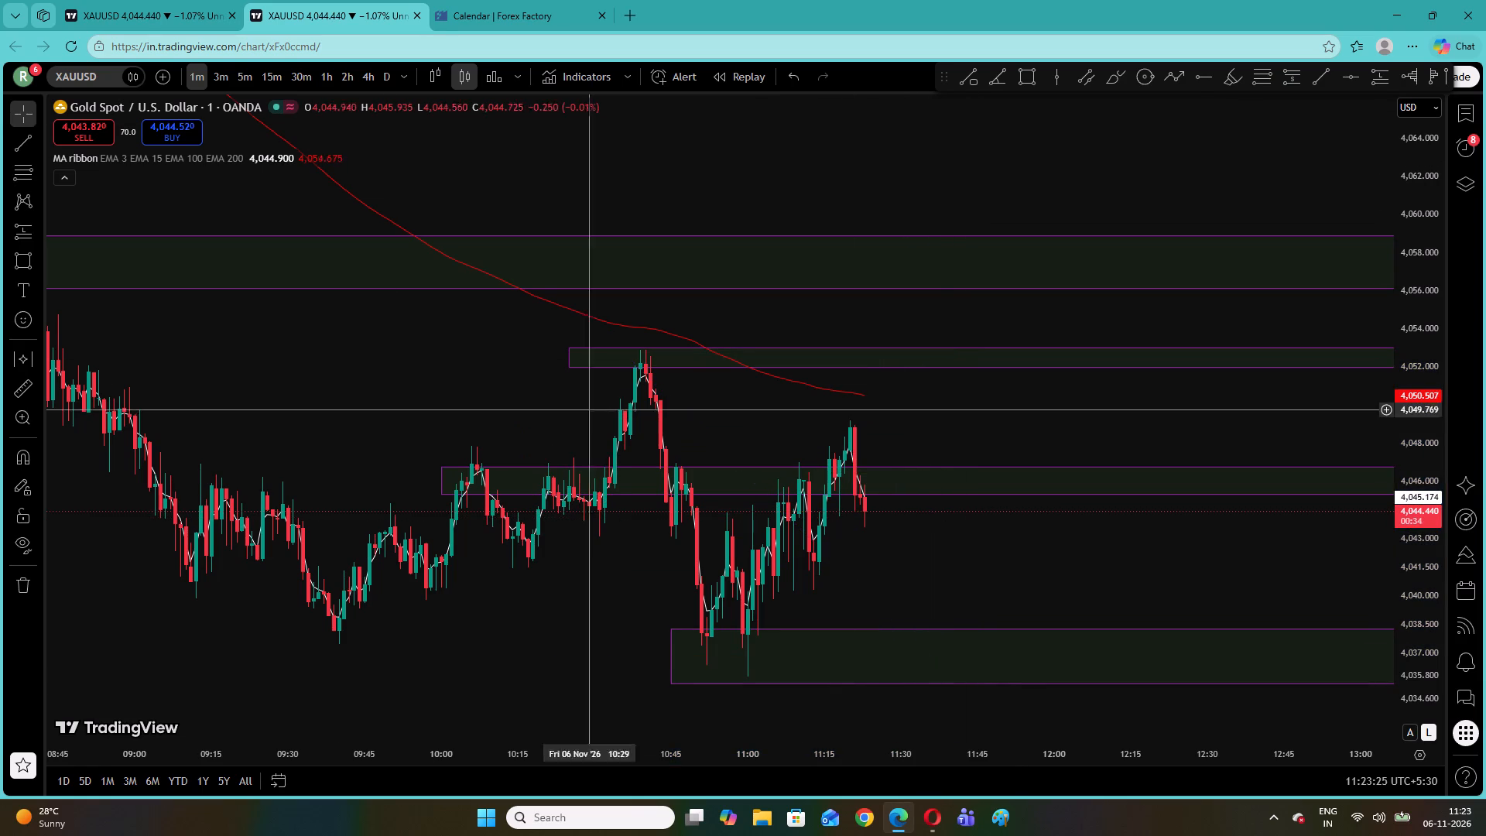
Examine the 6 November decline on the 1-minute chart, working back through the marked zones to the overnight price action.
left_click_drag(286, 427, 870, 660)
left_click_drag(611, 294, 776, 433)
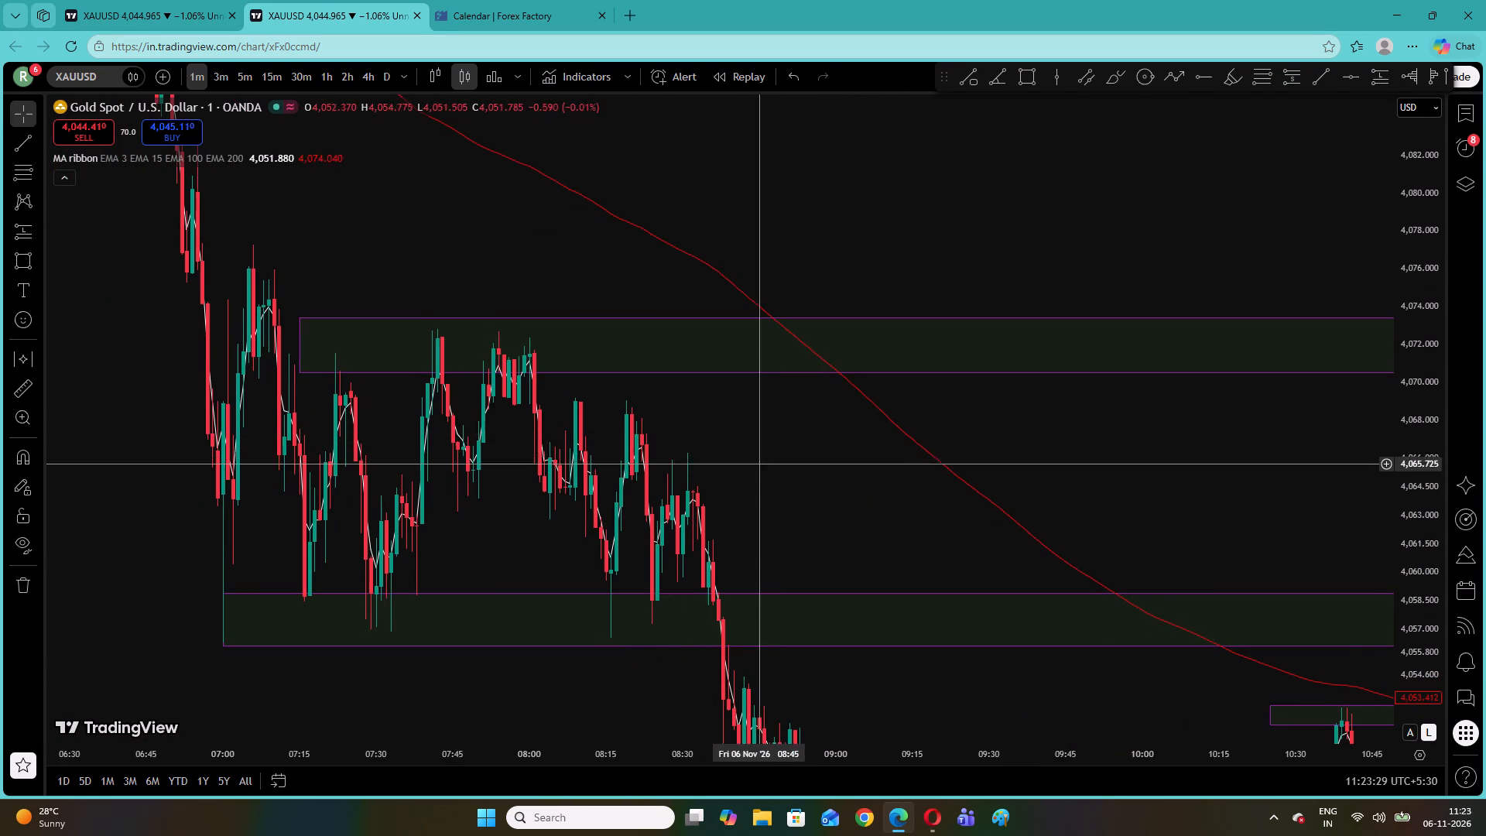
left_click_drag(451, 236, 694, 427)
left_click_drag(396, 279, 662, 638)
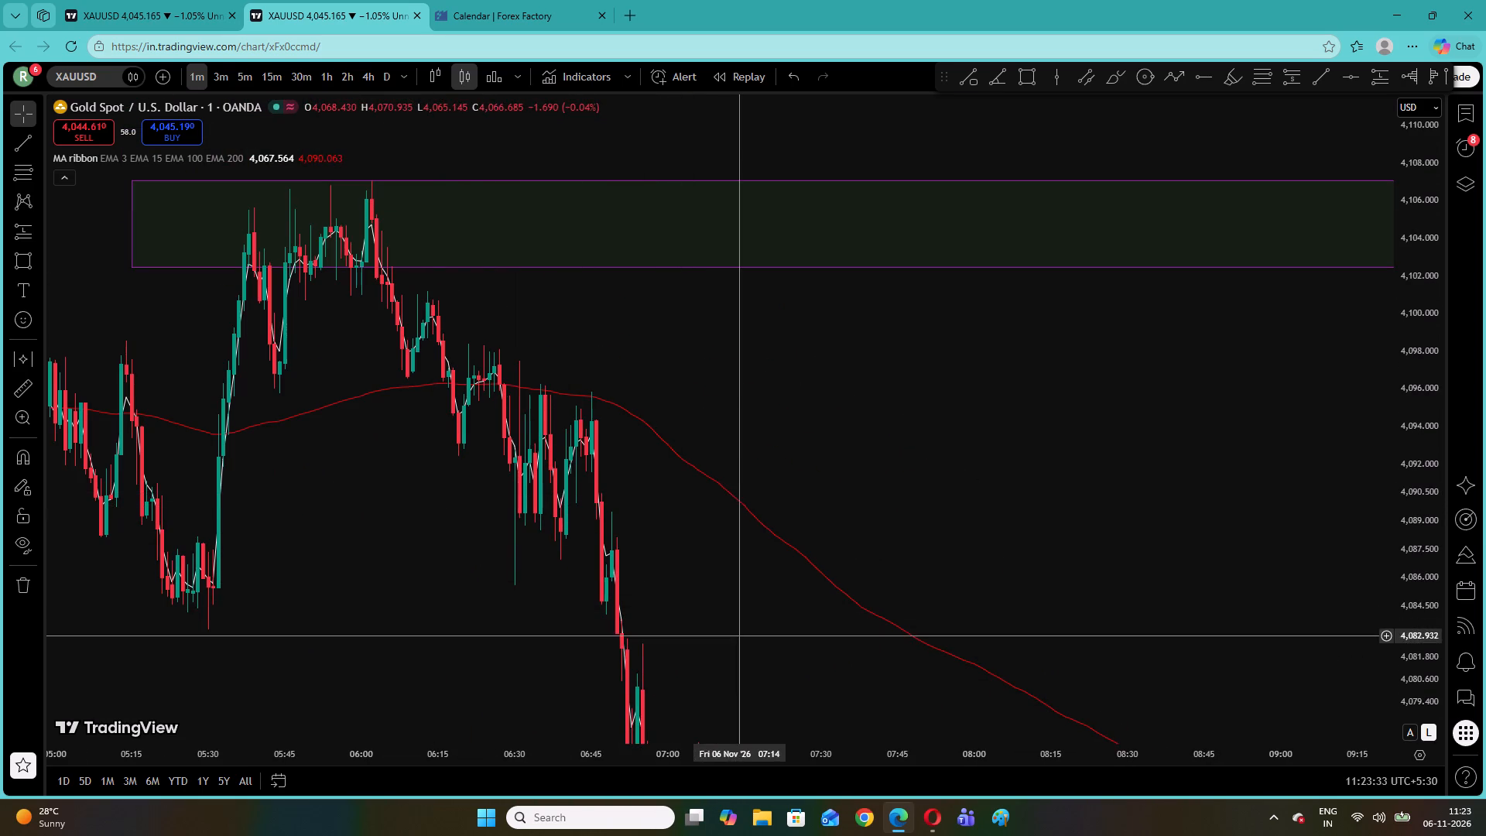
left_click_drag(748, 635, 300, 289)
left_click_drag(616, 426, 303, 250)
left_click_drag(648, 518, 1474, 529)
left_click_drag(558, 375, 1185, 642)
left_click_drag(534, 560, 979, 592)
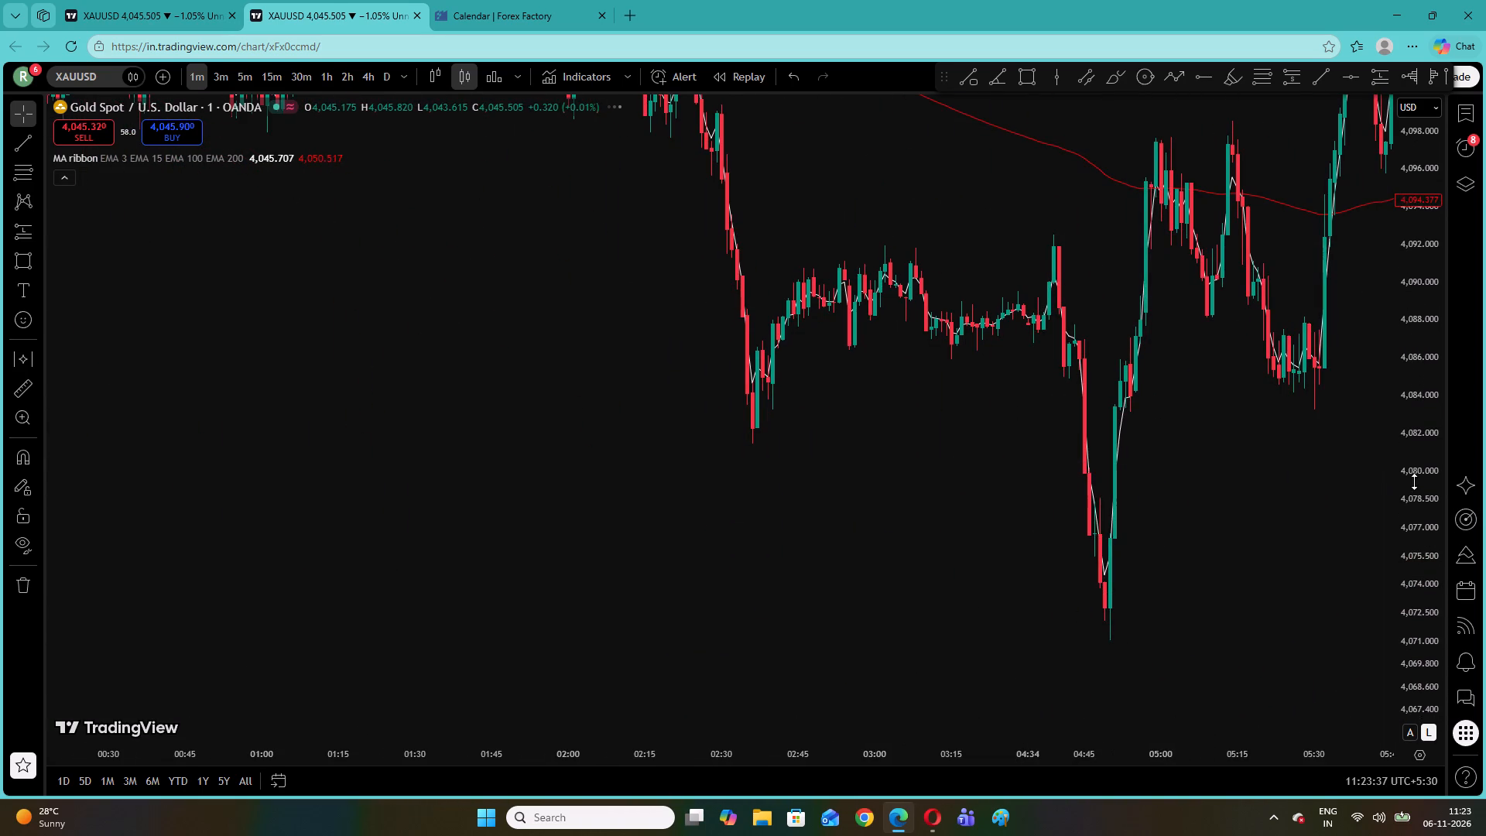
left_click_drag(1402, 441, 1442, 599)
left_click_drag(574, 587, 1027, 692)
left_click_drag(453, 526, 896, 603)
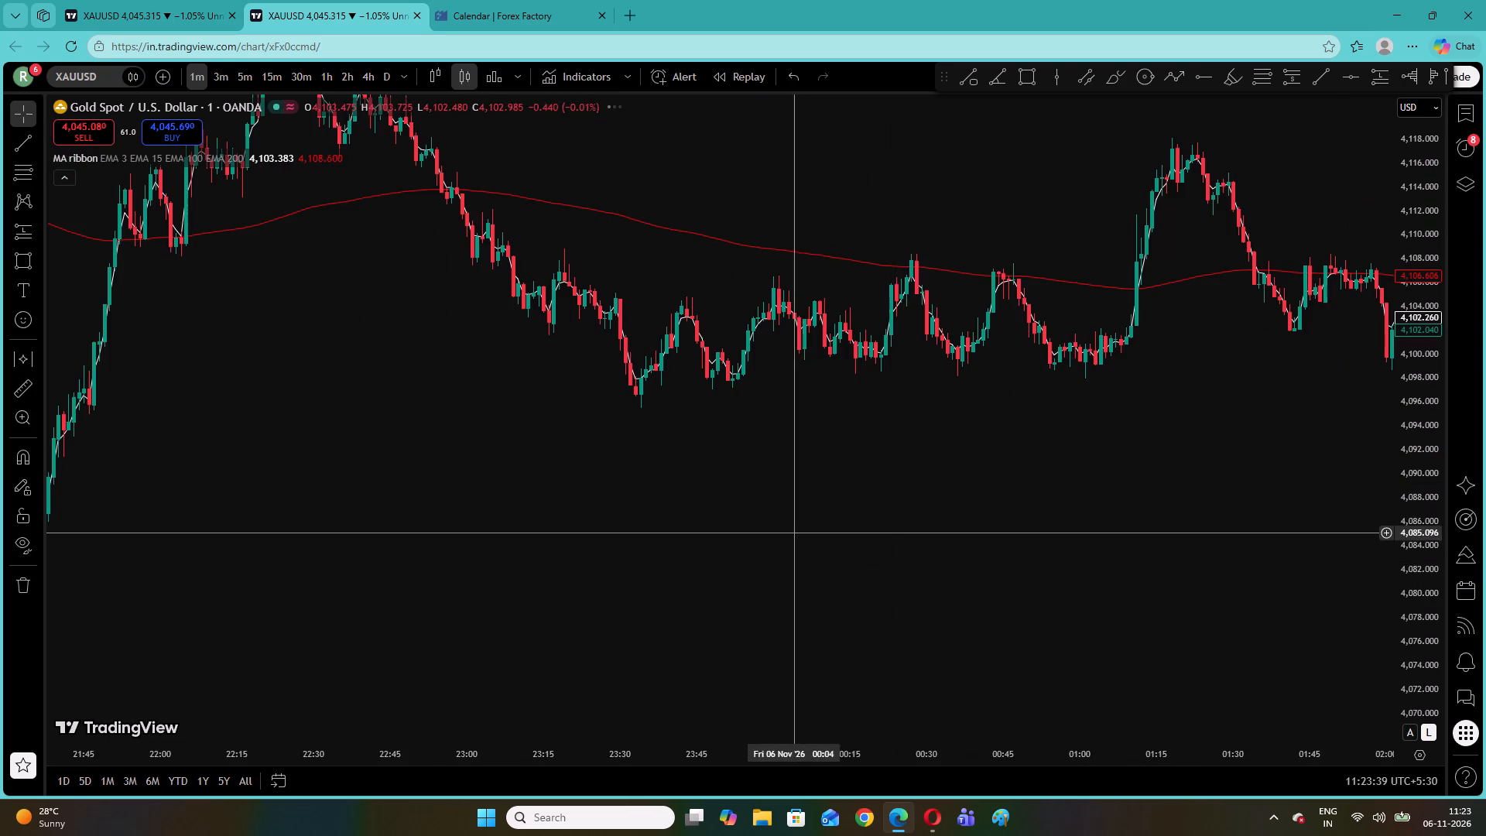
Examine the 5 November price action on the 1-minute chart, working back from the late evening to the morning.
left_click_drag(710, 542, 1166, 341)
left_click_drag(459, 485, 1097, 574)
left_click_drag(595, 469, 1071, 740)
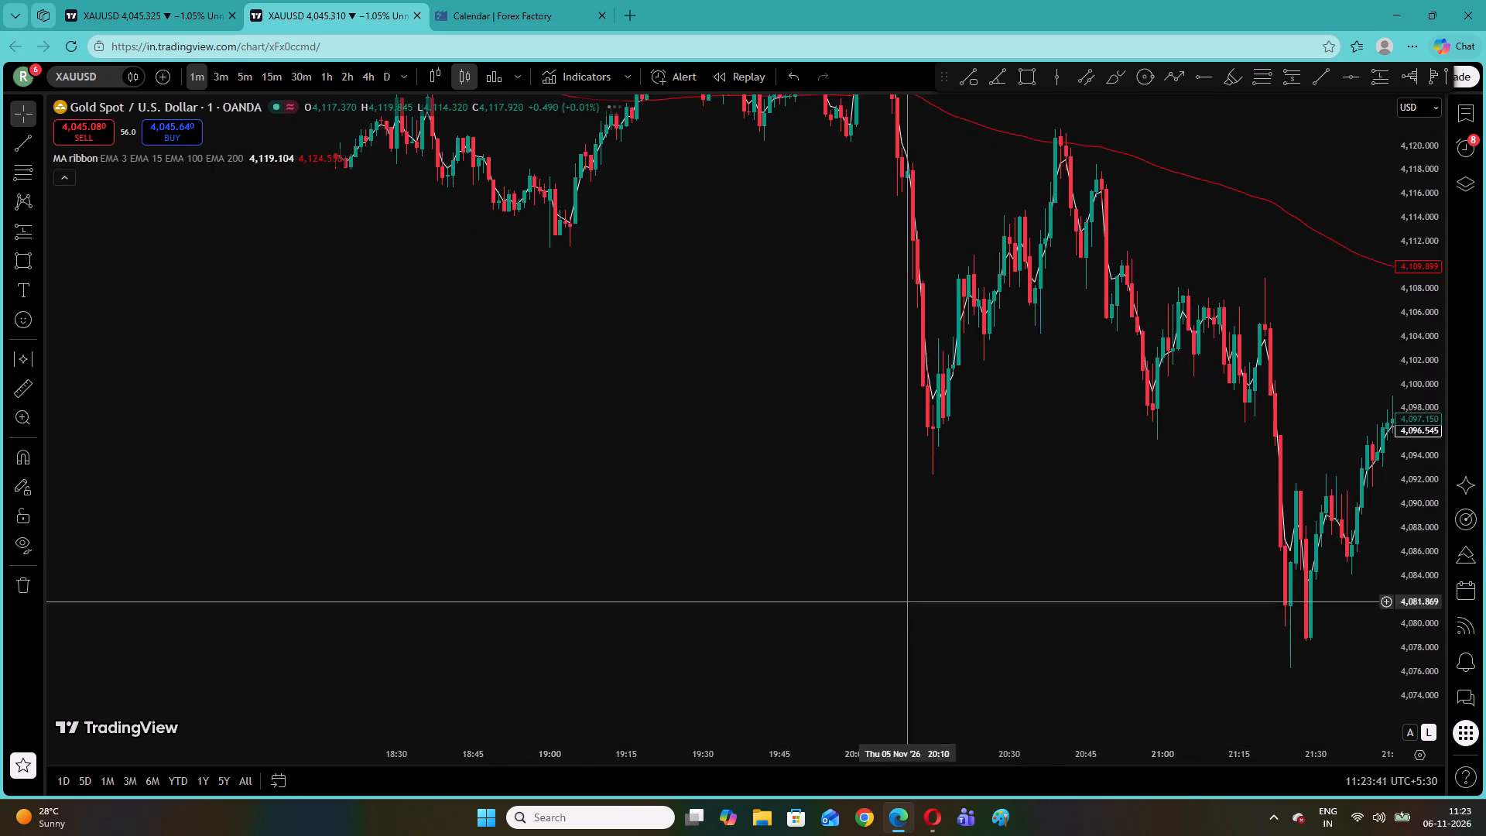
left_click_drag(803, 496, 1439, 659)
left_click_drag(563, 395, 1232, 702)
left_click_drag(659, 506, 1201, 493)
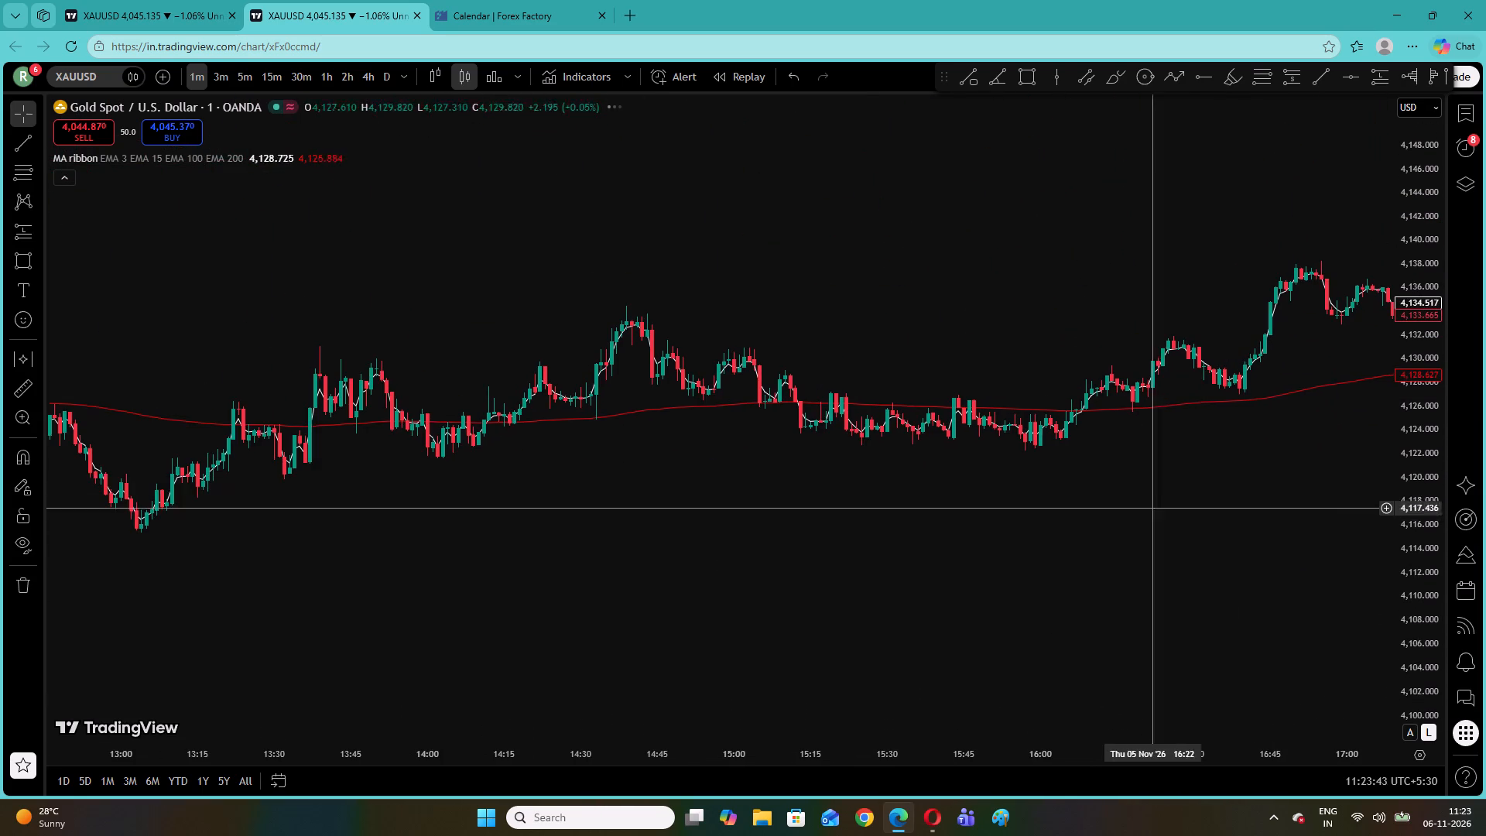
left_click_drag(469, 534, 1349, 457)
left_click_drag(539, 456, 1288, 463)
left_click_drag(858, 492, 1465, 512)
left_click_drag(853, 359, 1225, 519)
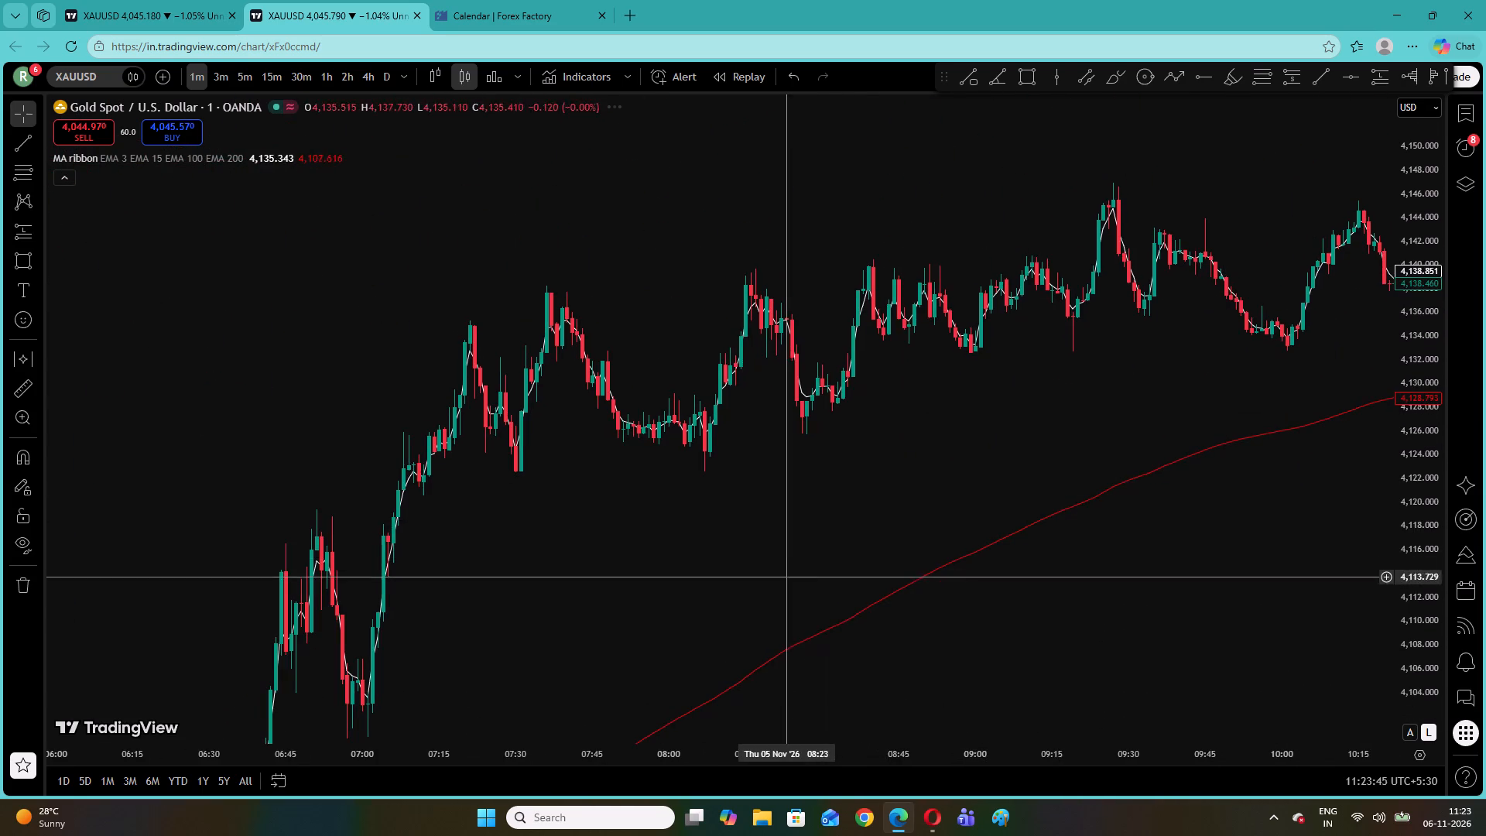
Examine the 5 November morning rally on the 1-minute chart, from its base near 4,060 to the highs near 4,146.
left_click_drag(794, 576, 1109, 248)
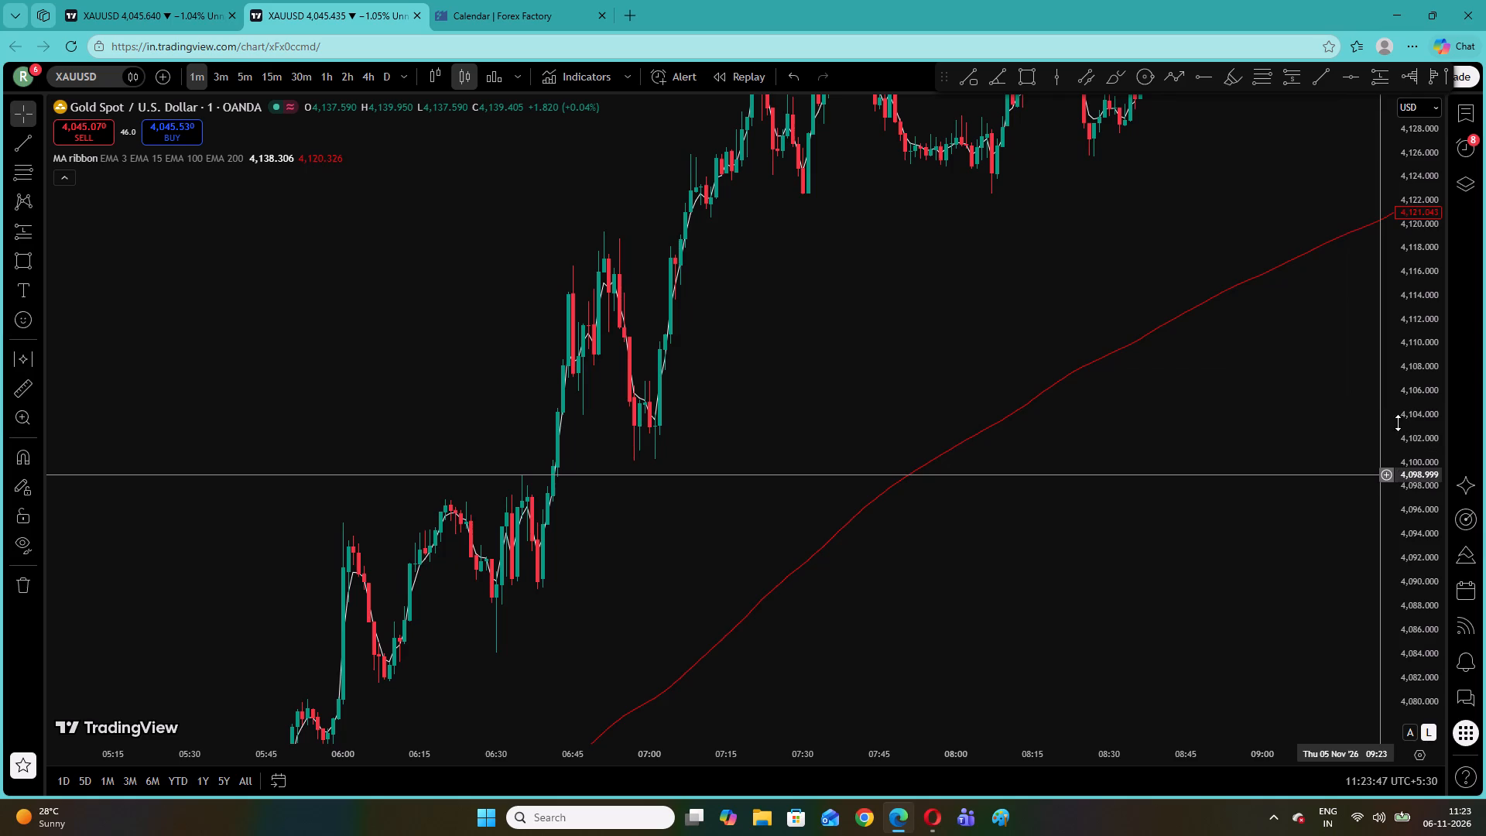
left_click_drag(1397, 423, 1395, 479)
left_click_drag(1124, 378, 553, 548)
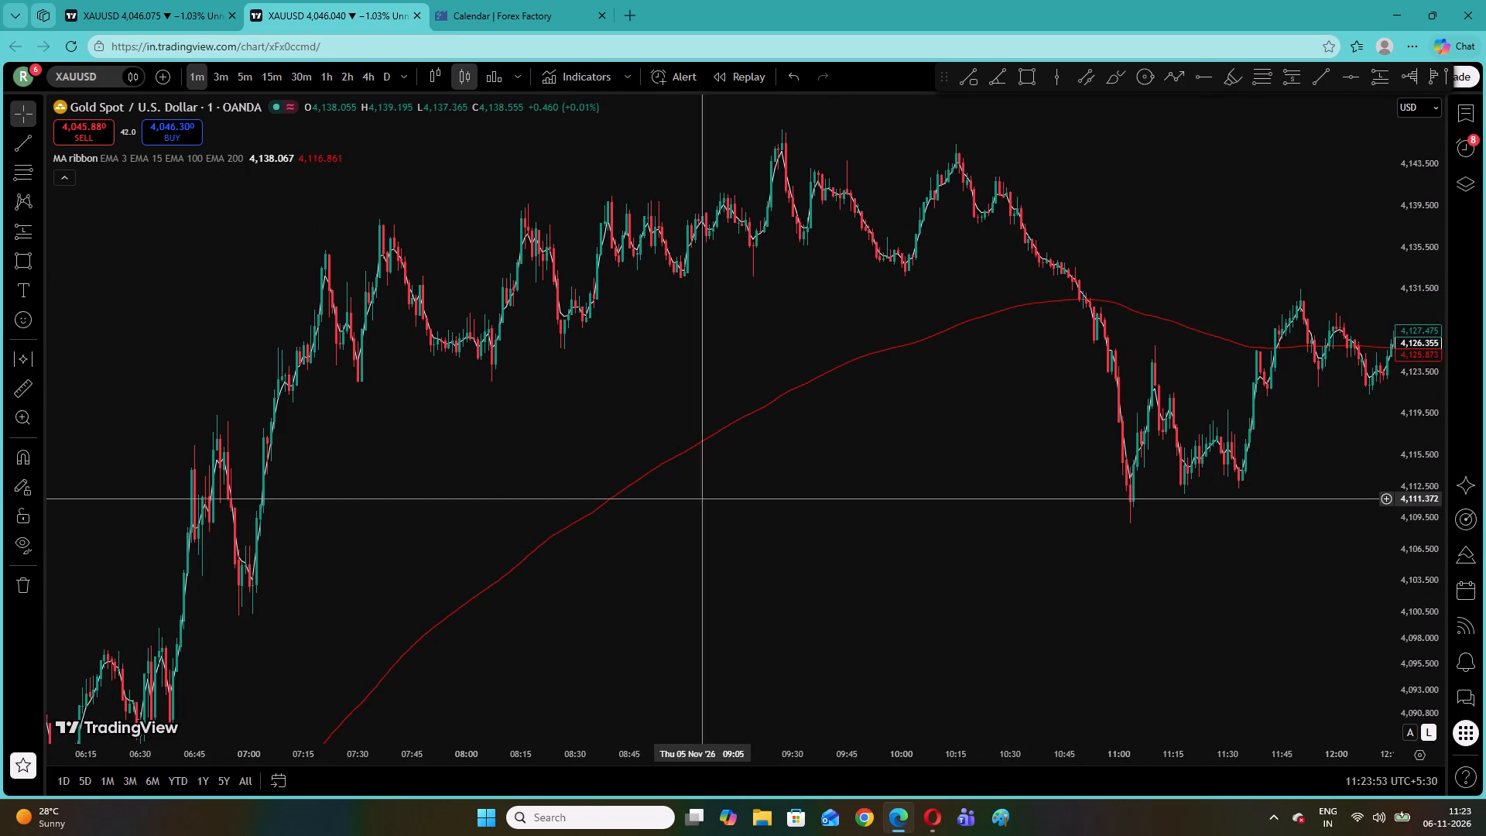
left_click_drag(712, 499, 605, 559)
left_click_drag(607, 559, 703, 553)
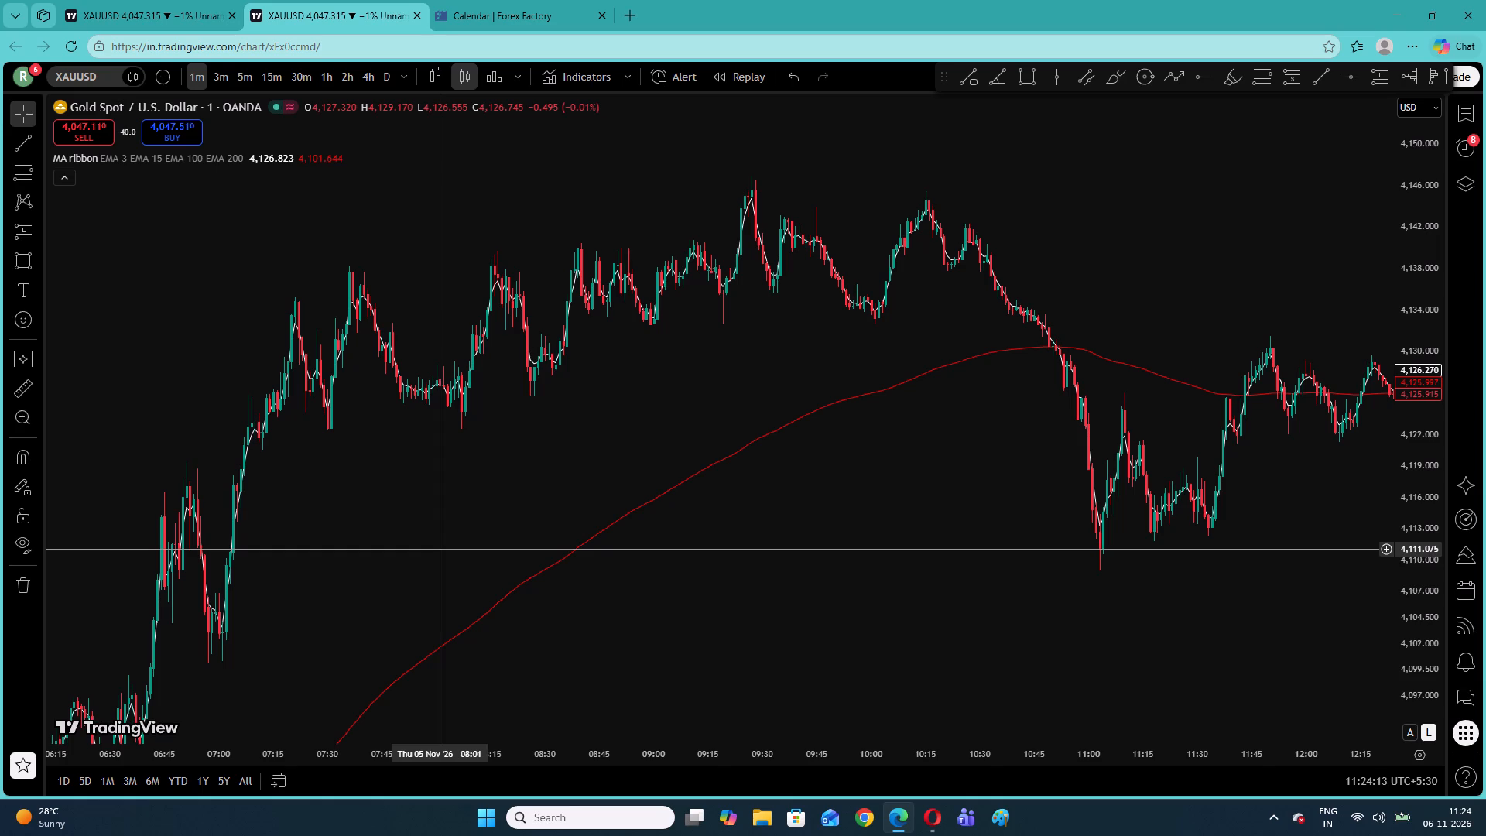
left_click_drag(436, 553, 1103, 214)
left_click_drag(834, 480, 942, 232)
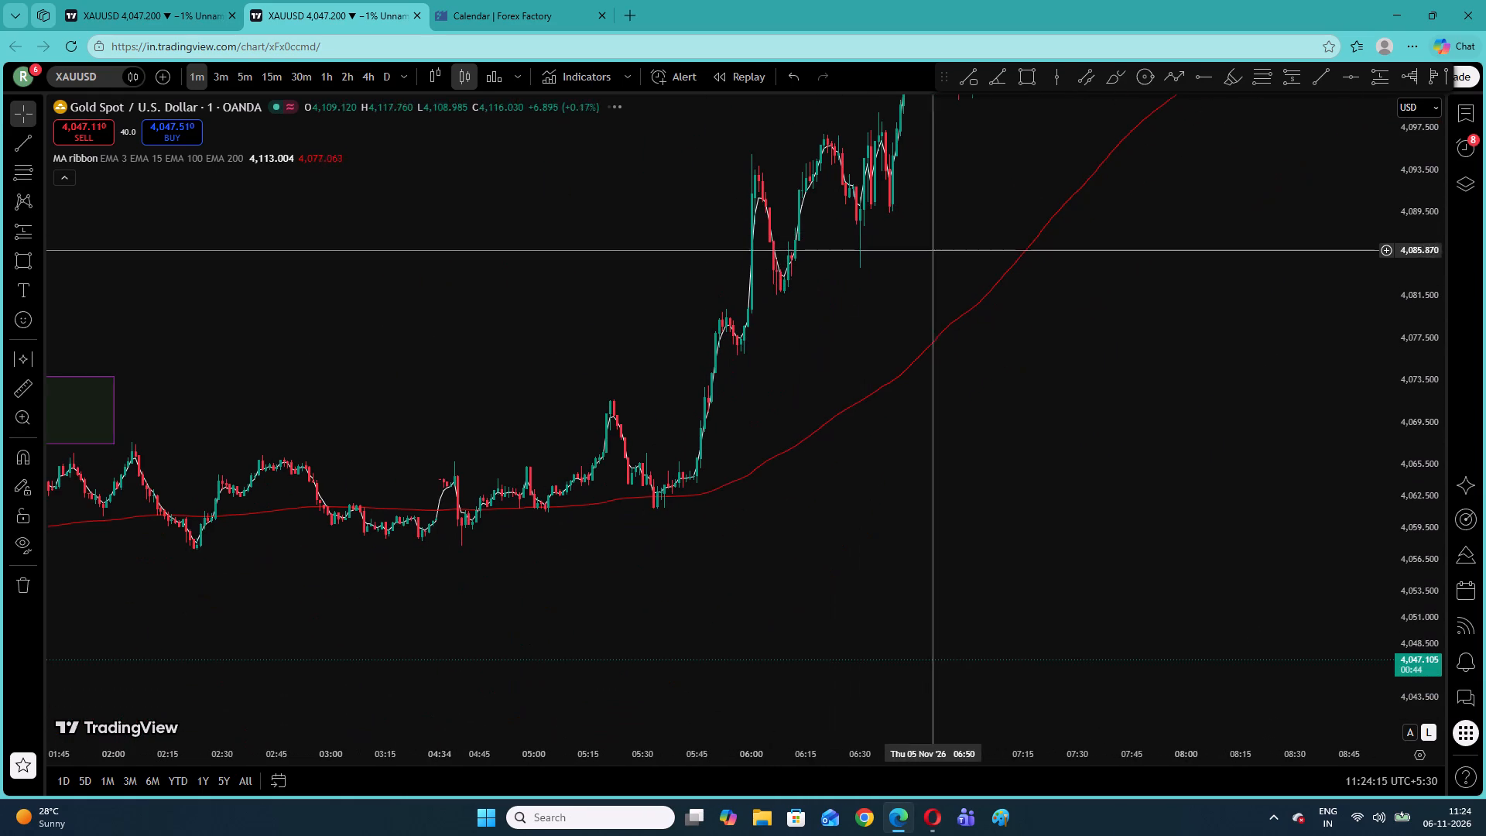
left_click(591, 378)
left_click_drag(659, 370, 512, 458)
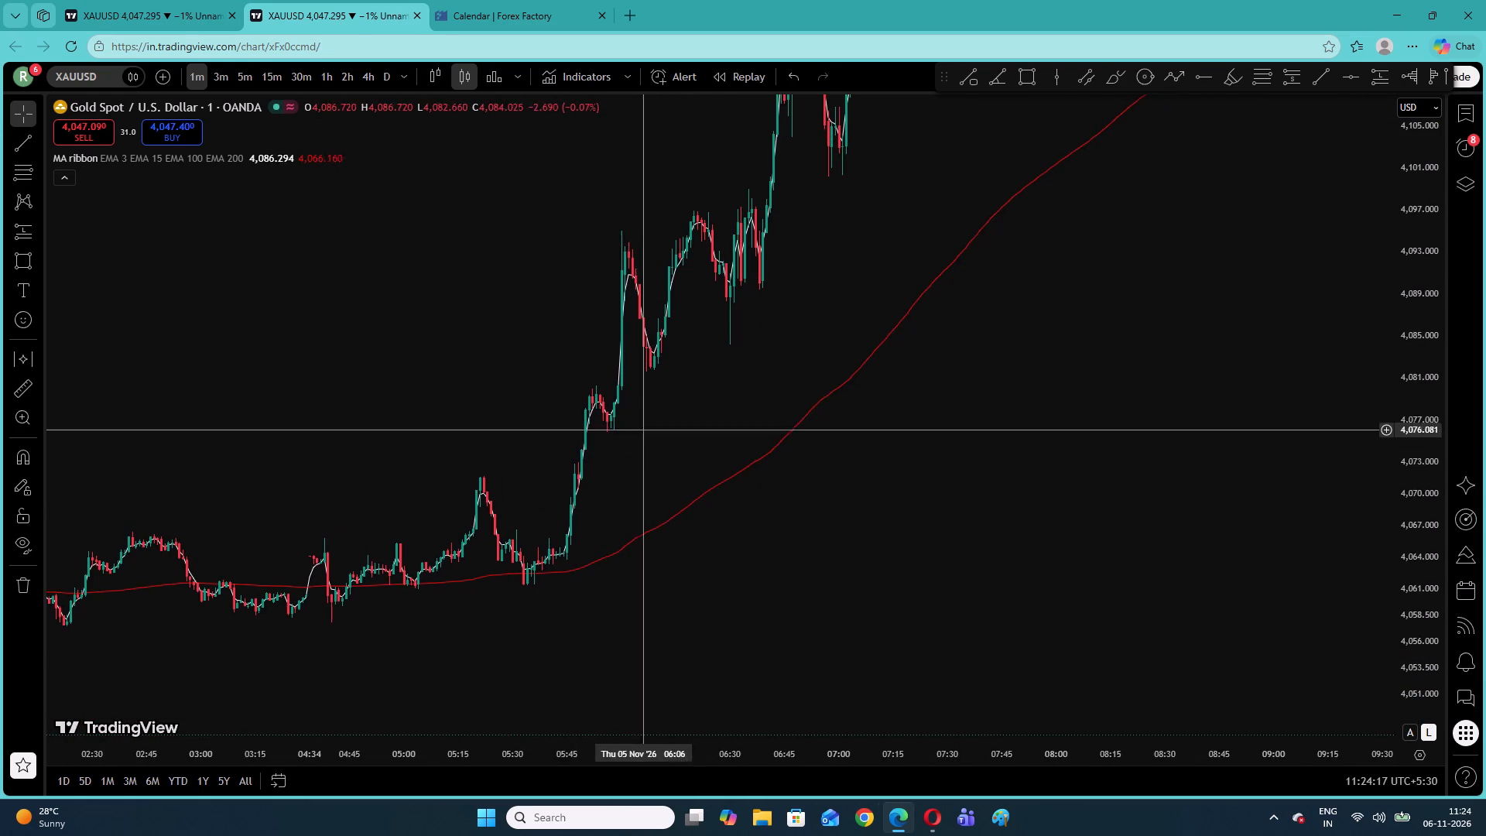
left_click_drag(680, 404, 483, 508)
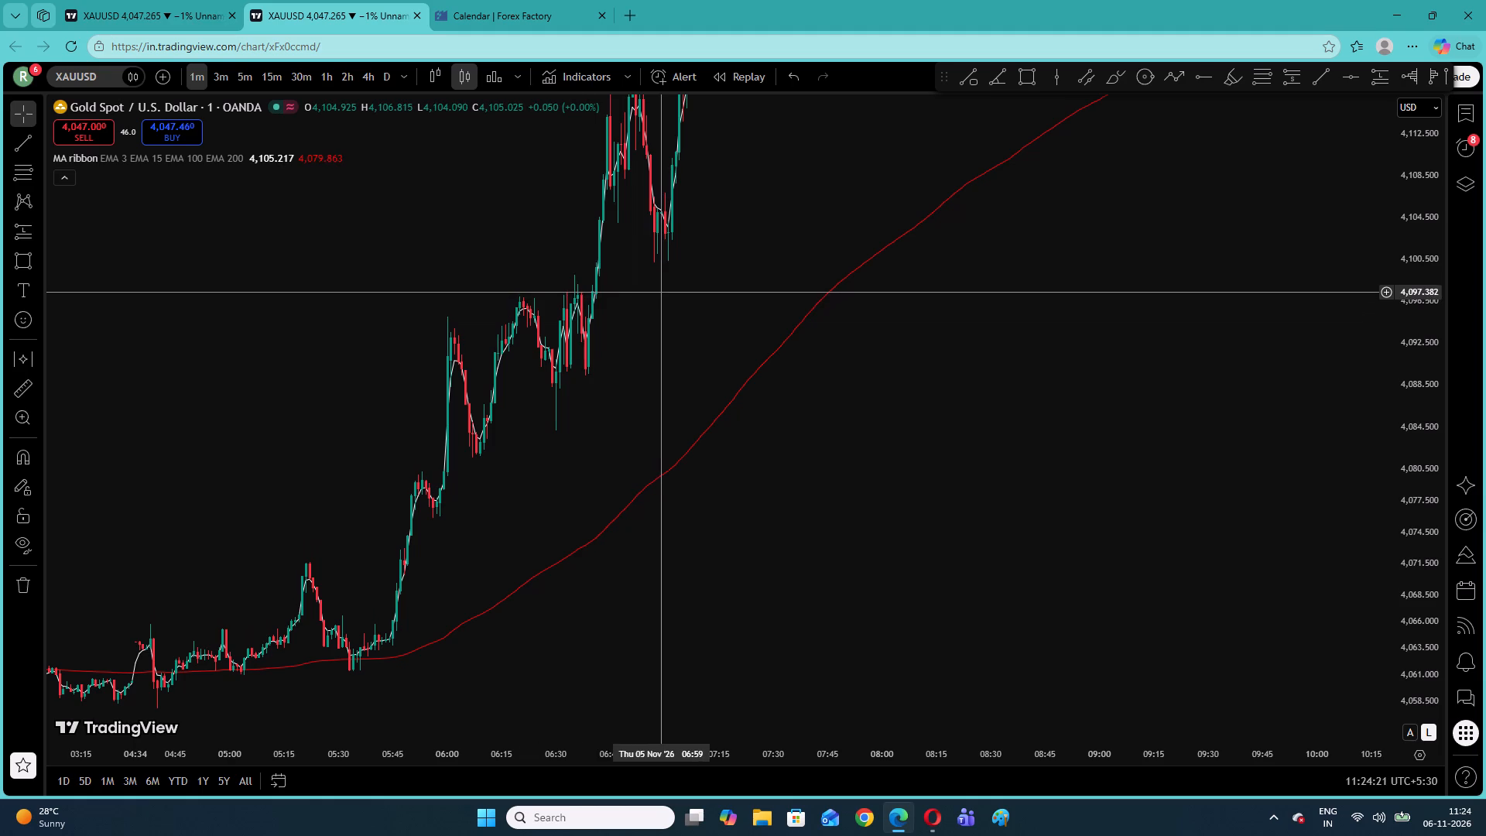
left_click_drag(661, 293, 508, 437)
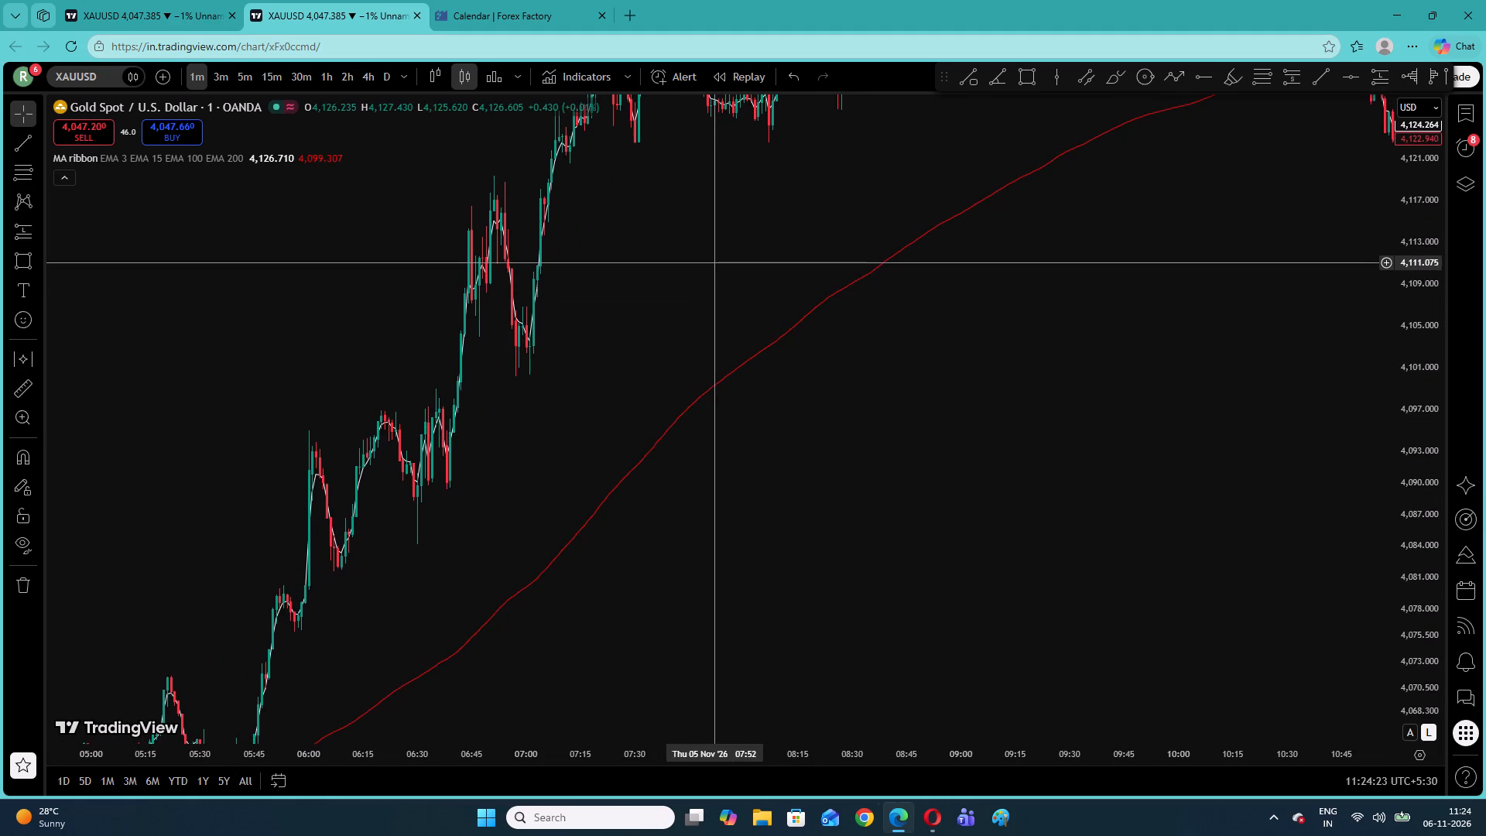
left_click_drag(714, 262, 579, 446)
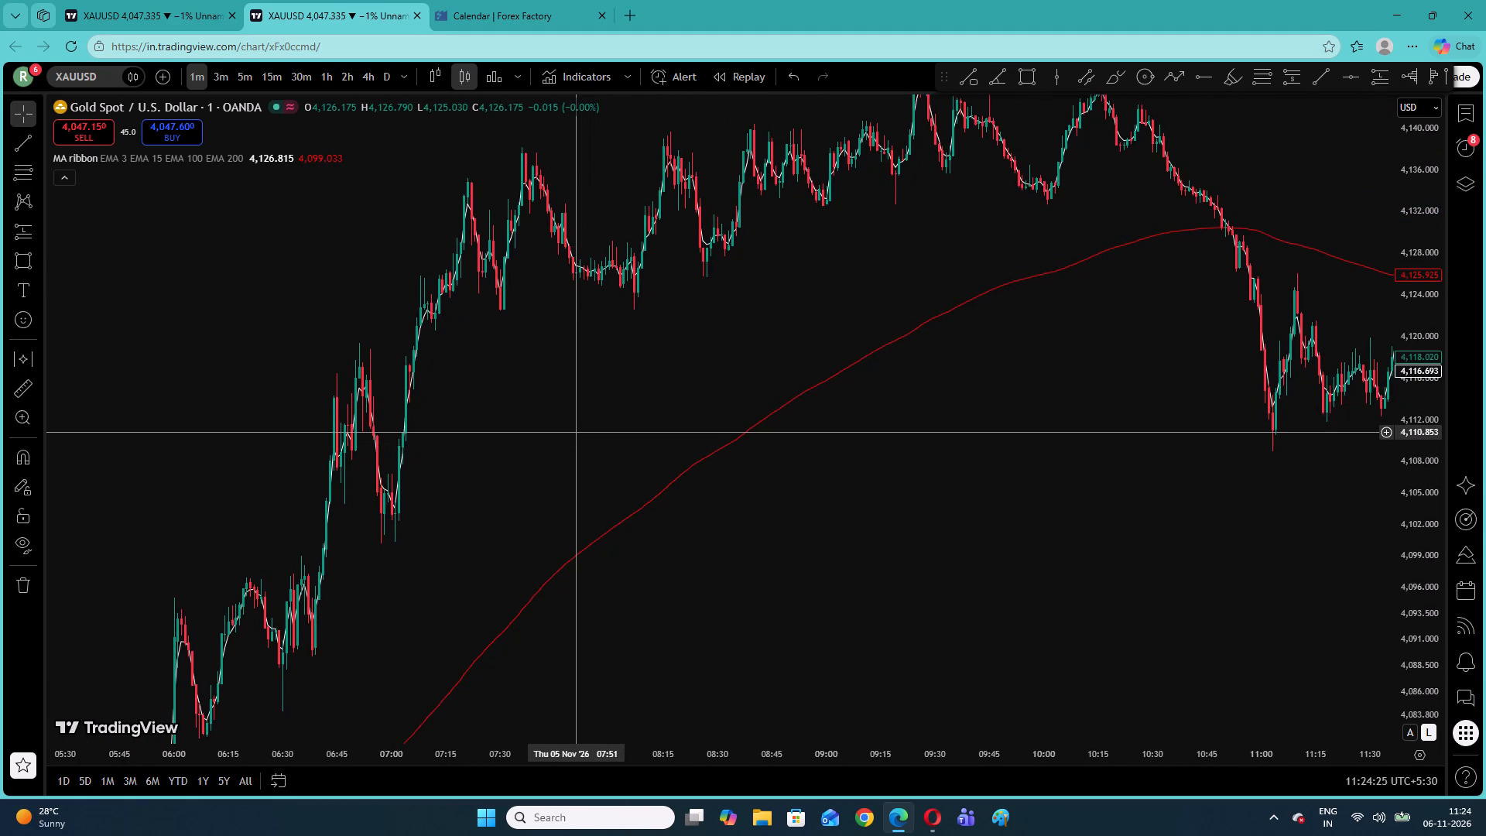
left_click_drag(809, 316, 551, 454)
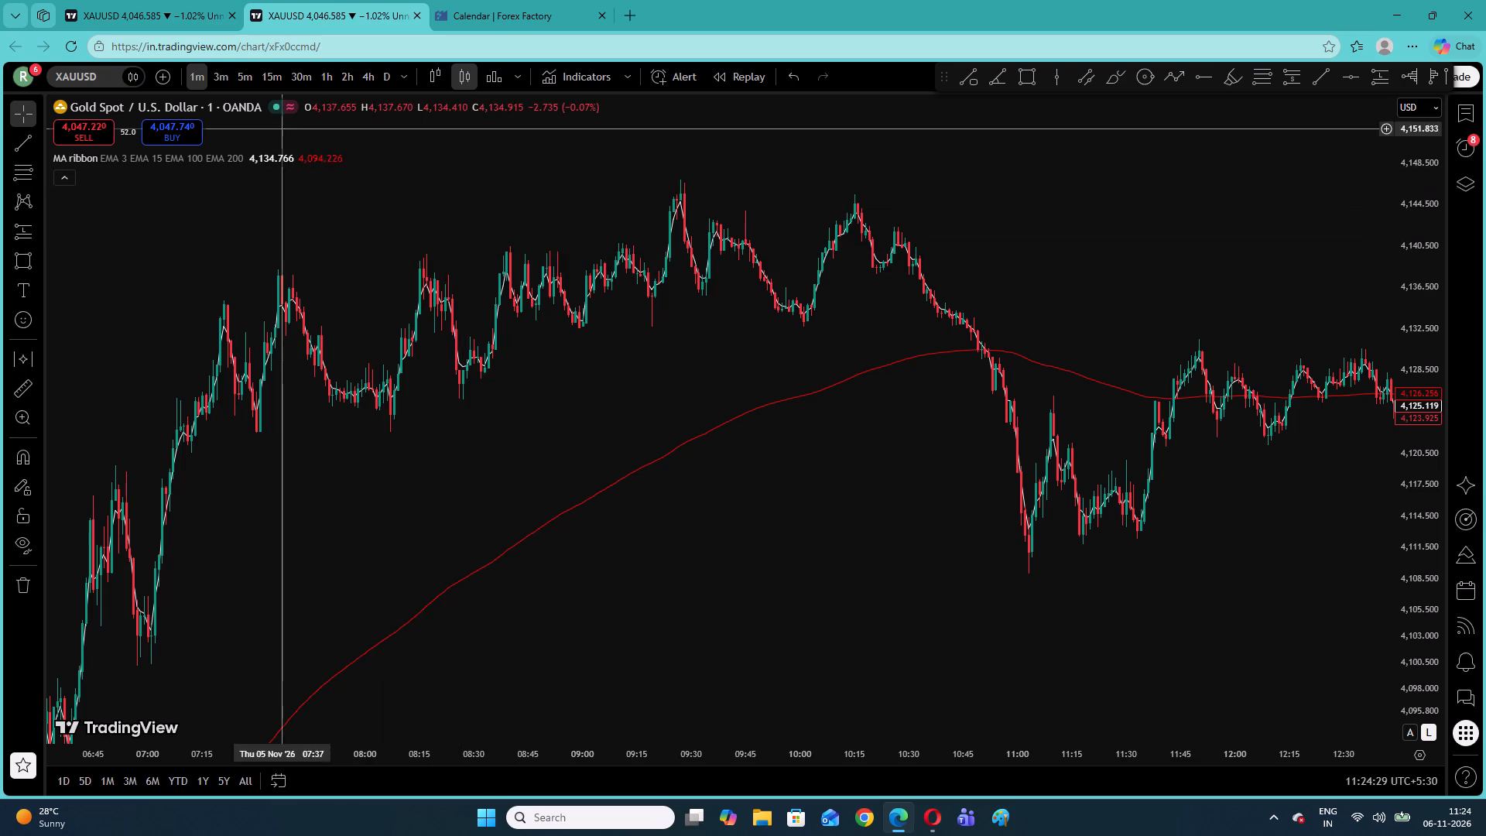
Reset the view on the 5-minute chart and examine the 5–6 November swings against the marked zones.
left_click(252, 81)
right_click(493, 236)
left_click(515, 245)
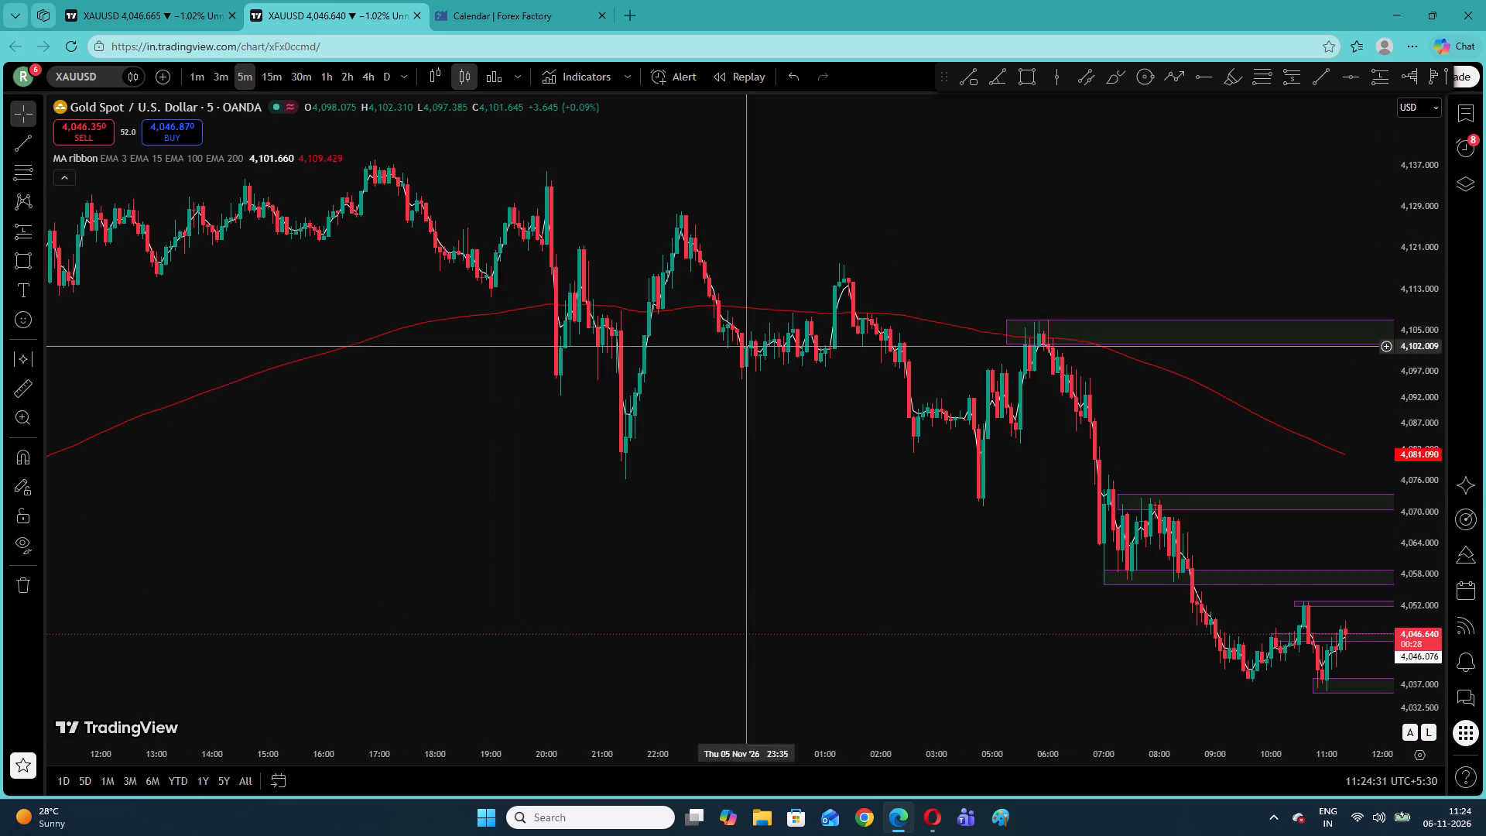
left_click_drag(1409, 440, 1406, 454)
left_click_drag(1204, 396, 999, 471)
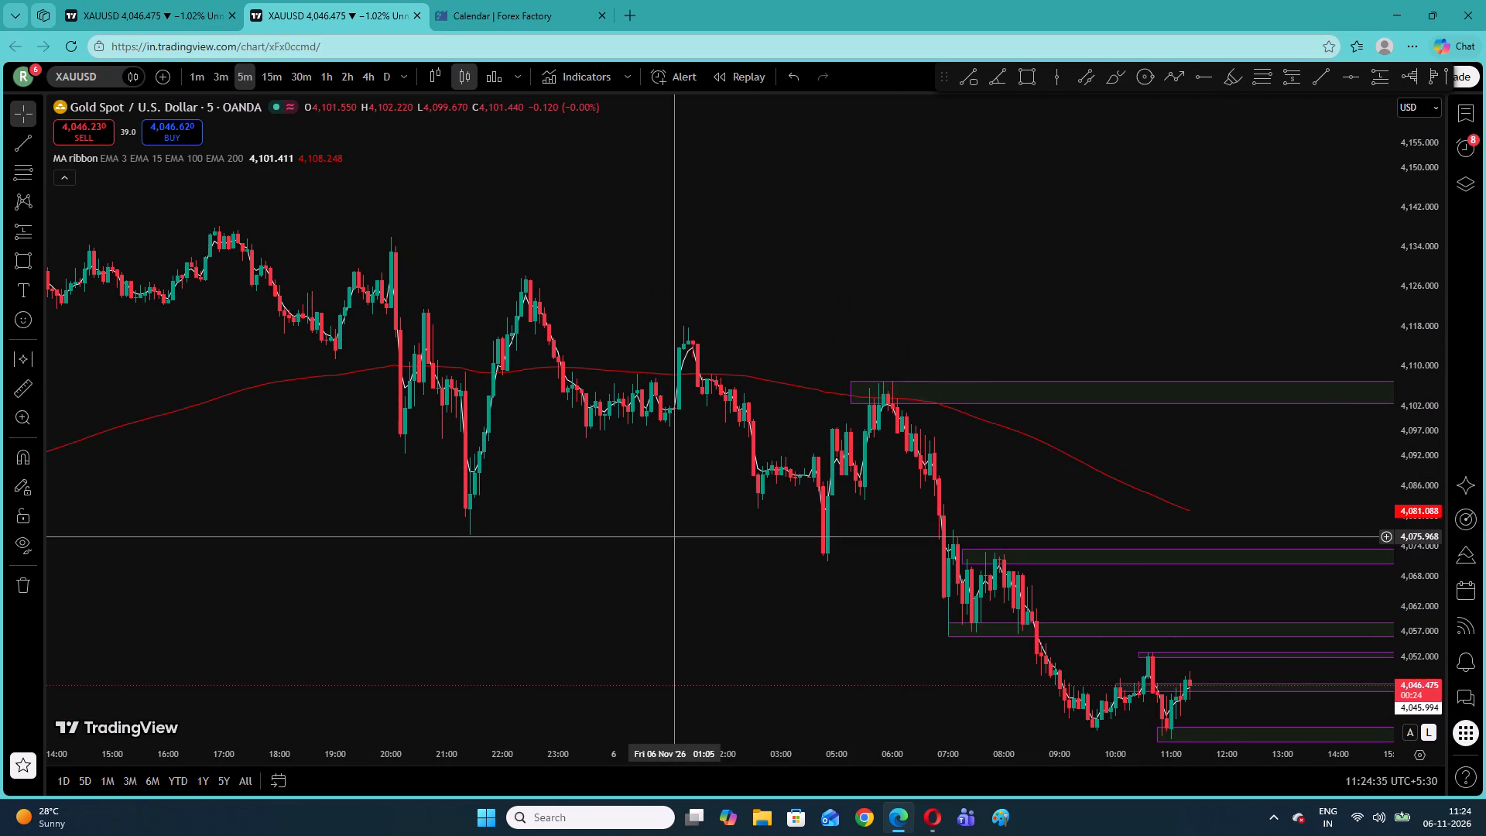
left_click_drag(673, 536, 1011, 553)
left_click_drag(1011, 546, 289, 536)
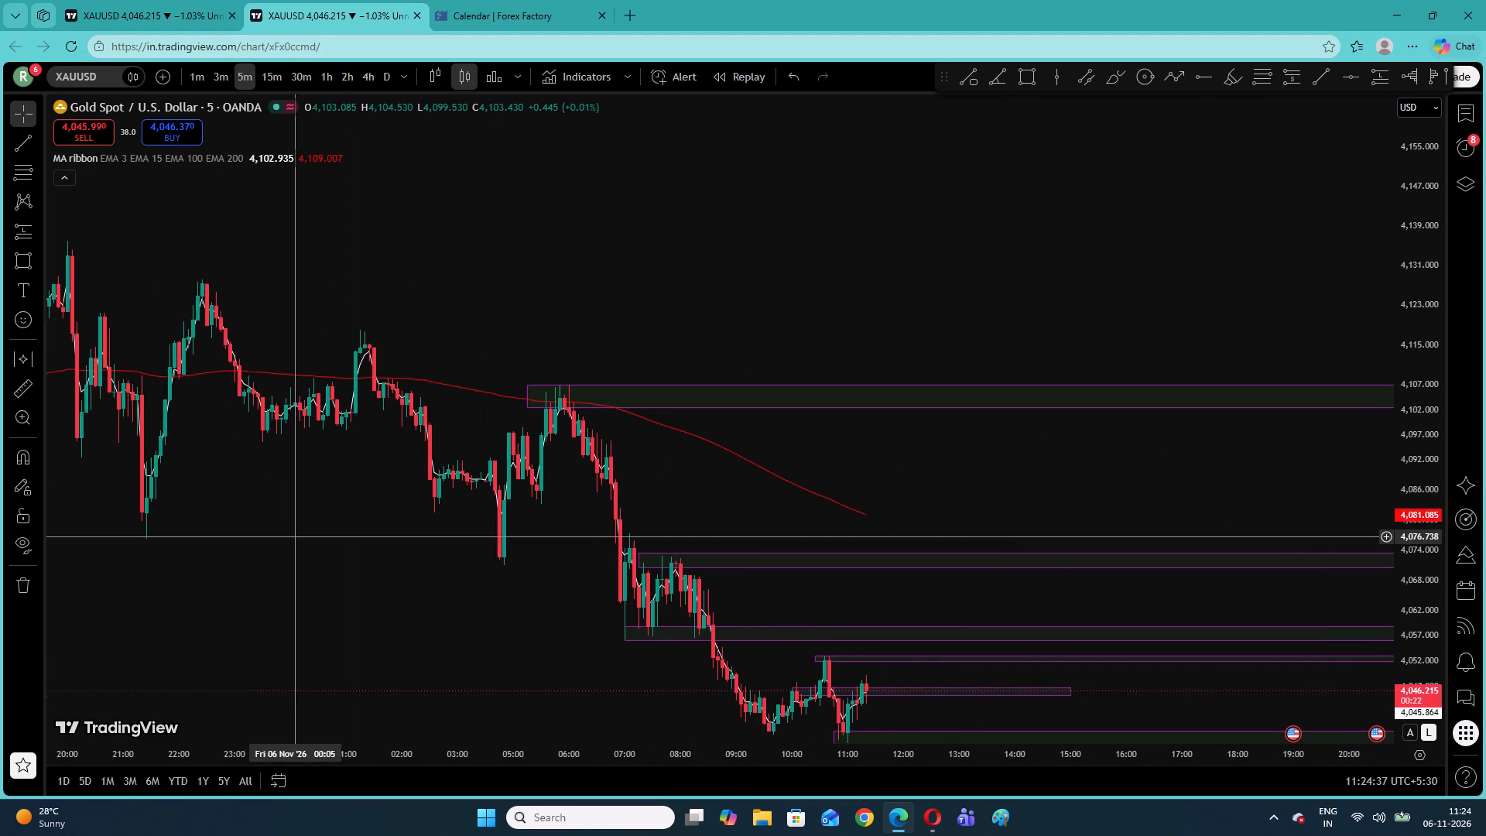
left_click_drag(289, 536, 1306, 501)
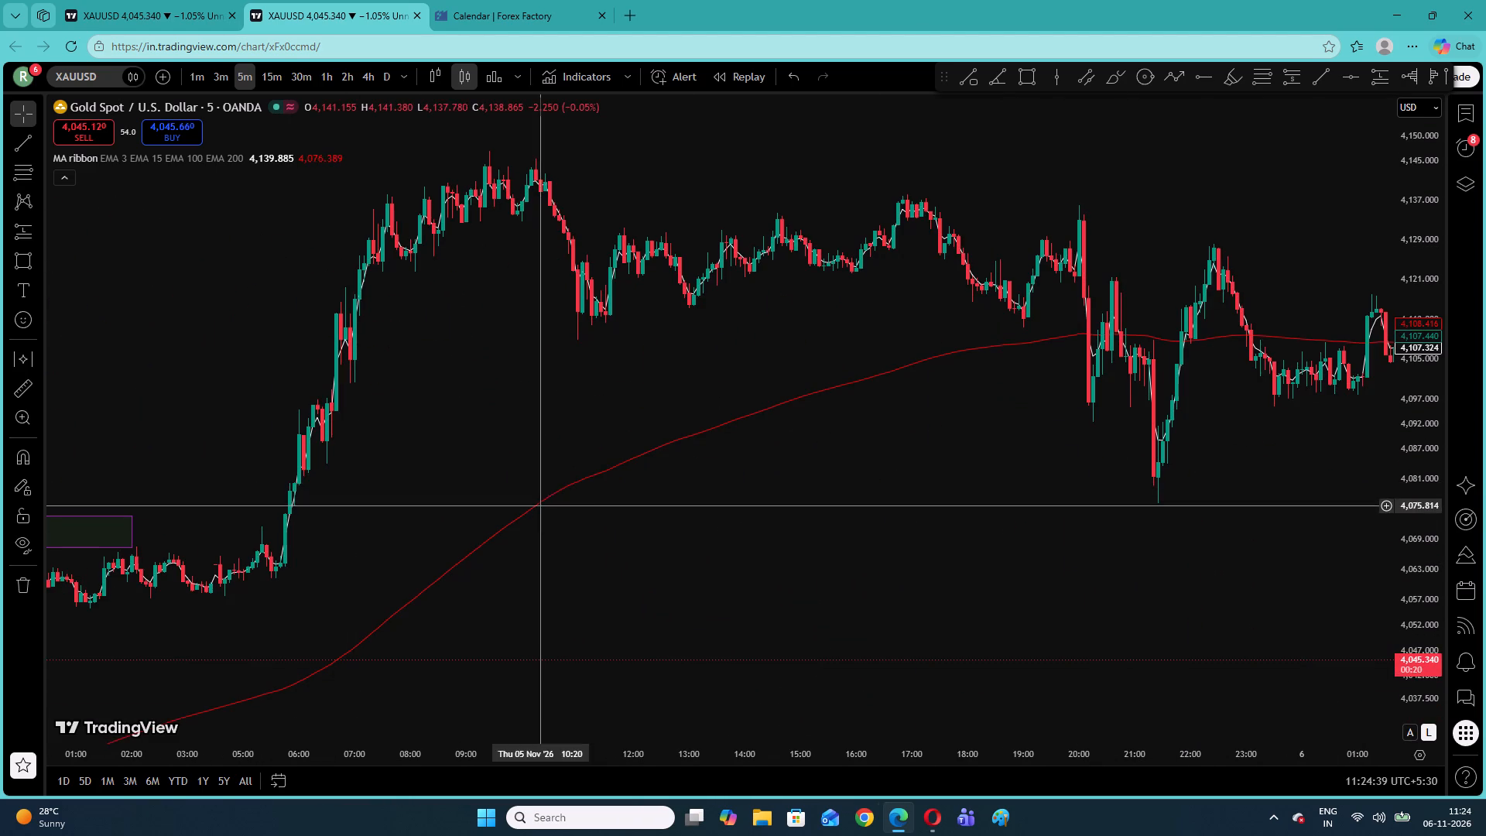
left_click_drag(620, 478, 415, 495)
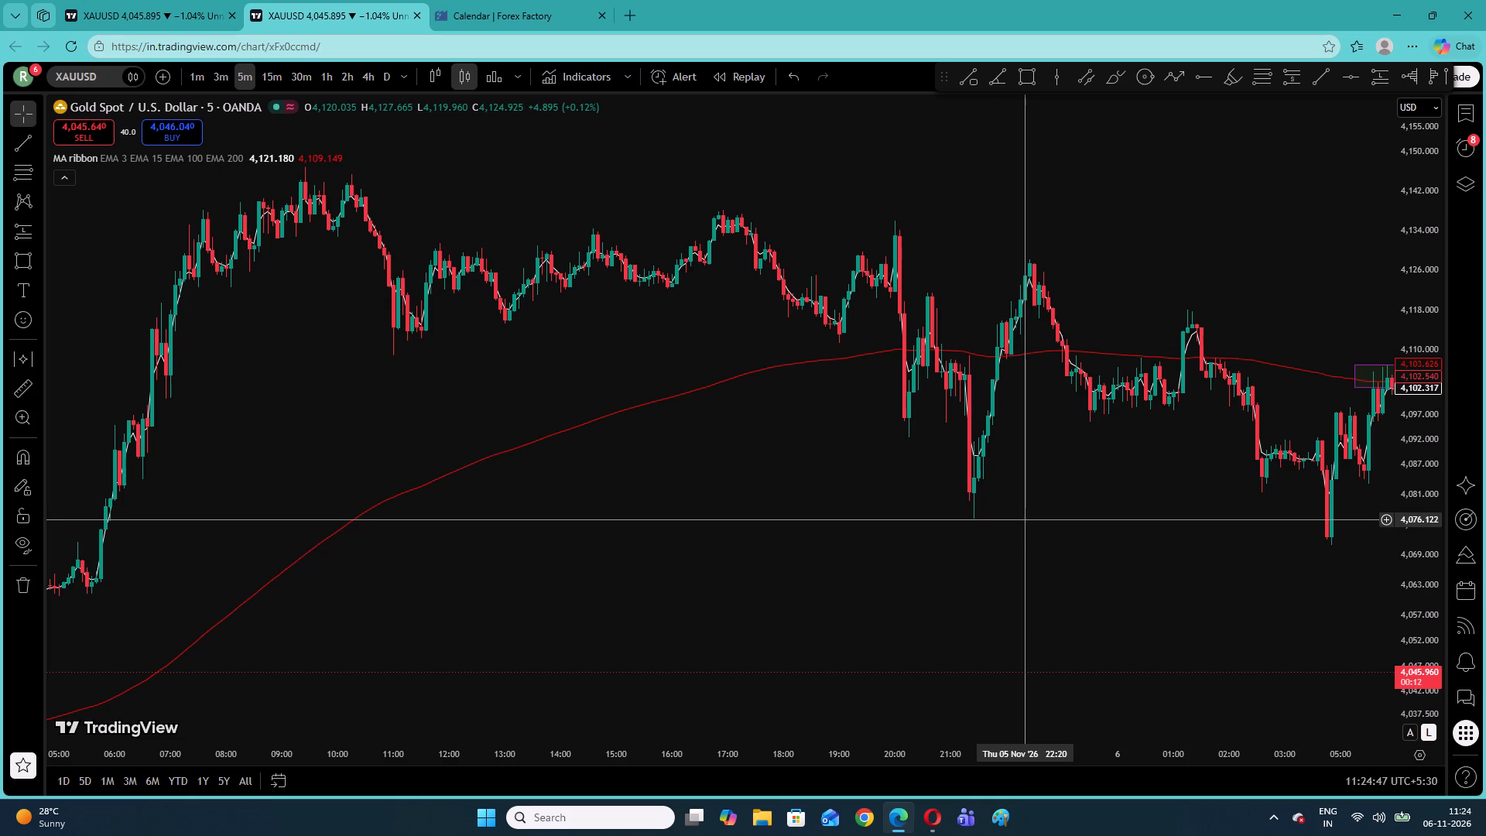
left_click_drag(1022, 519, 620, 531)
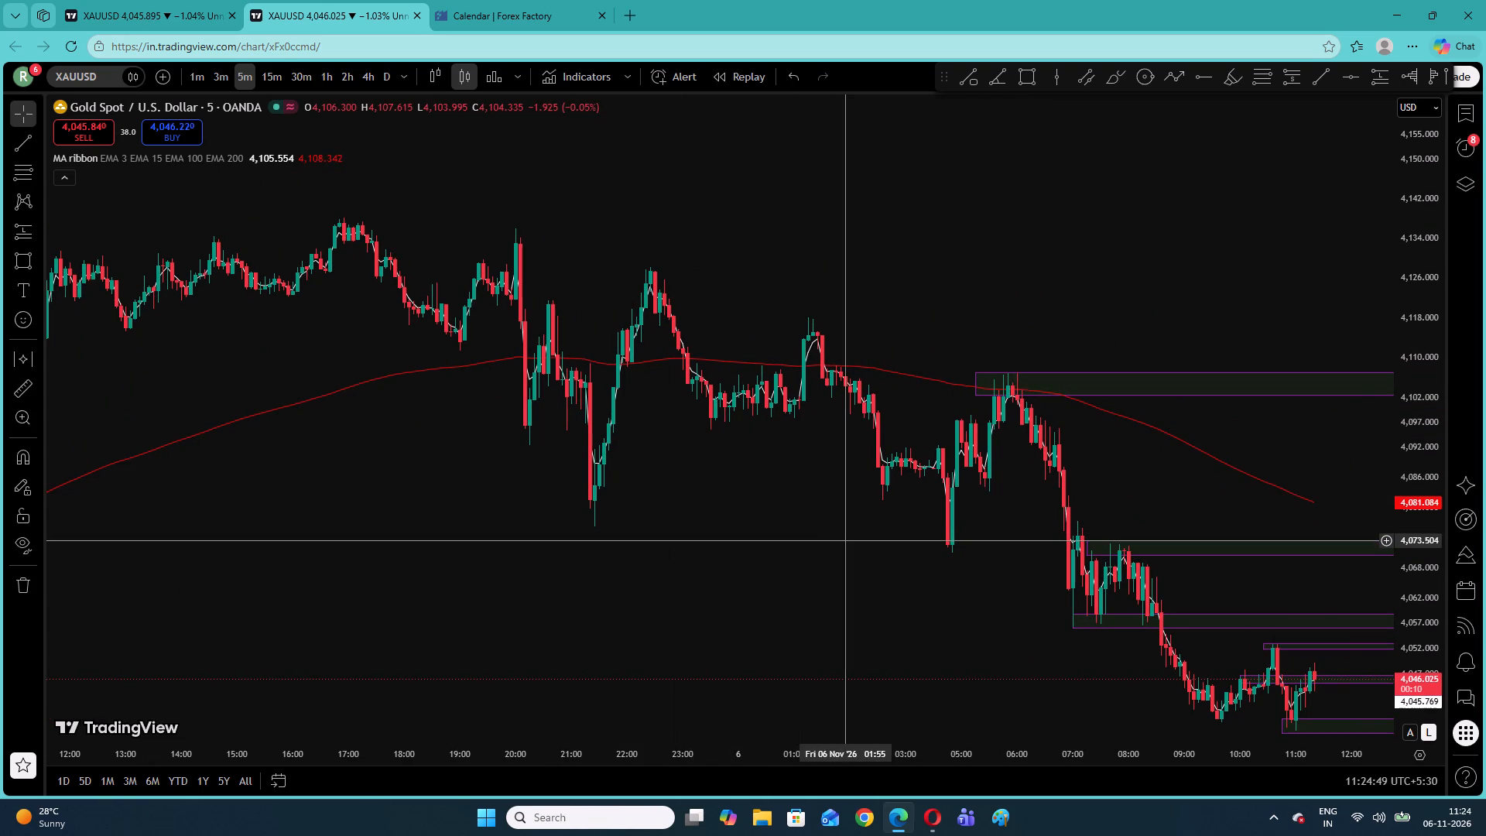
left_click_drag(847, 542, 536, 452)
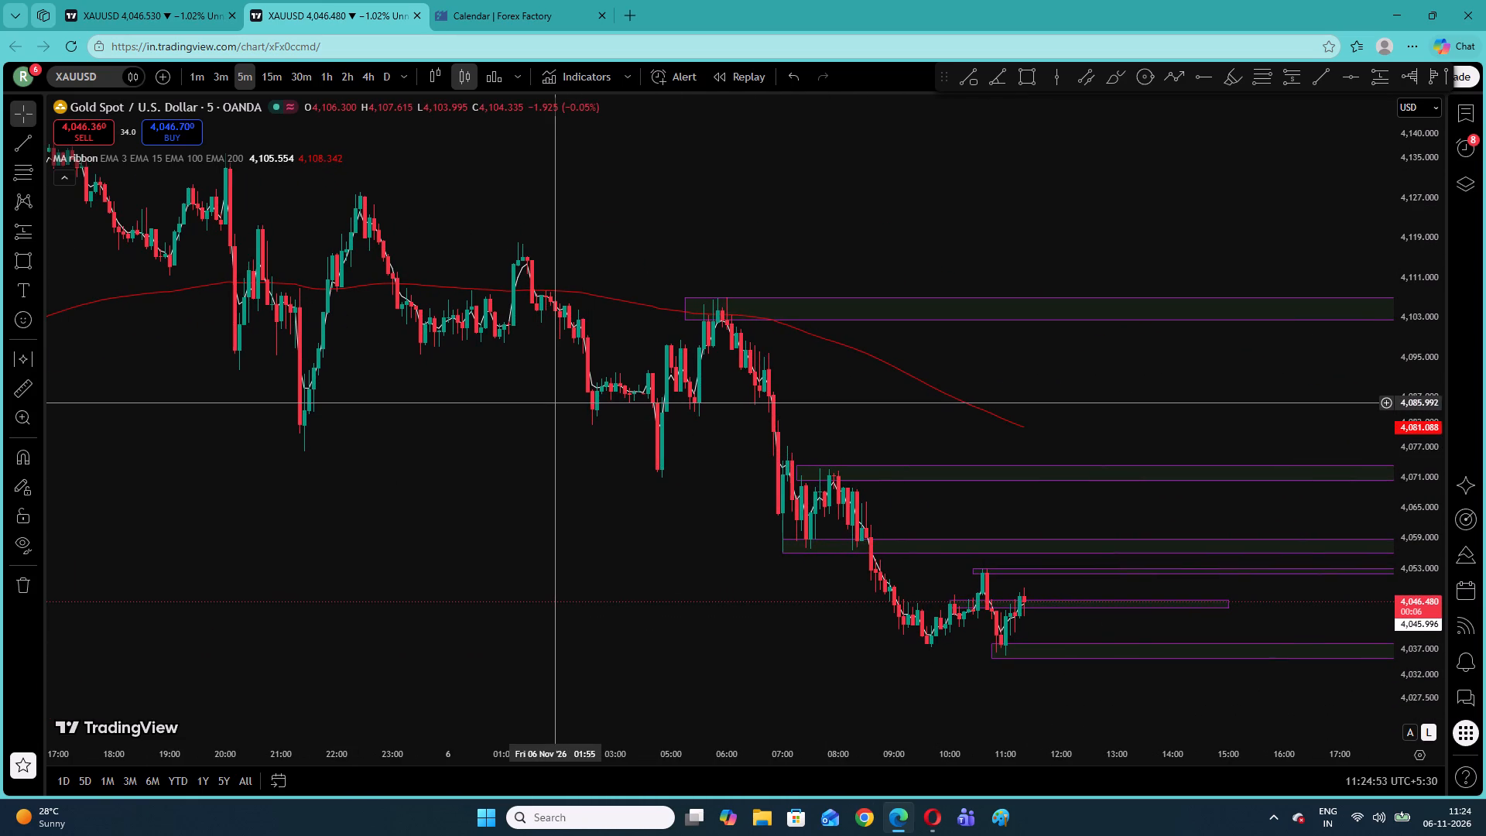
Check the 3-minute chart briefly, reset the view on the 1-minute chart and examine price around the zones between about 4,035 and 4,059.
left_click(227, 79)
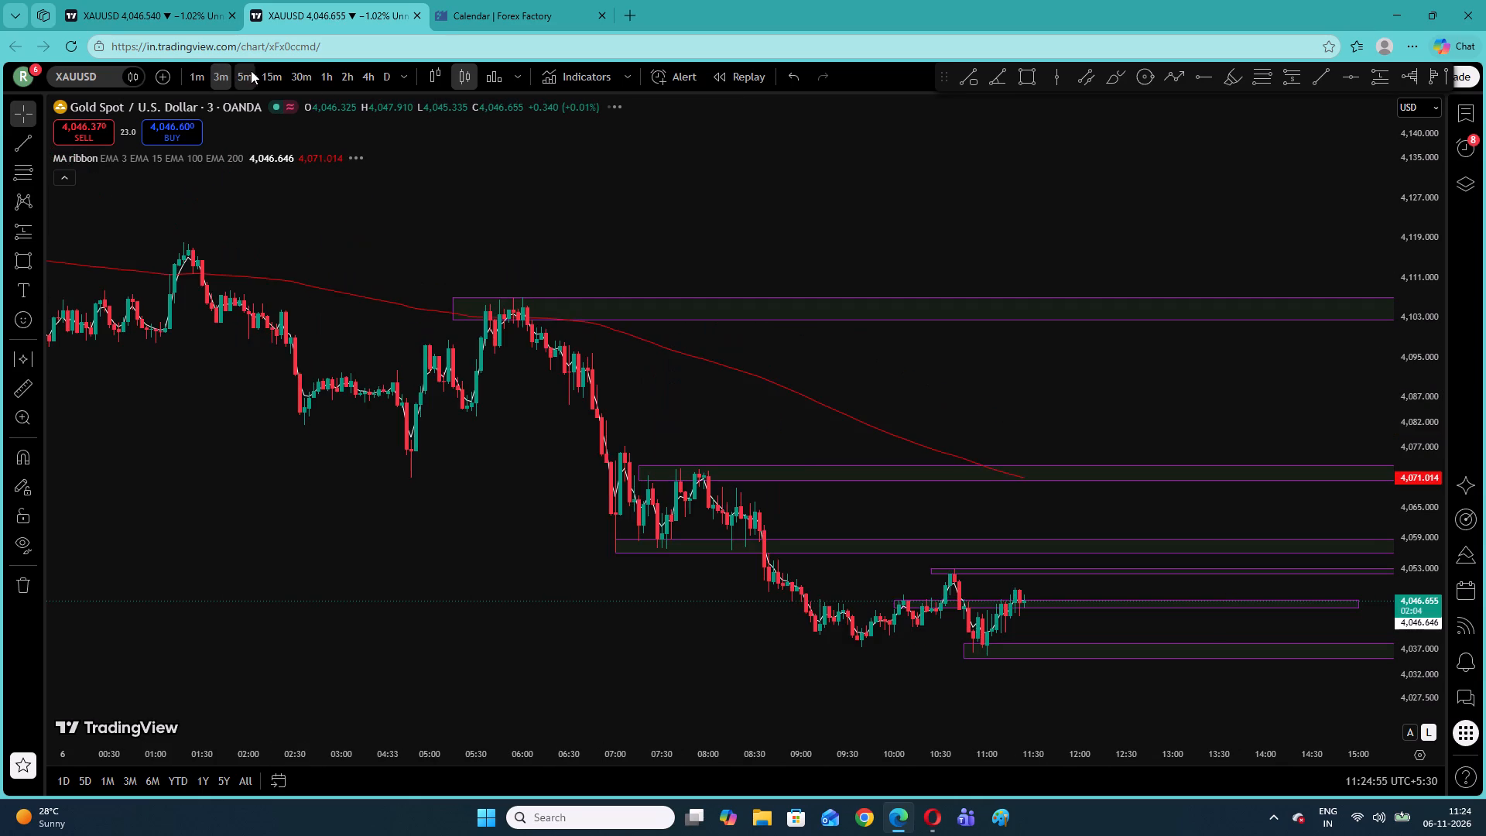
left_click(261, 70)
left_click(204, 74)
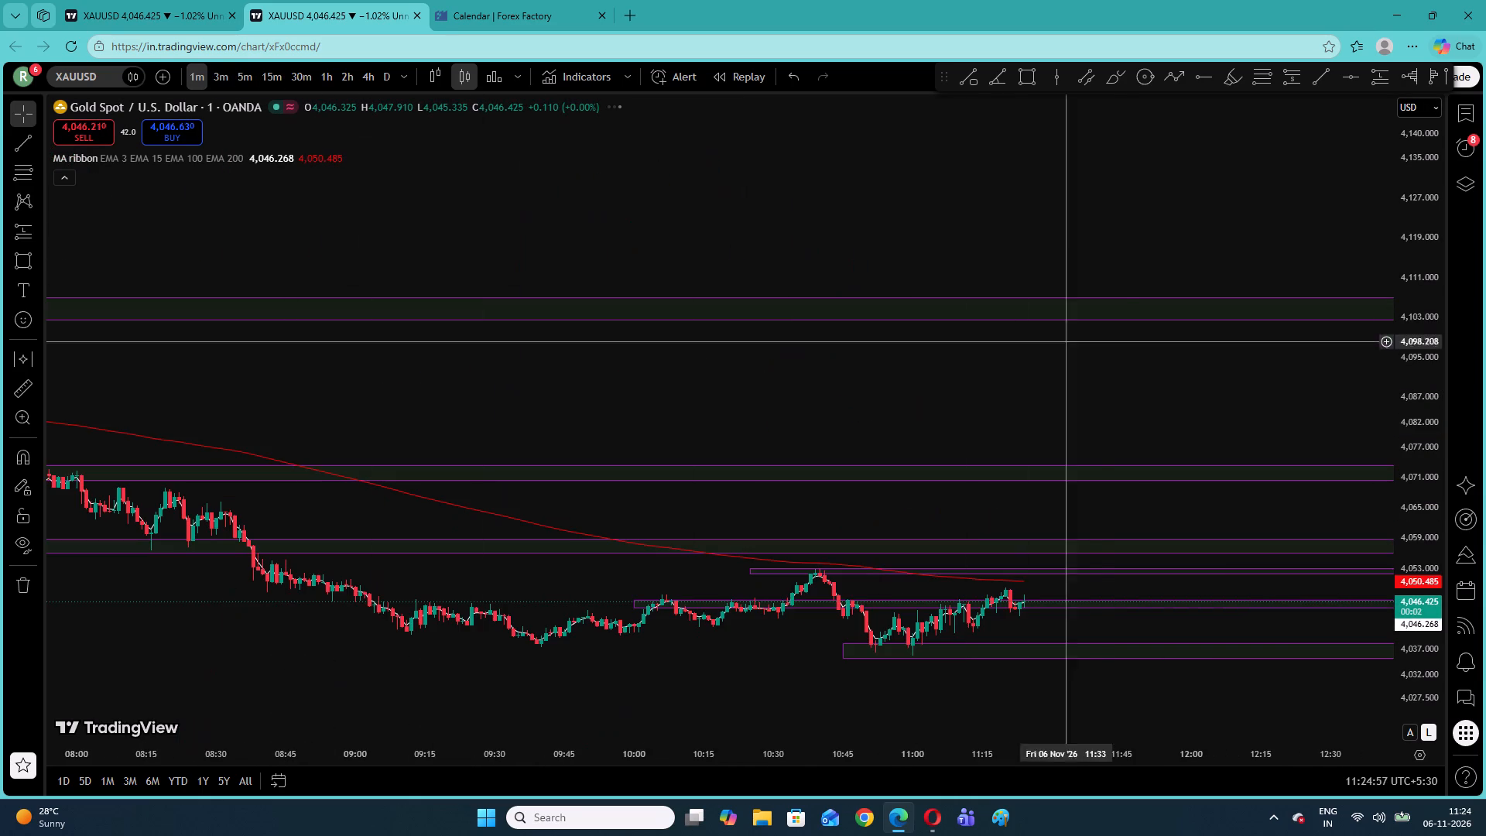
left_click_drag(1101, 382, 994, 337)
right_click(992, 337)
left_click(1045, 359)
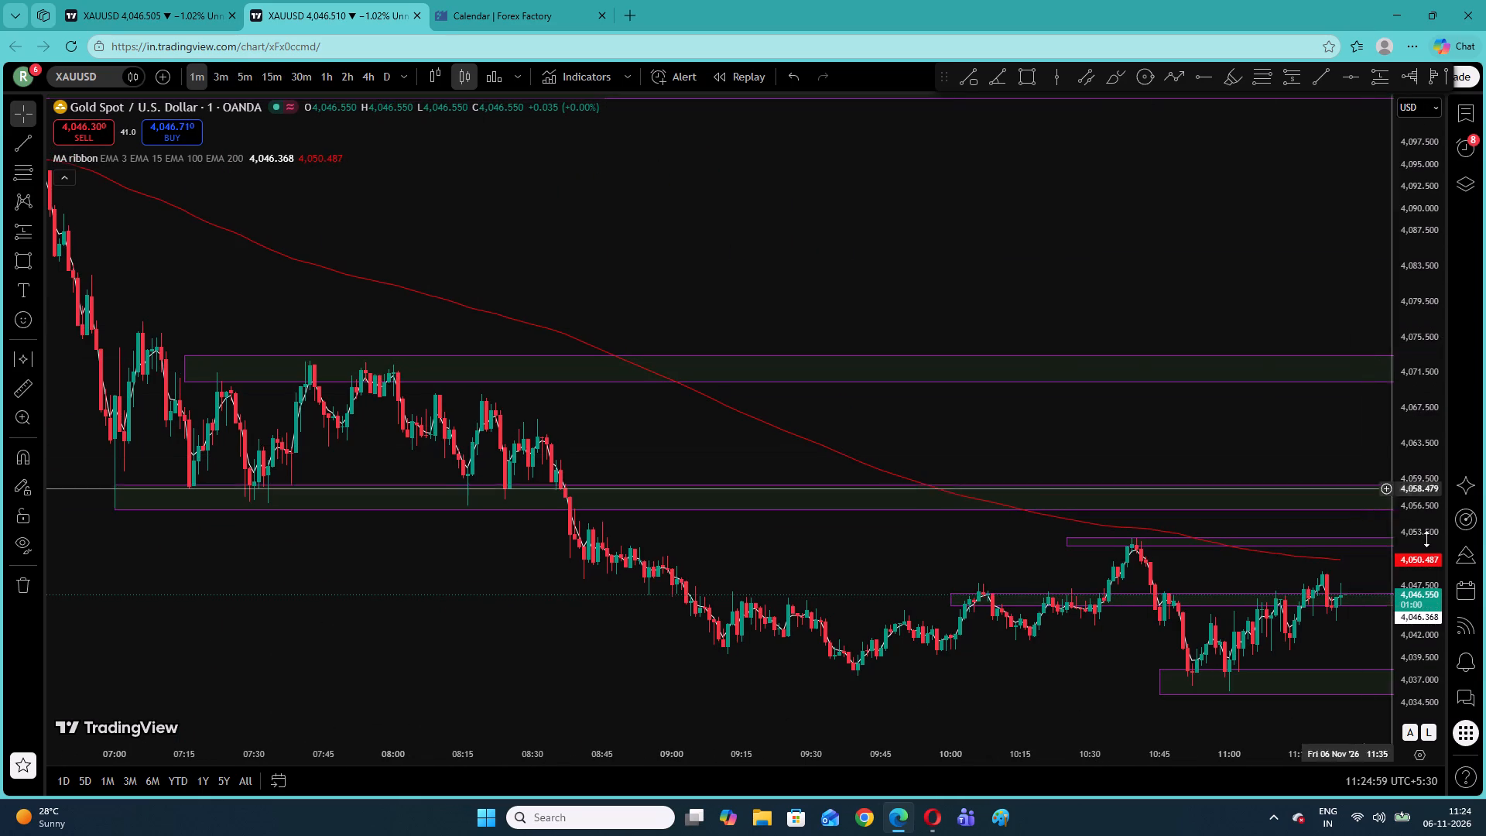
left_click_drag(1433, 645, 1377, 348)
left_click_drag(1354, 516, 944, 235)
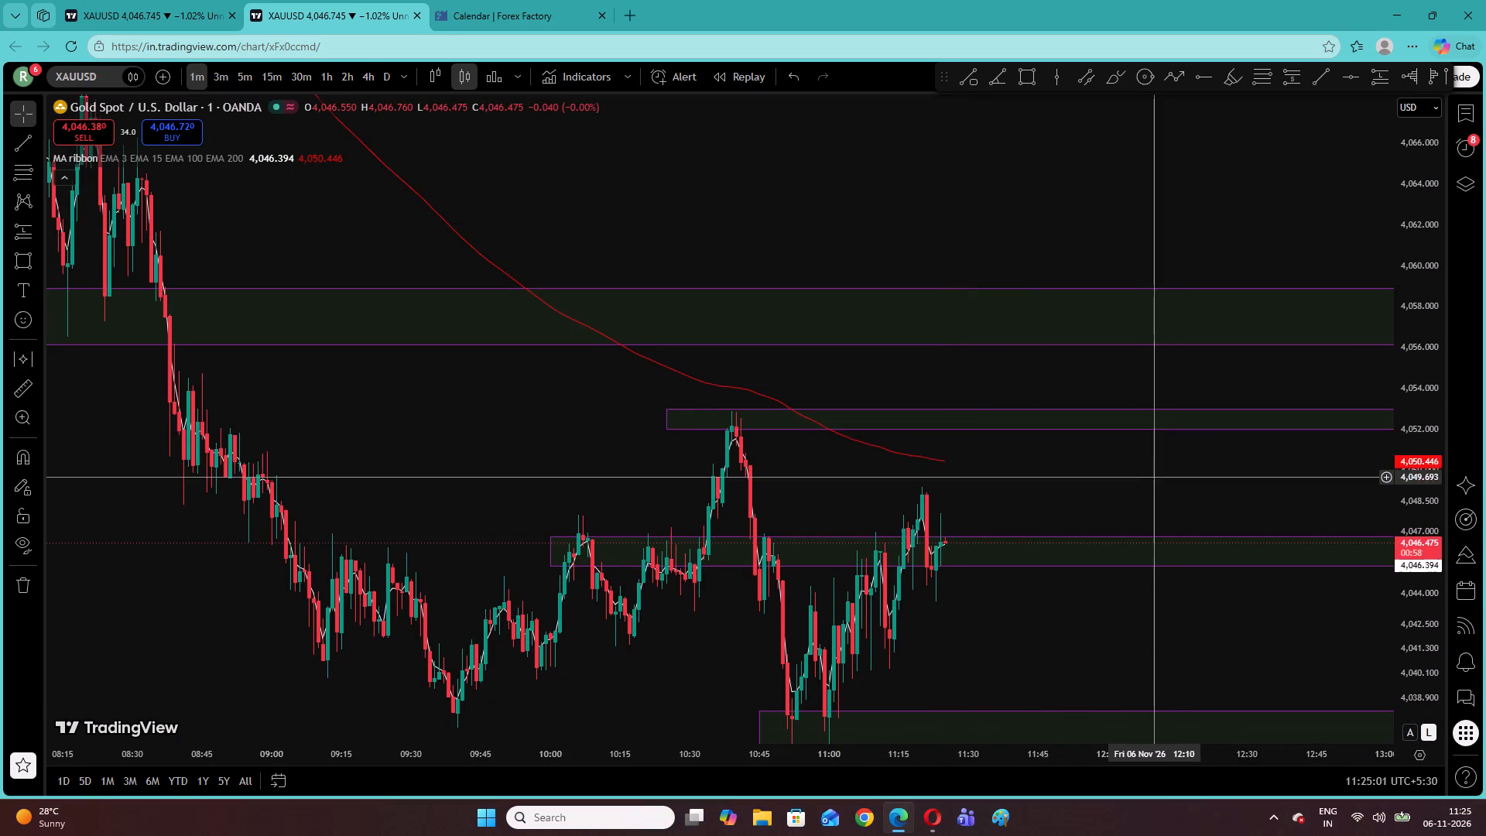
left_click_drag(1147, 480, 1157, 409)
left_click_drag(1414, 509, 1408, 582)
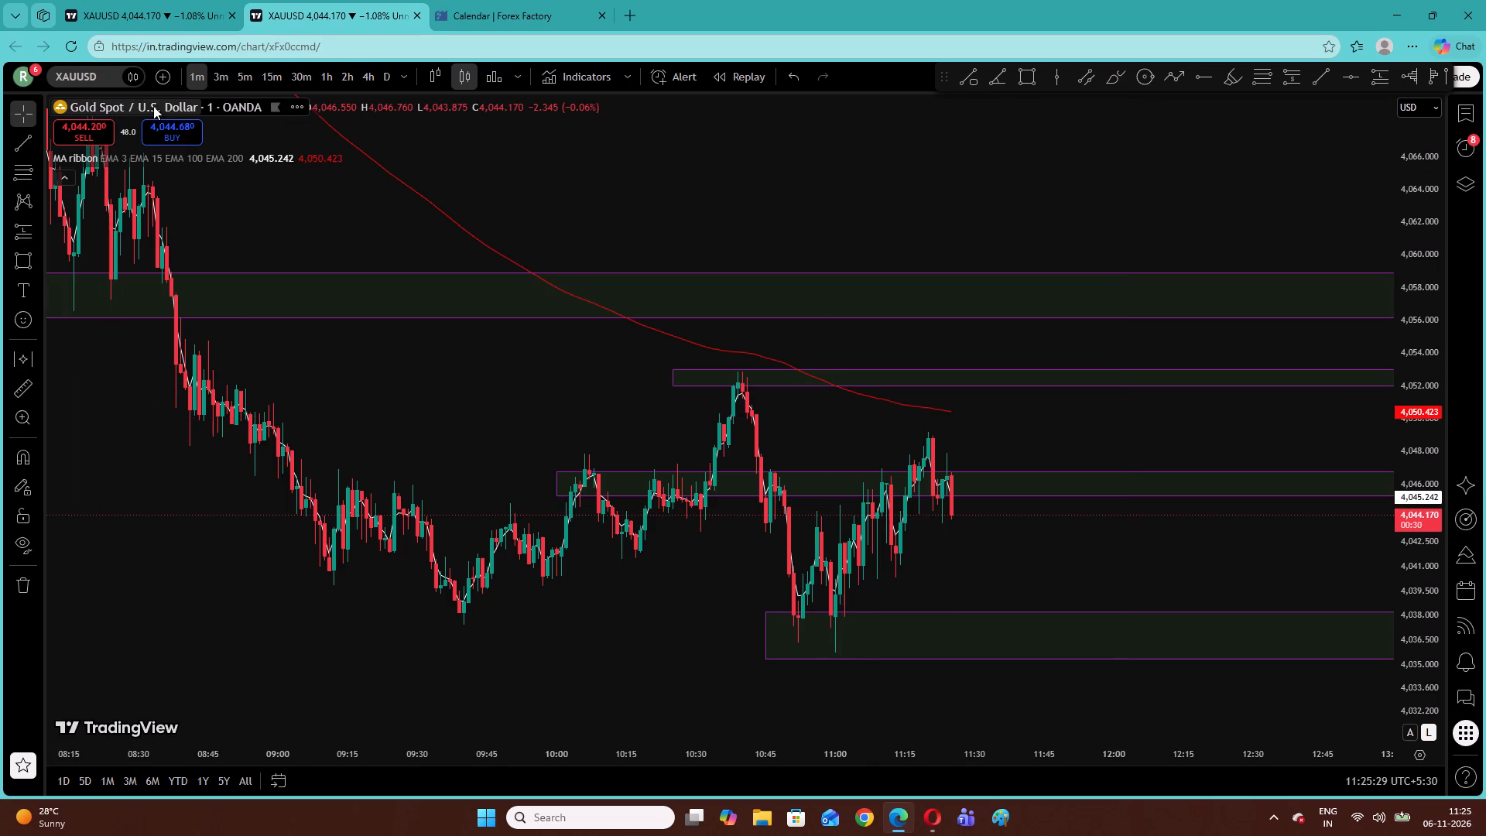
Draw a narrow rising parallel channel along the 6 November swing lows, from about 4,036.1 at 10:52 to about 4,045.3 at 11:36.
left_click(41, 148)
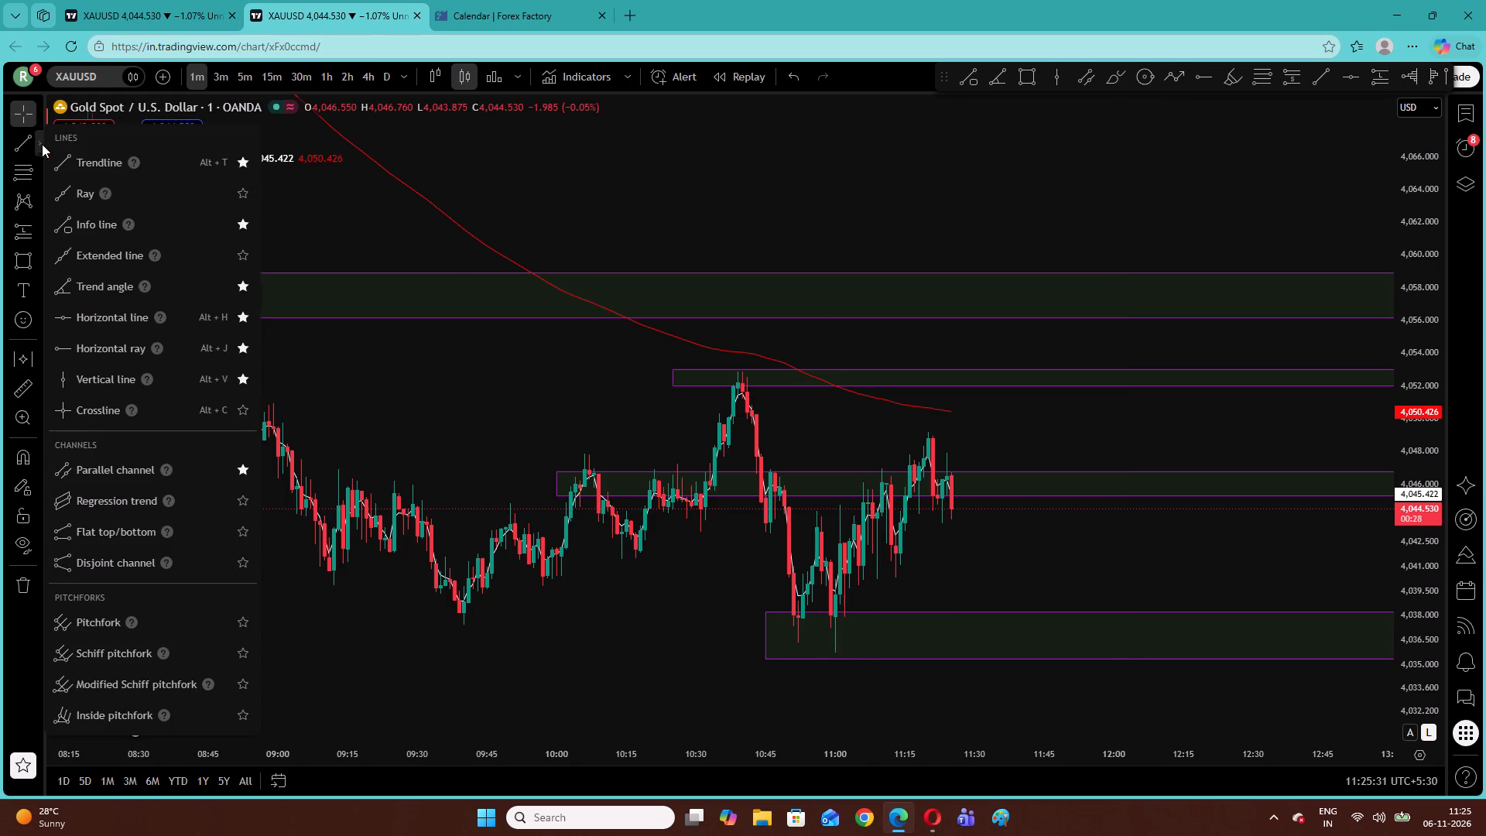
left_click(88, 455)
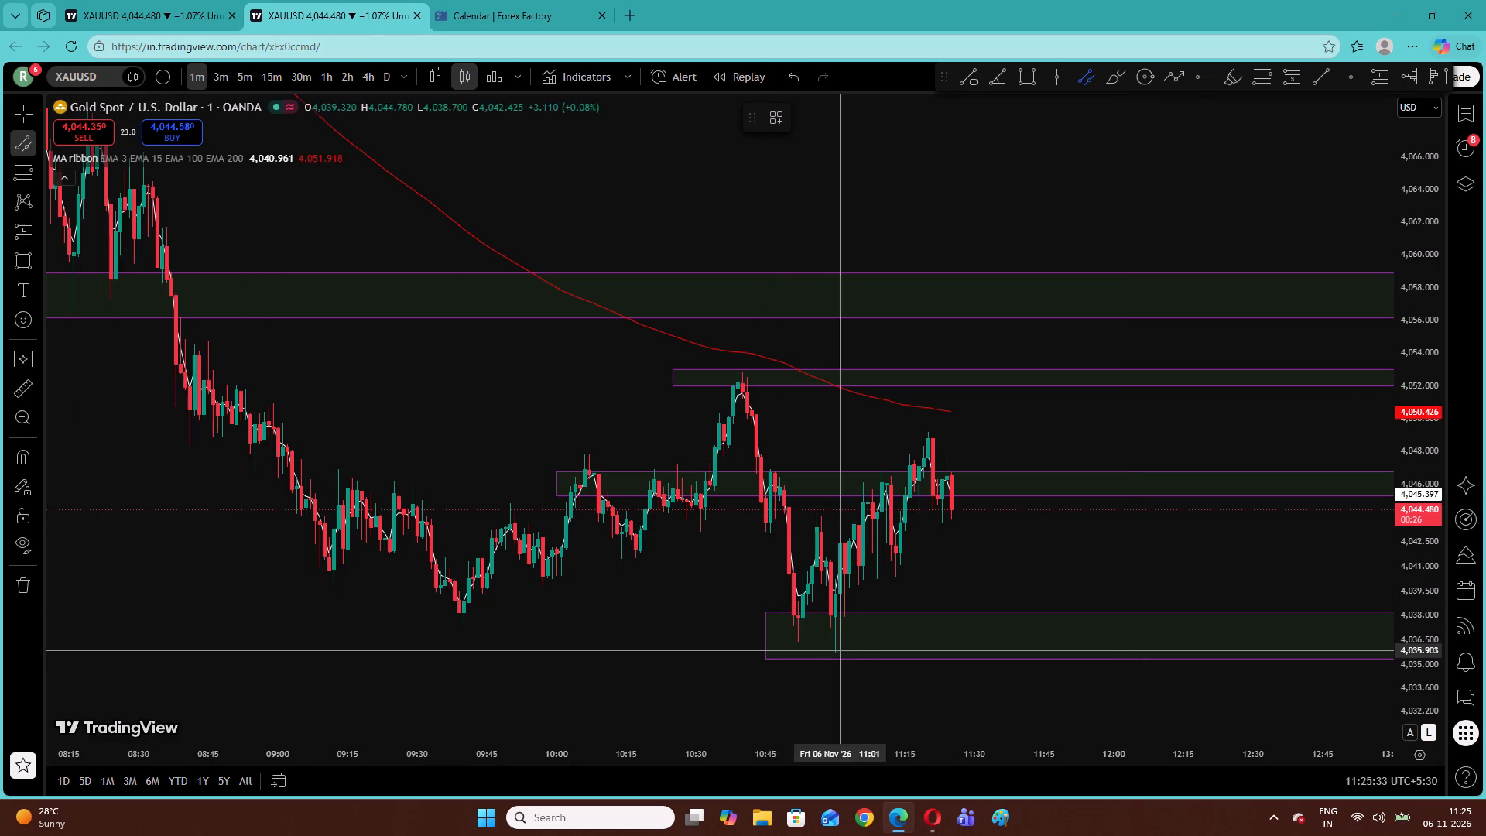
left_click(796, 646)
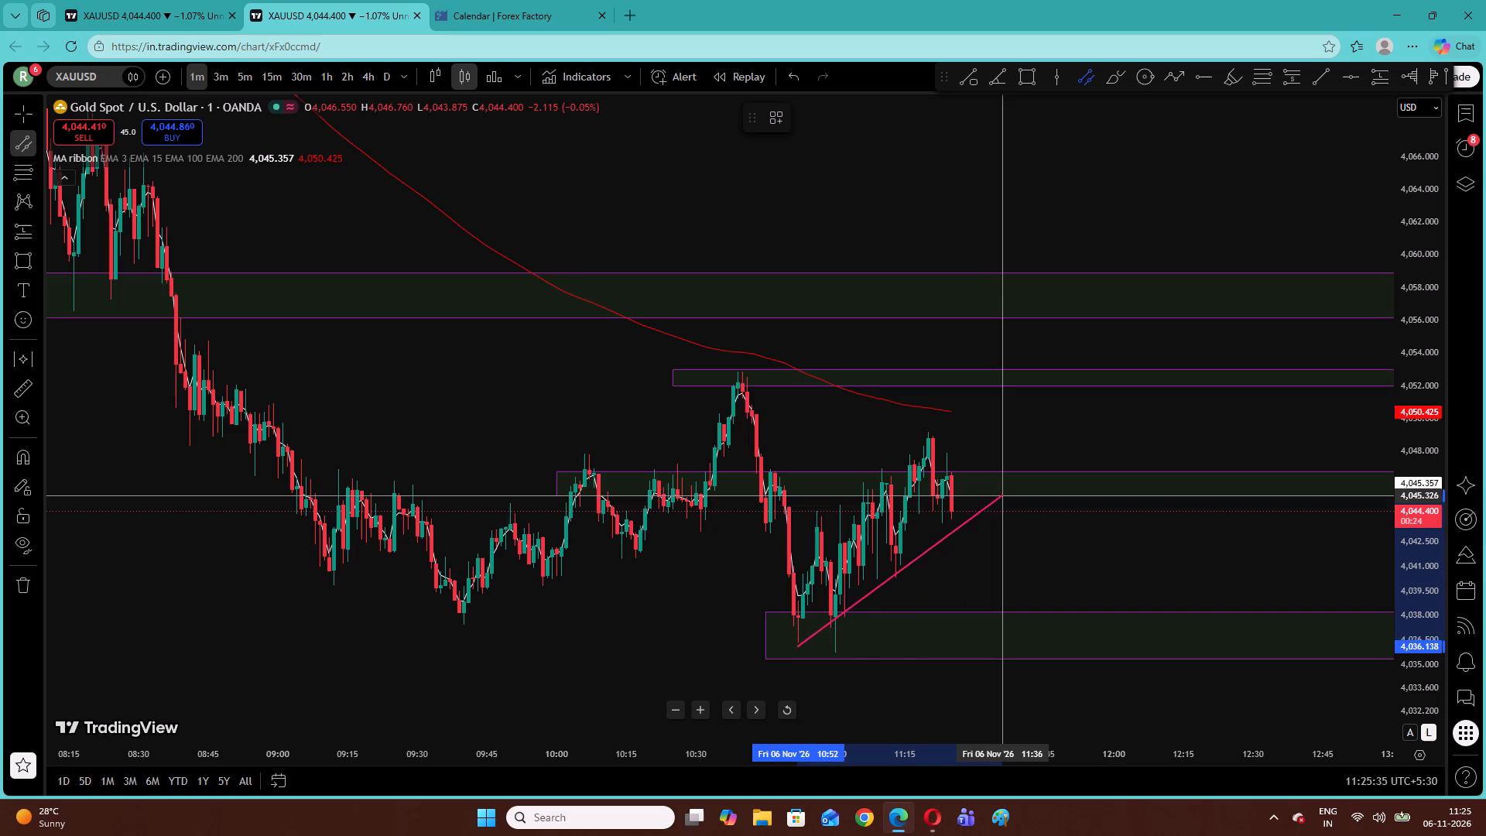
left_click(1001, 495)
left_click(989, 492)
left_click(976, 433)
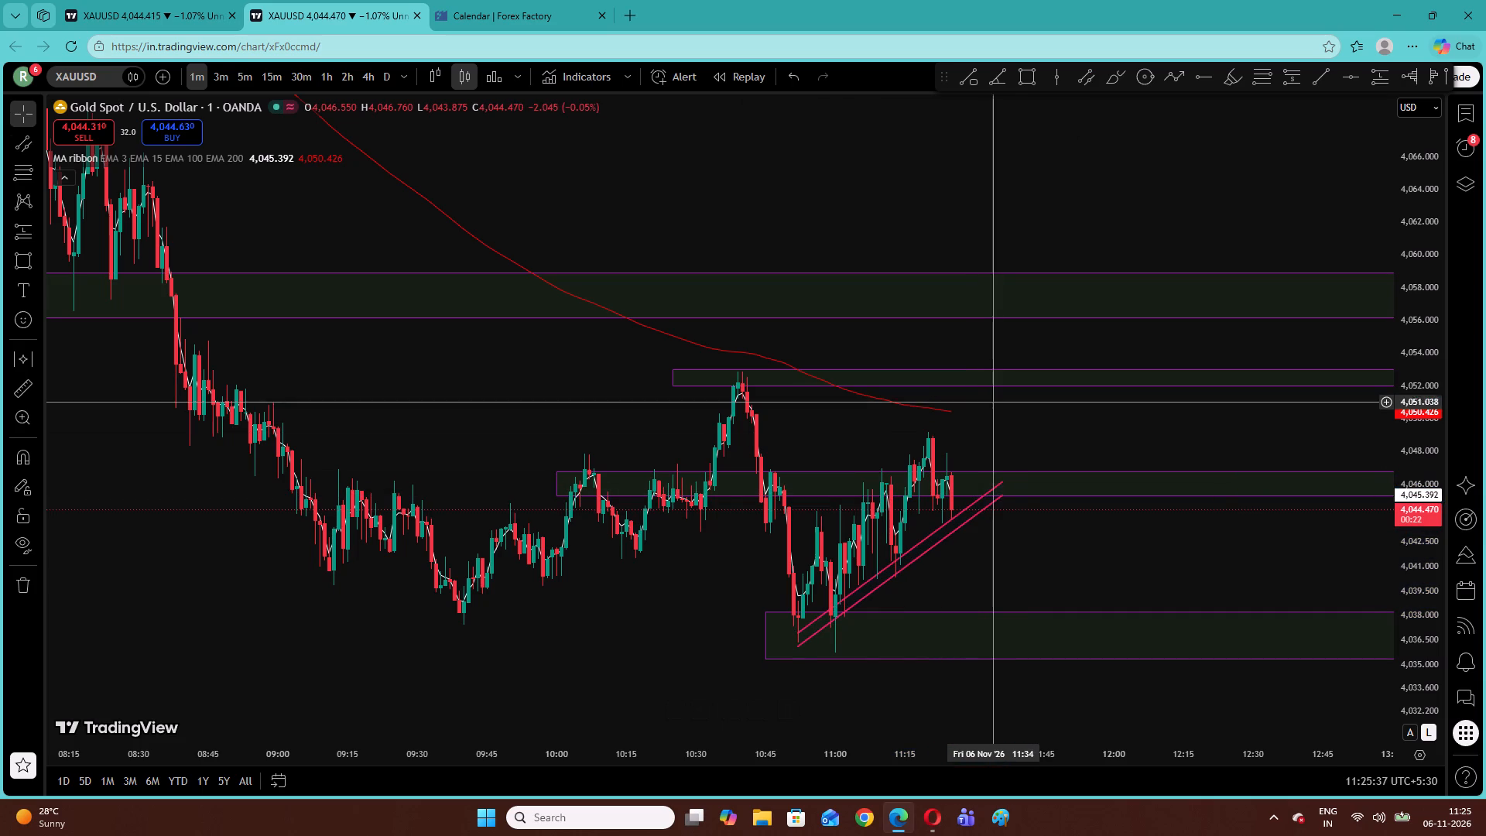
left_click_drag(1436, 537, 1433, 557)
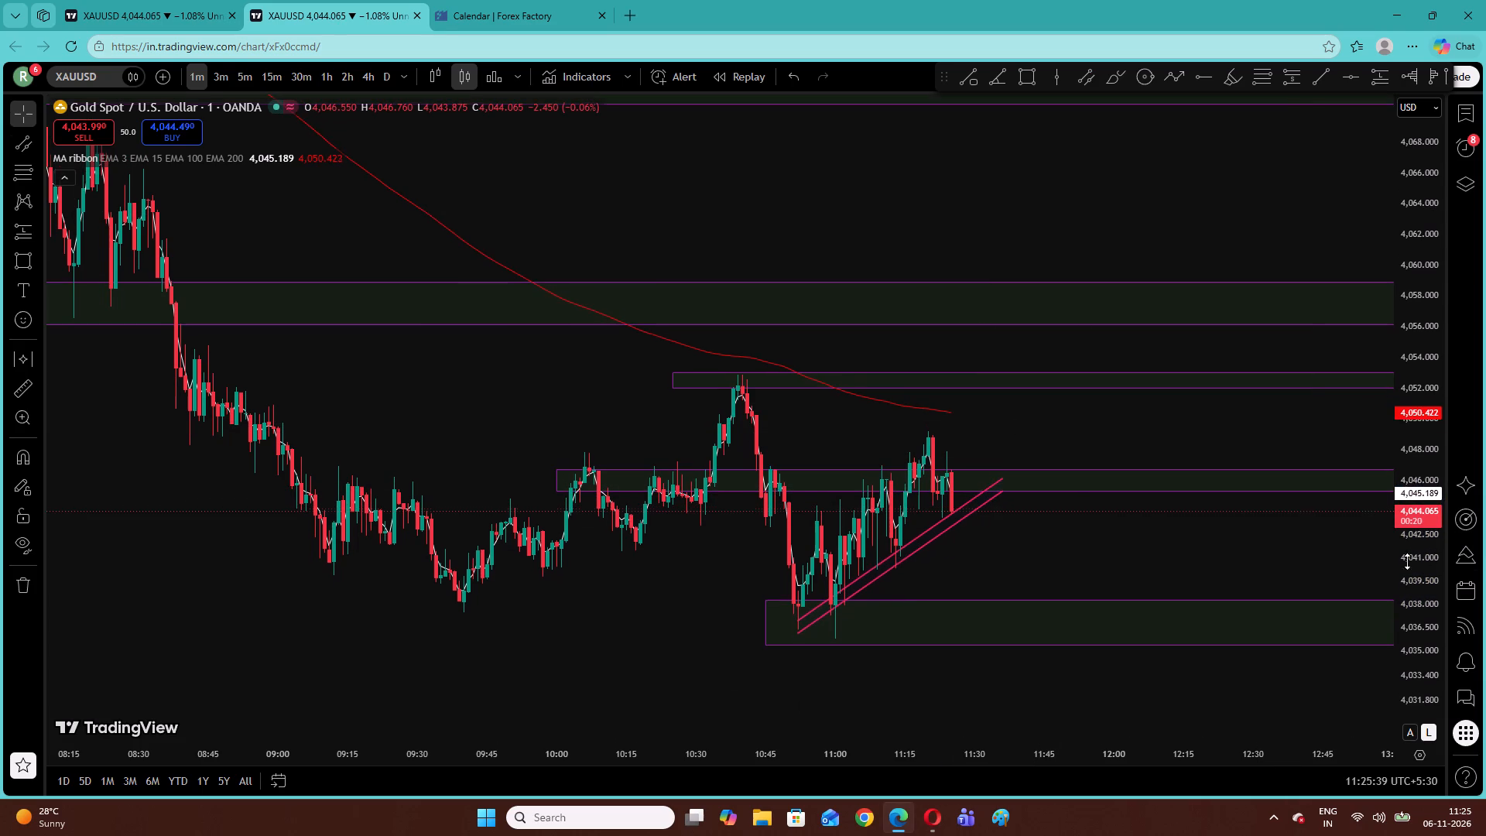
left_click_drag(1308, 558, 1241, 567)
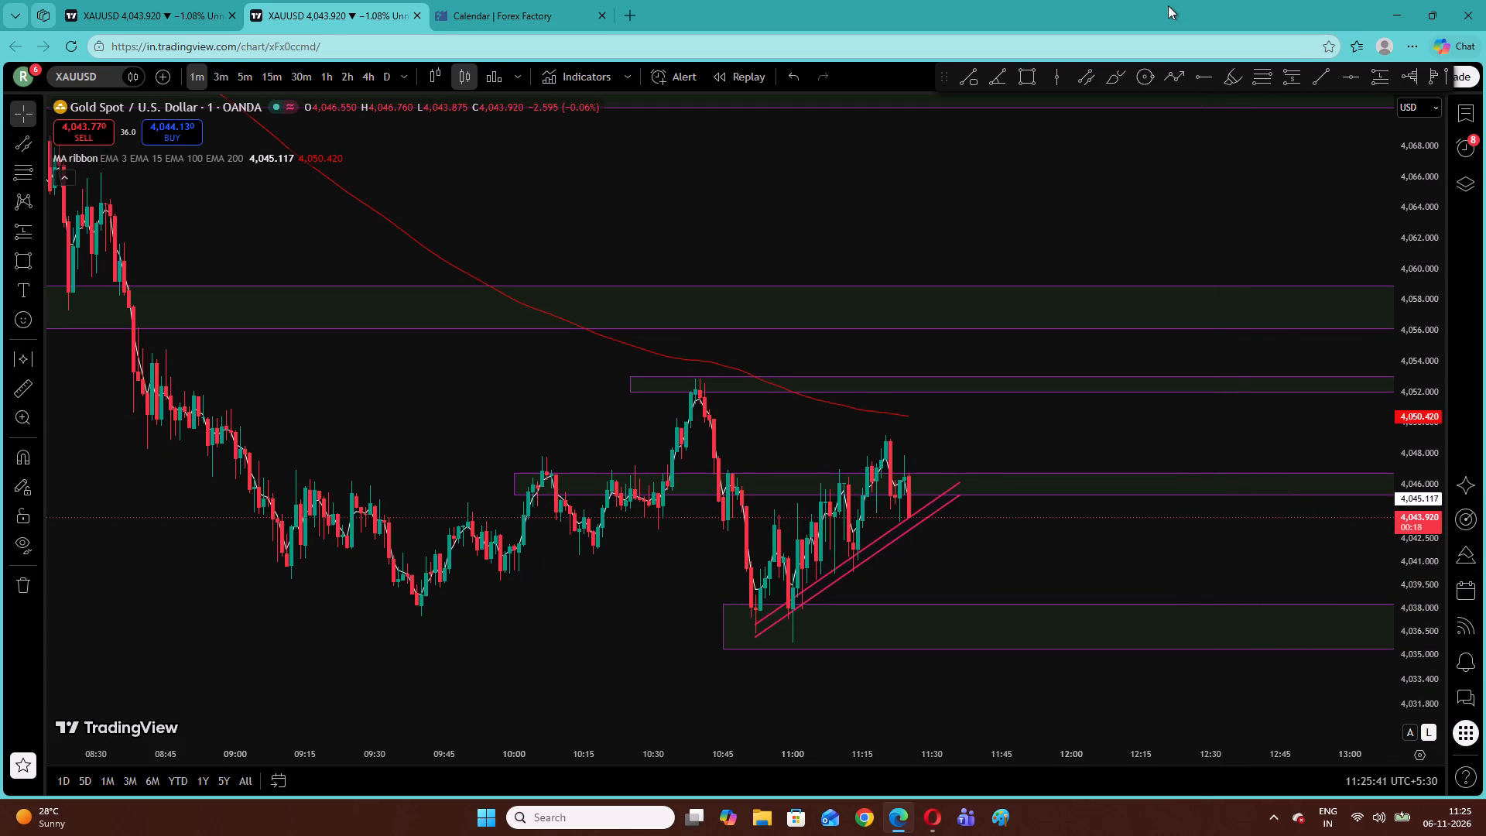
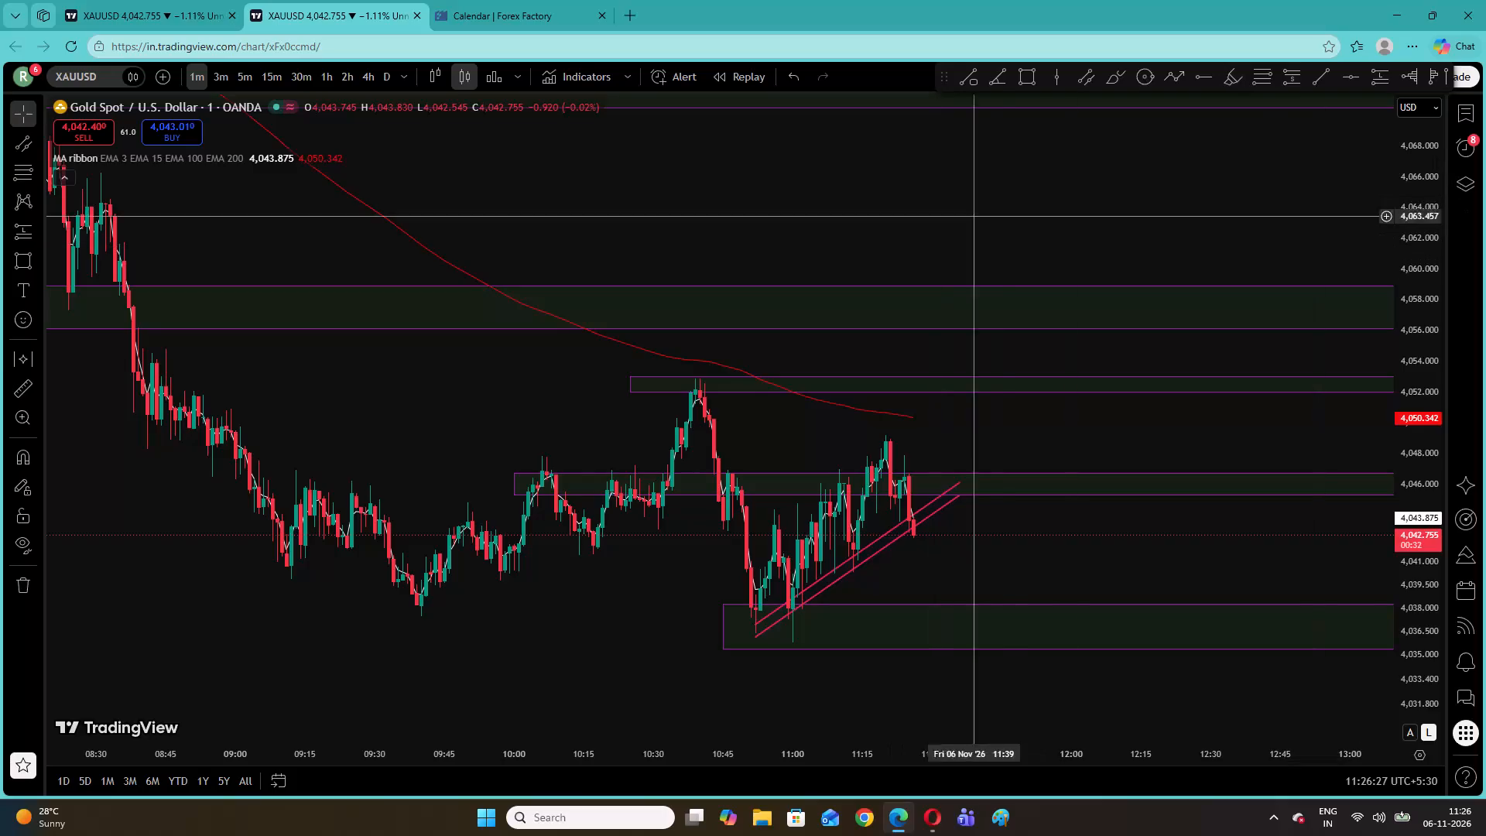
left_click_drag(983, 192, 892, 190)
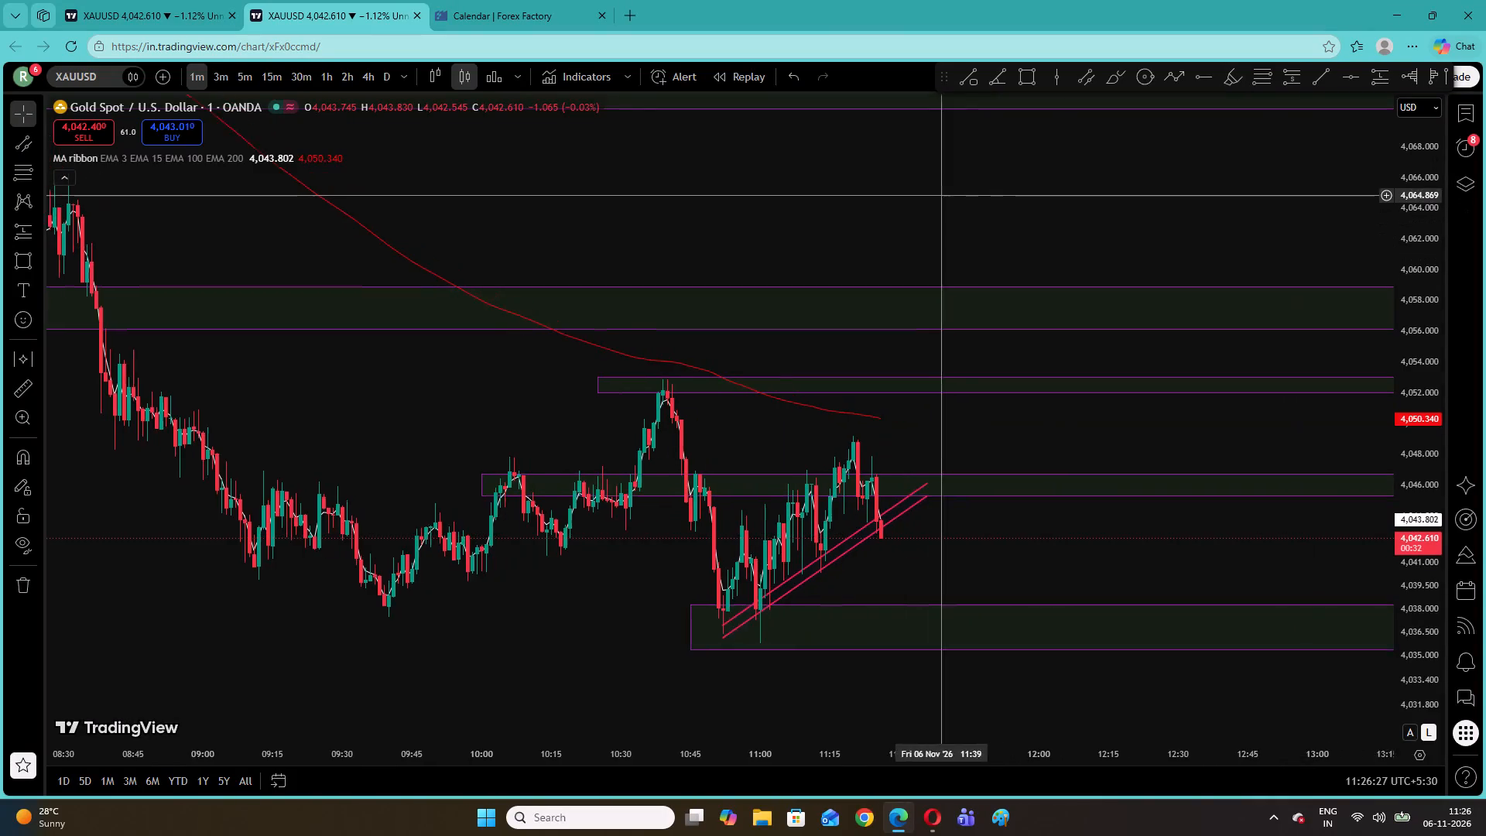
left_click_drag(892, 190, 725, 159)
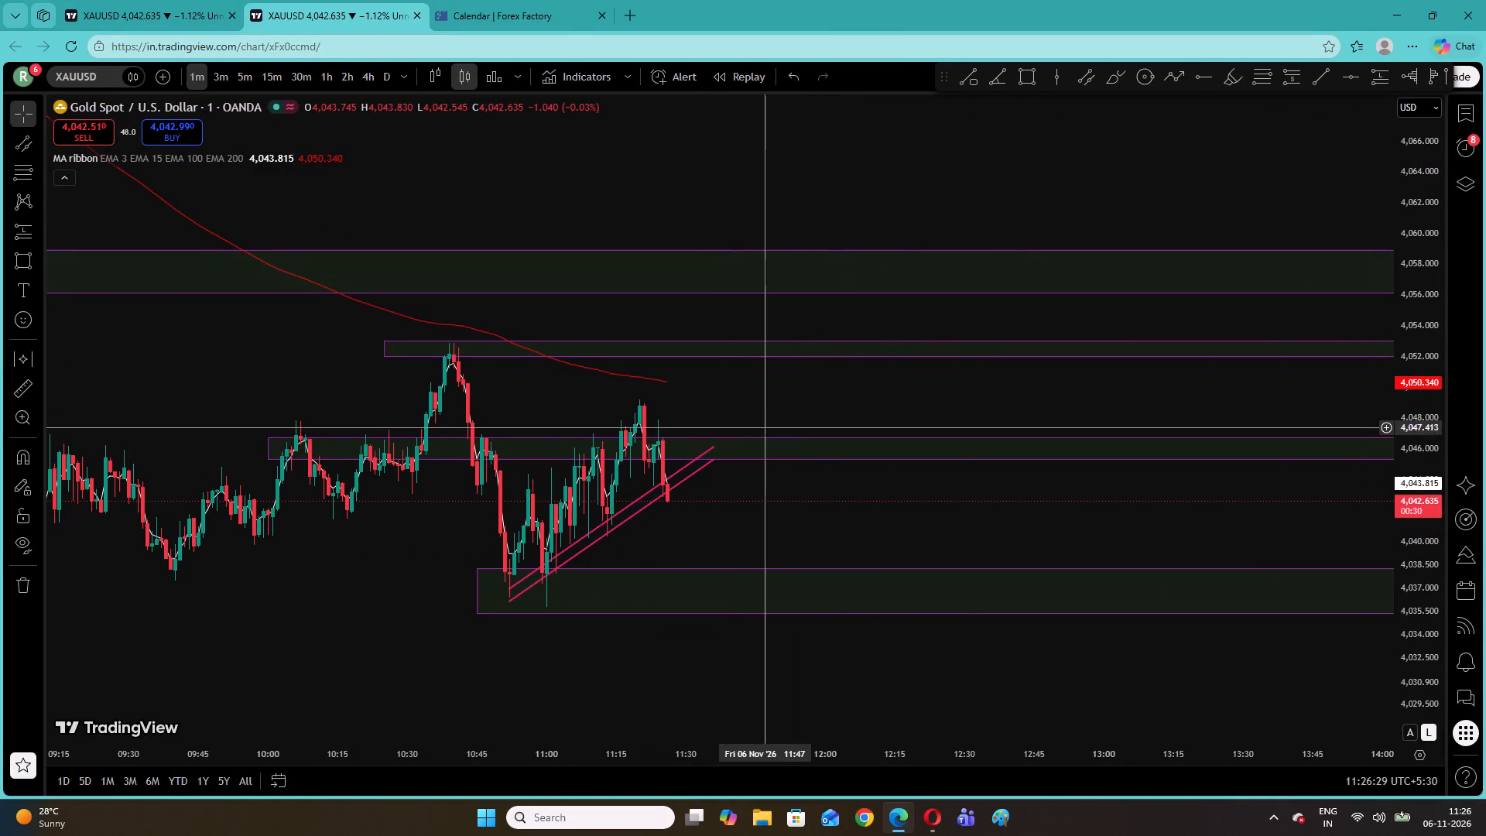
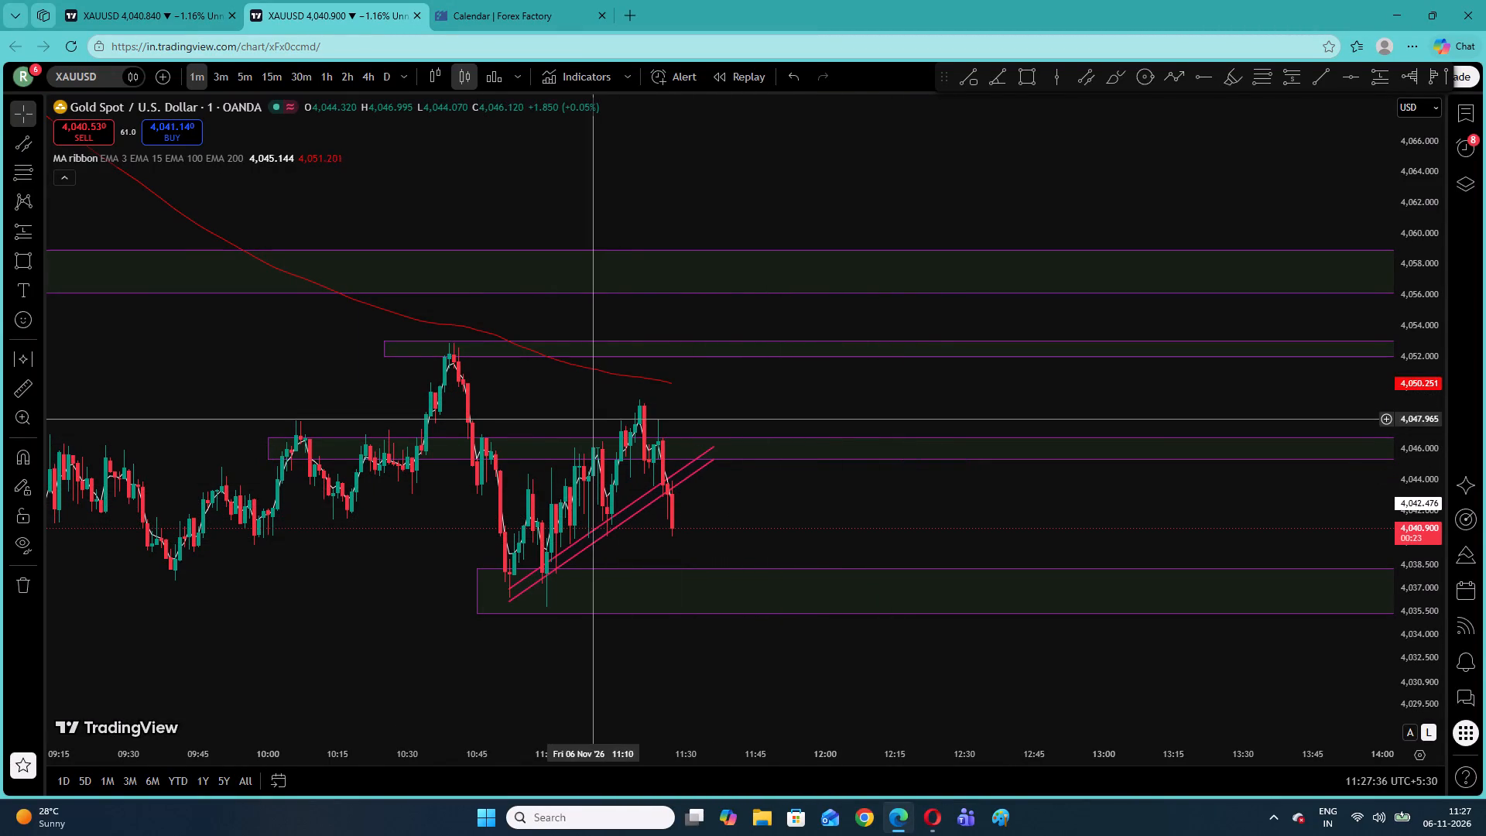
Examine gold price action on the 15-, 5- and 1-minute charts around the rising channel and marked zones, including the early 6 November sell-off.
left_click(270, 77)
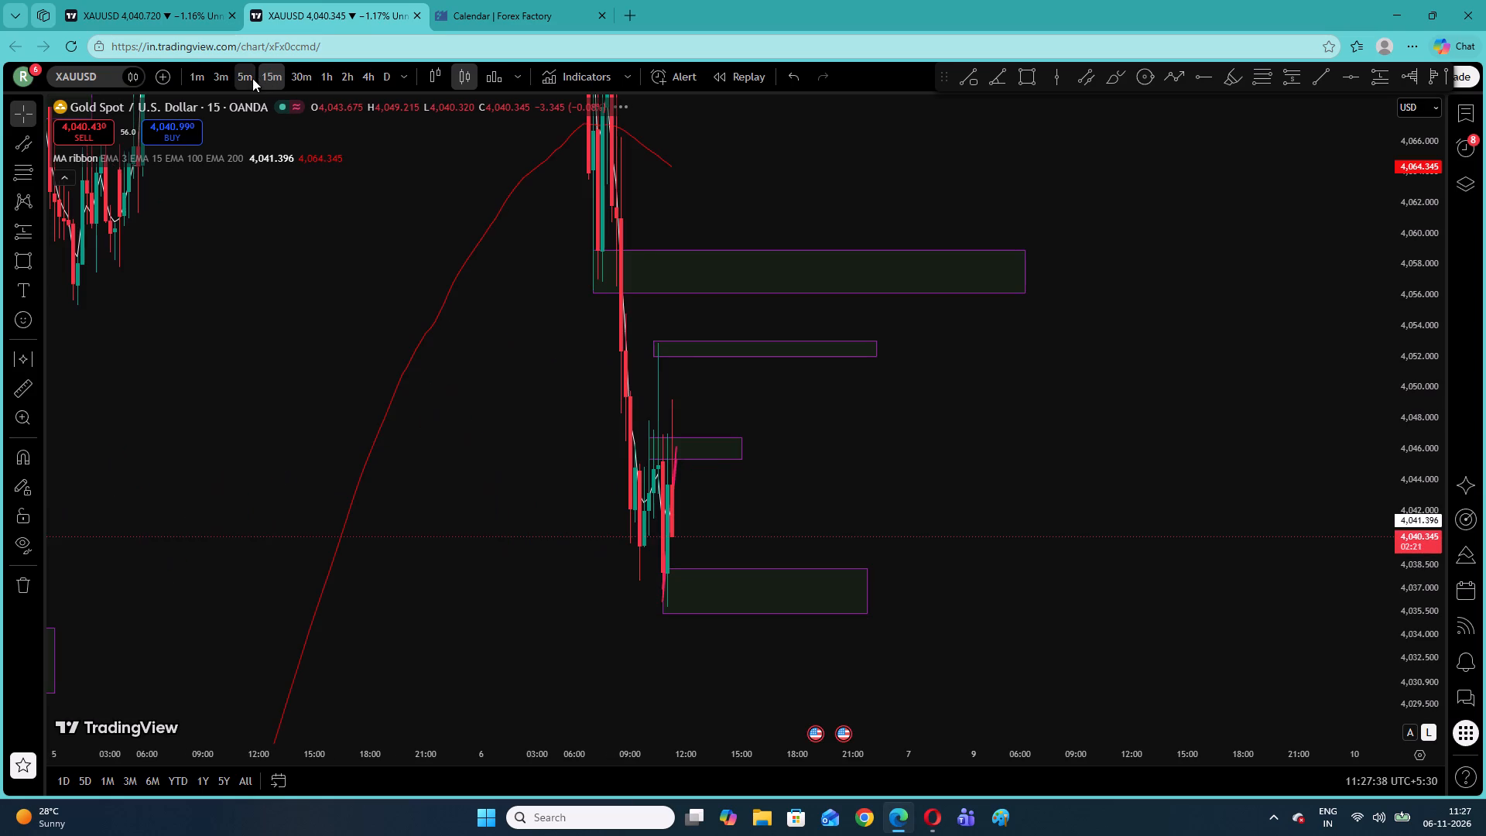
left_click(236, 74)
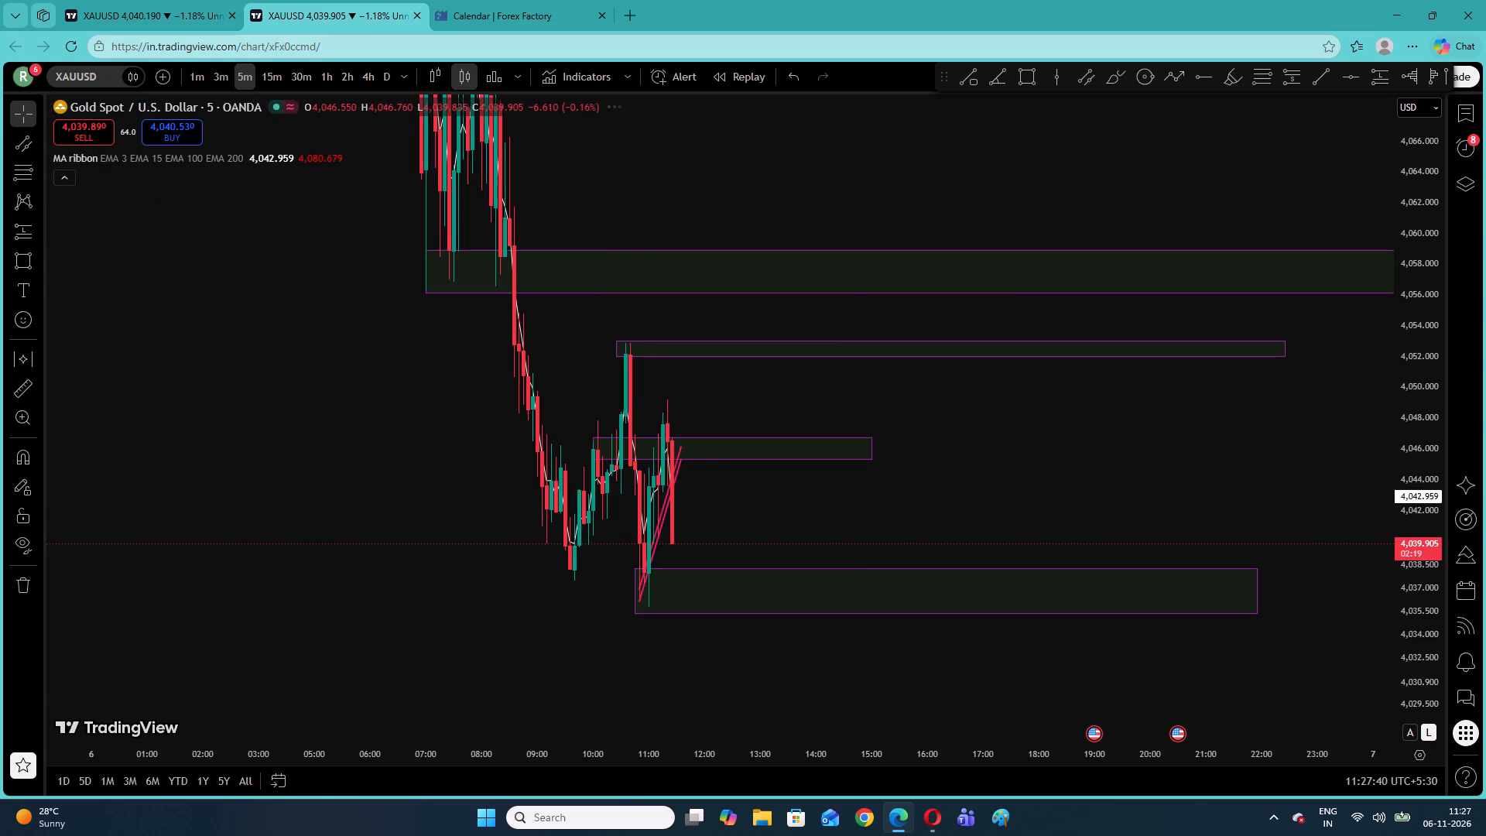
left_click(193, 72)
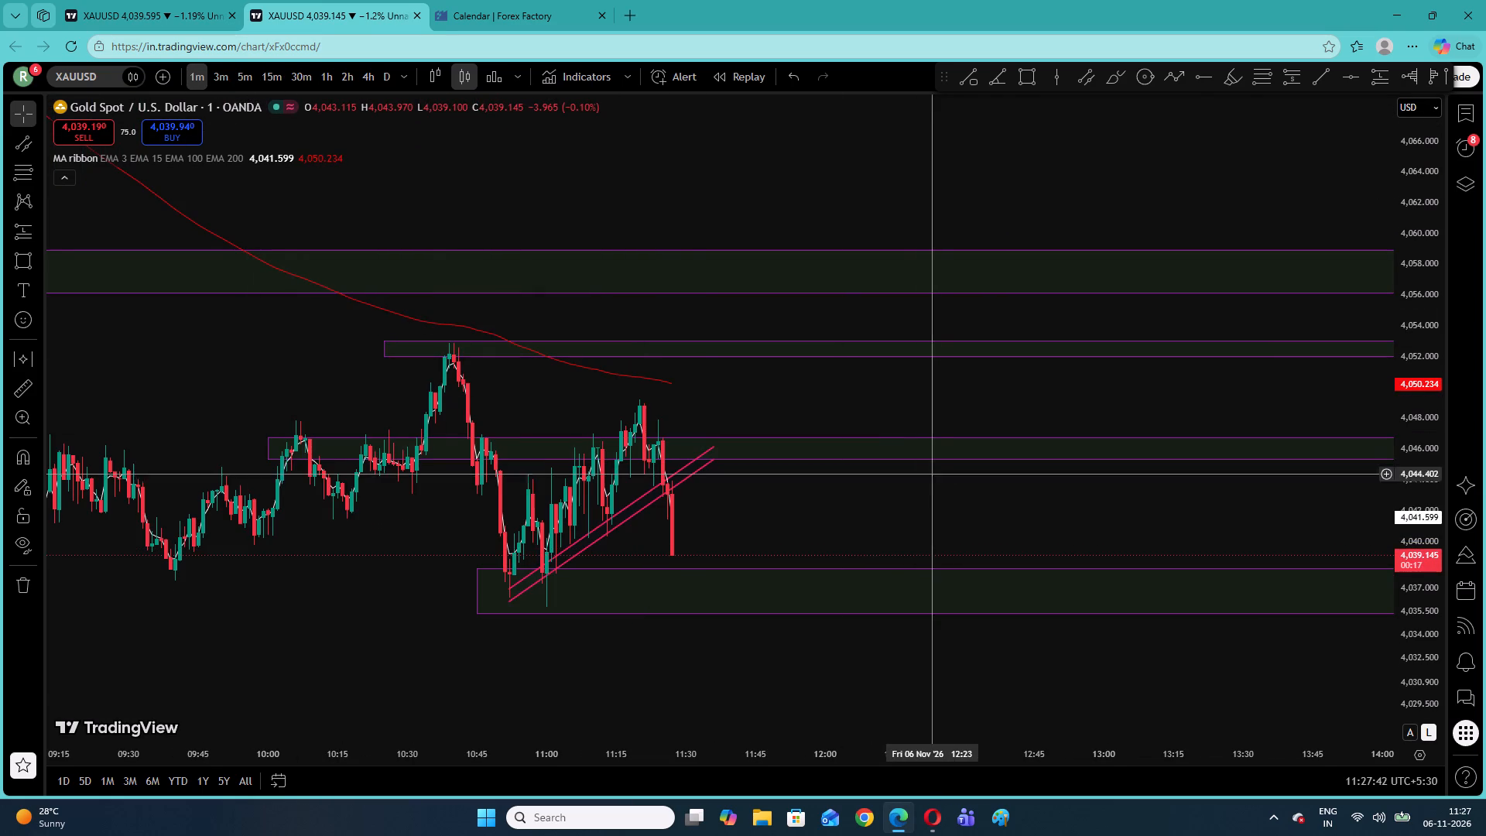
left_click_drag(888, 525, 898, 477)
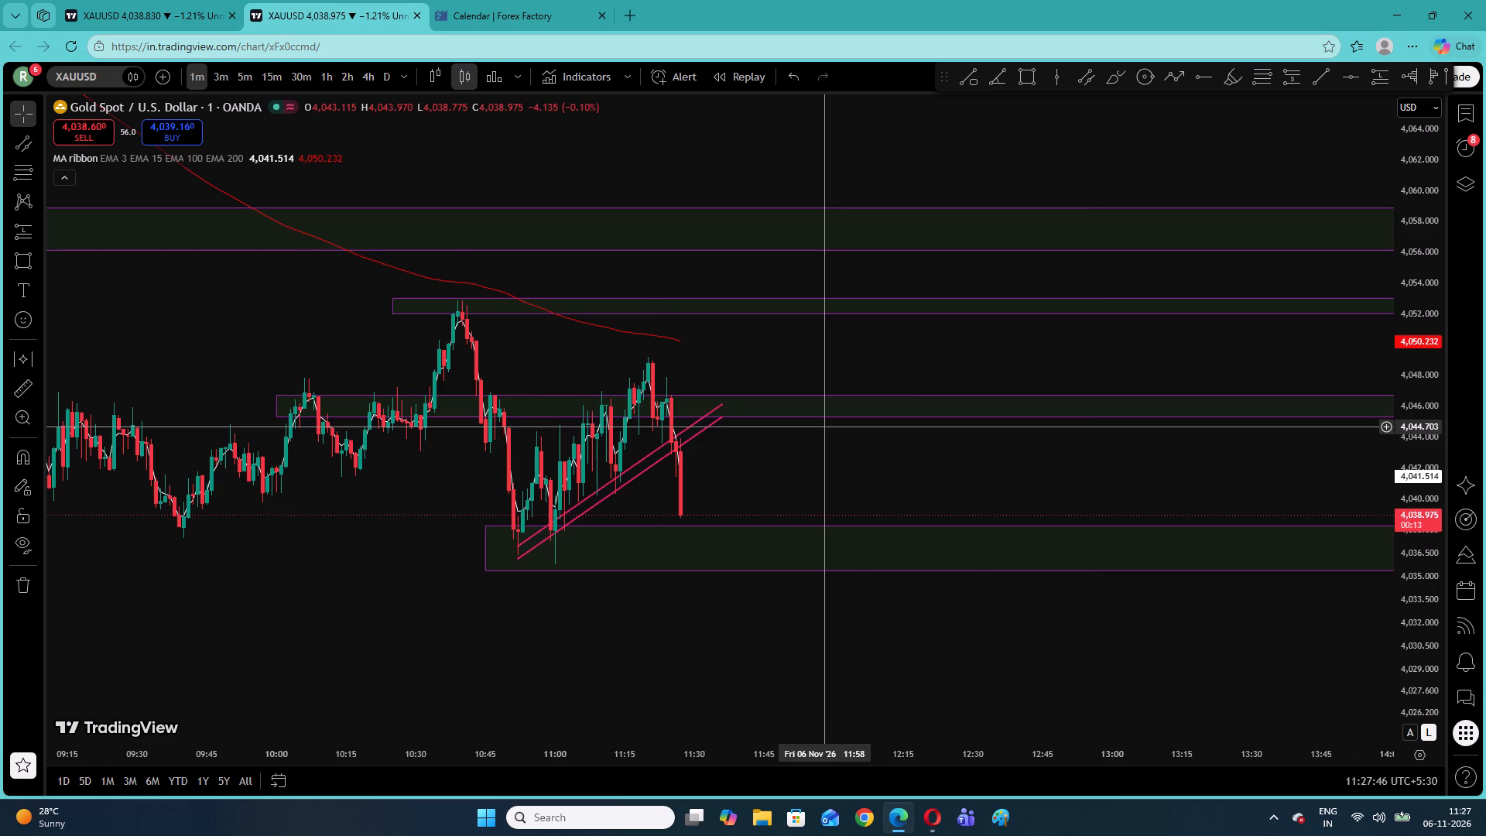
scroll(826, 427, "down", 2)
right_click(826, 427)
left_click(790, 472)
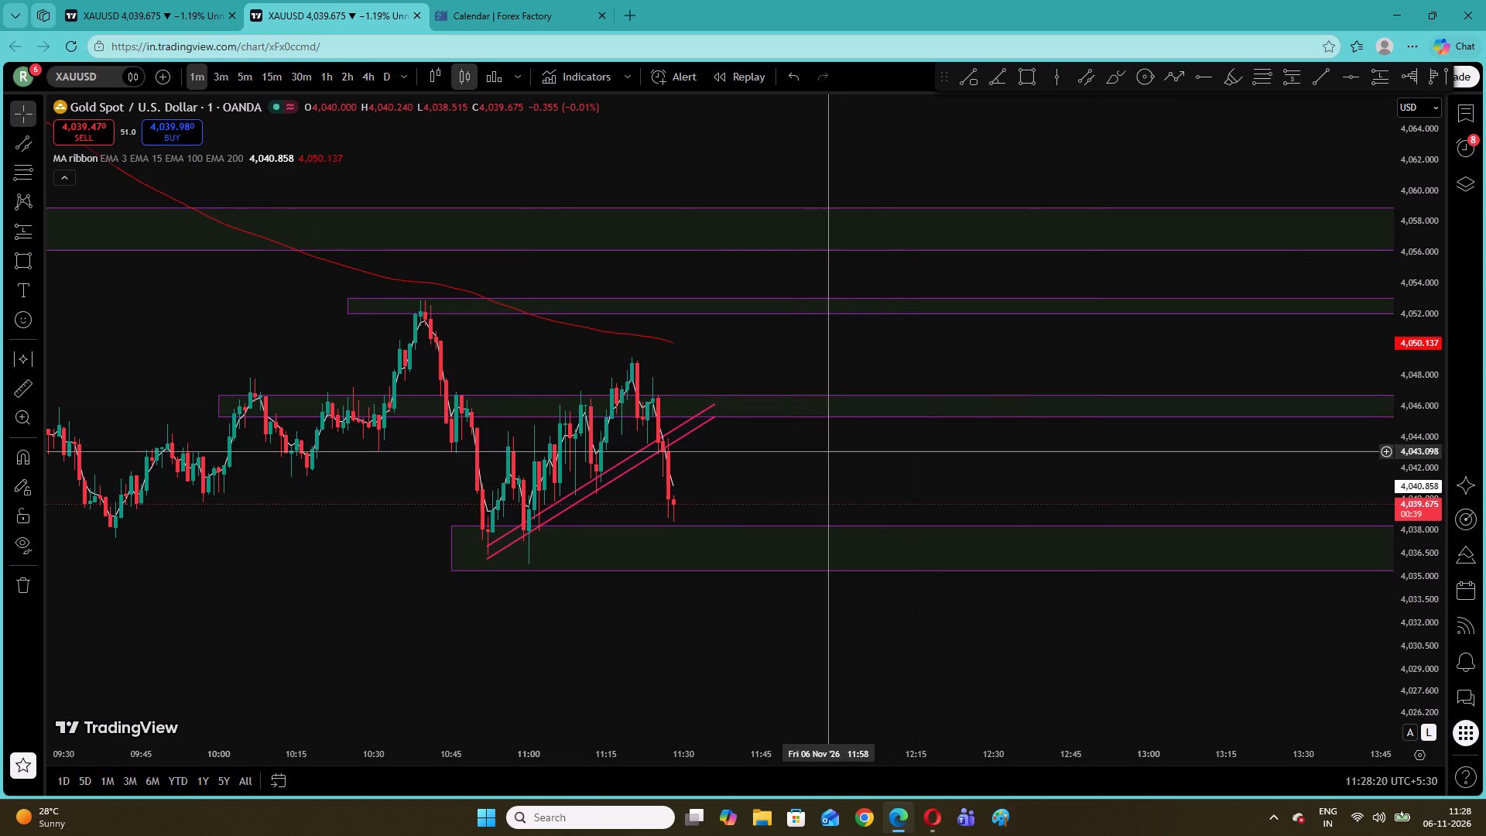
left_click_drag(807, 474, 1176, 443)
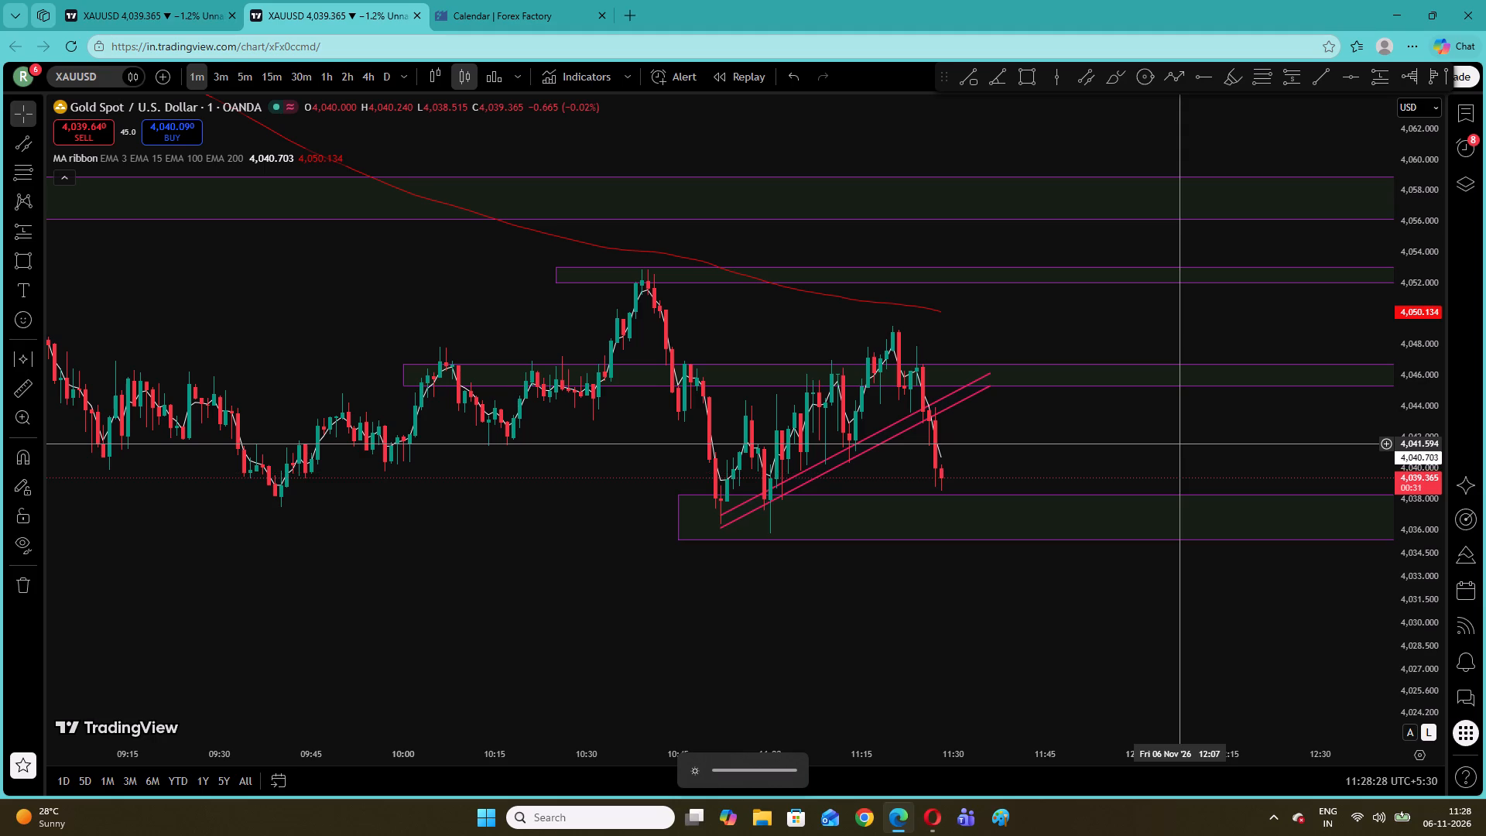
left_click(960, 401)
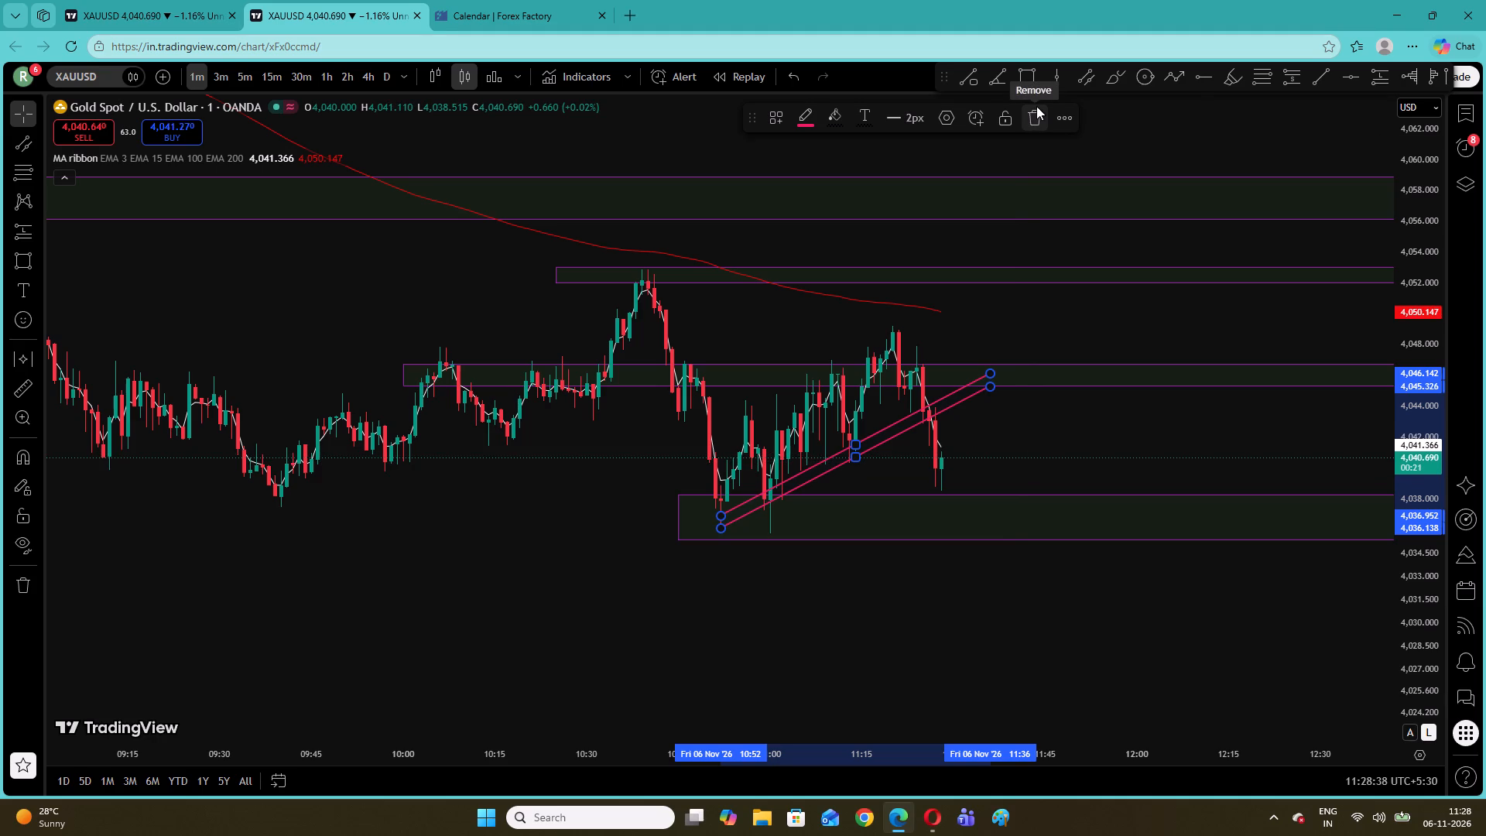
left_click(1082, 438)
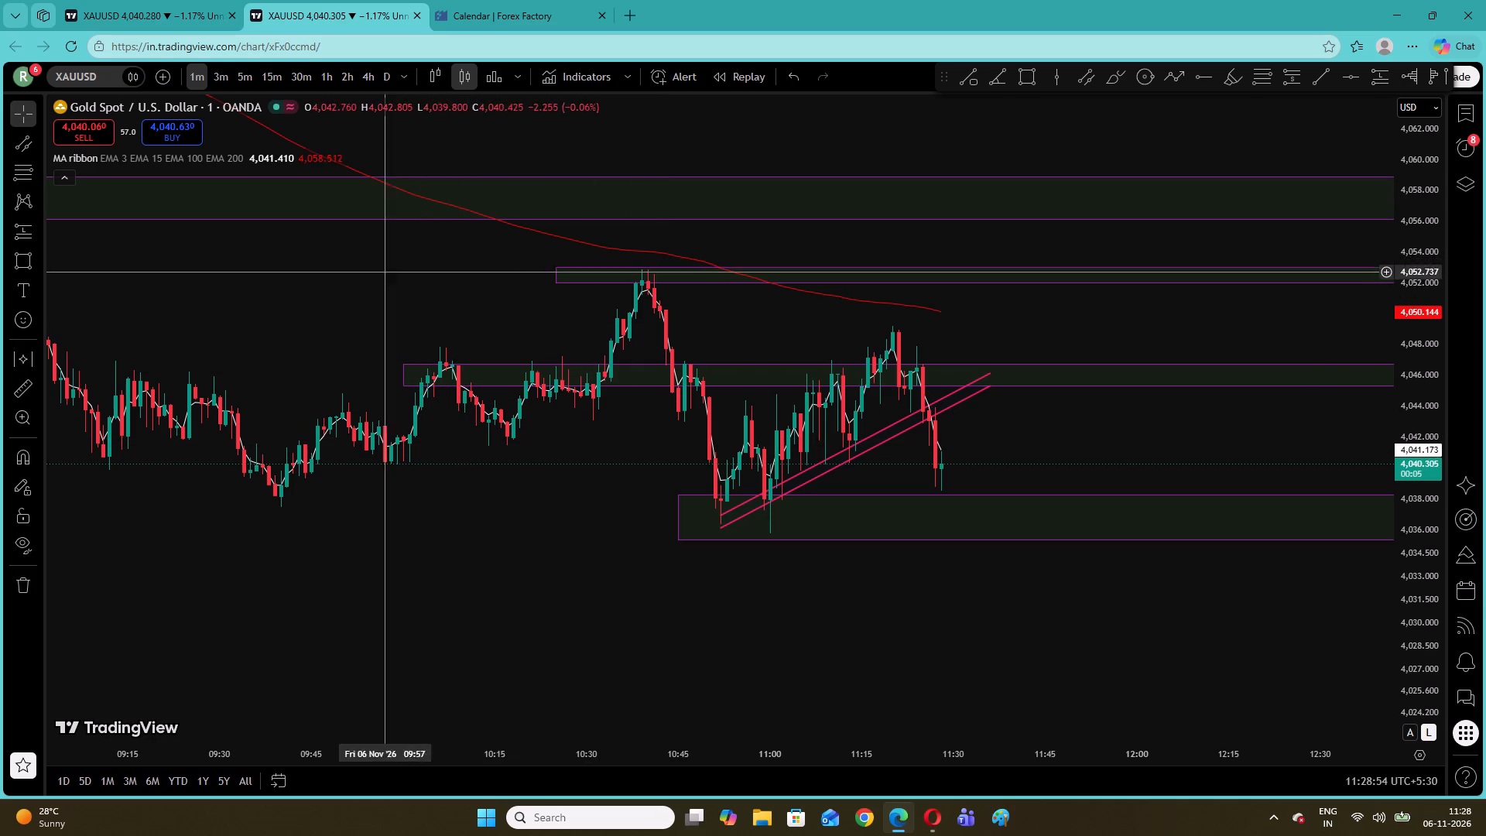
left_click_drag(373, 270, 1314, 411)
left_click_drag(694, 194, 1485, 610)
left_click_drag(758, 272, 1019, 646)
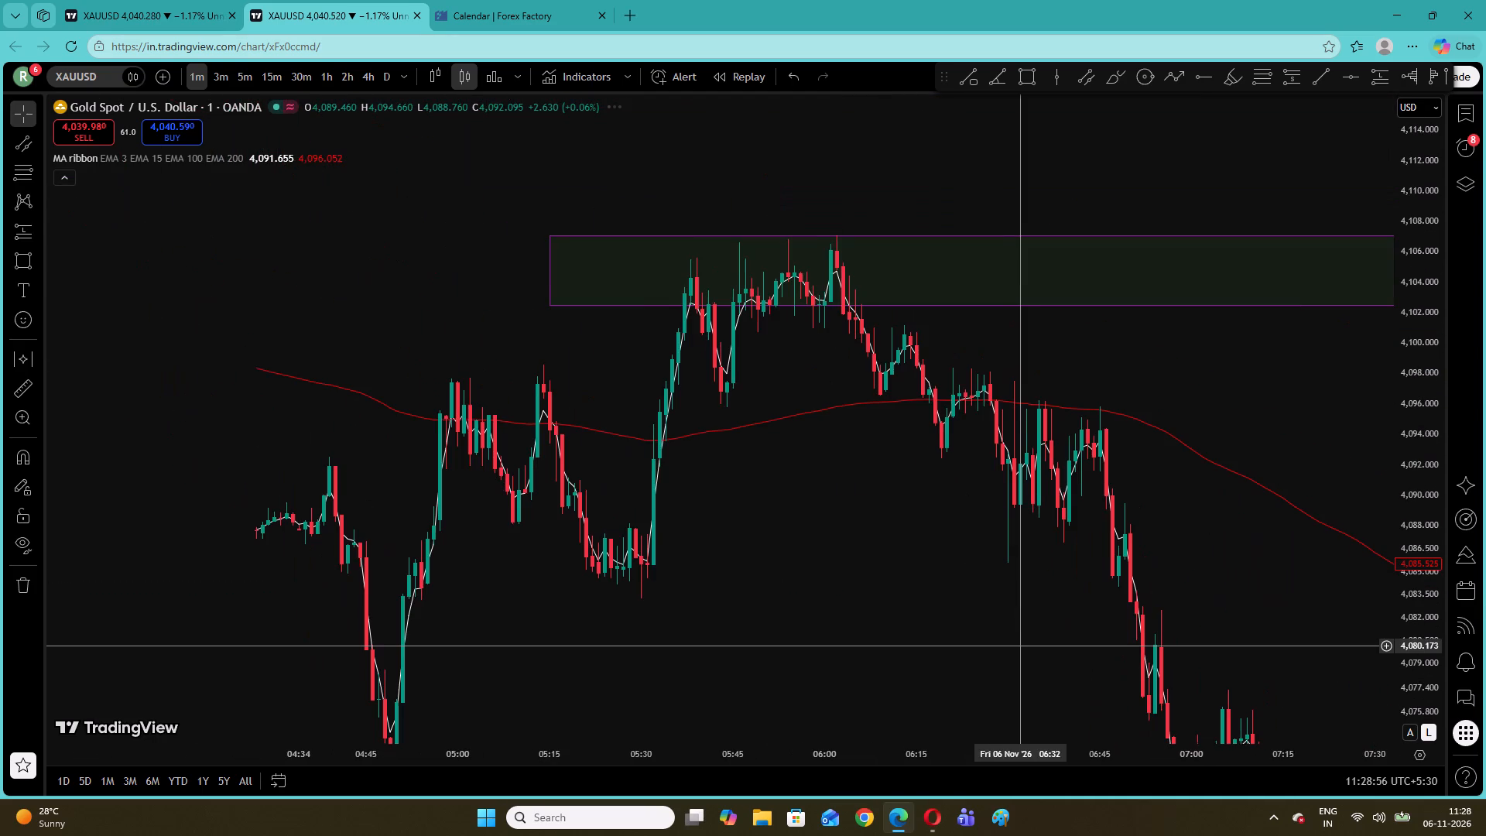
left_click_drag(1019, 646, 1019, 647)
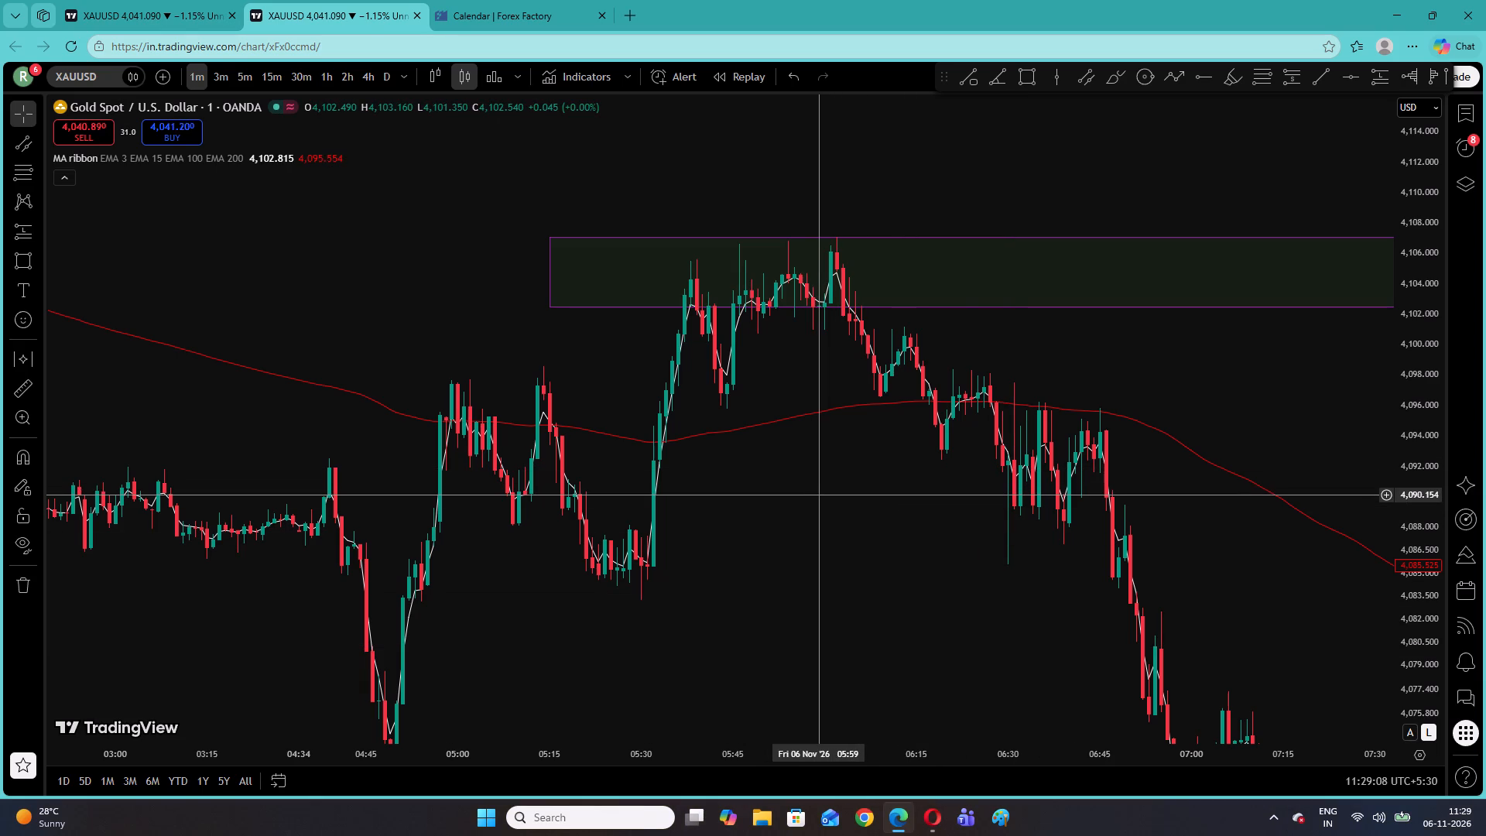
On the 5-minute chart, place a short position at about 02:15 on 6 November with entry near 4,102.75.
left_click(245, 78)
right_click(957, 218)
left_click(984, 233)
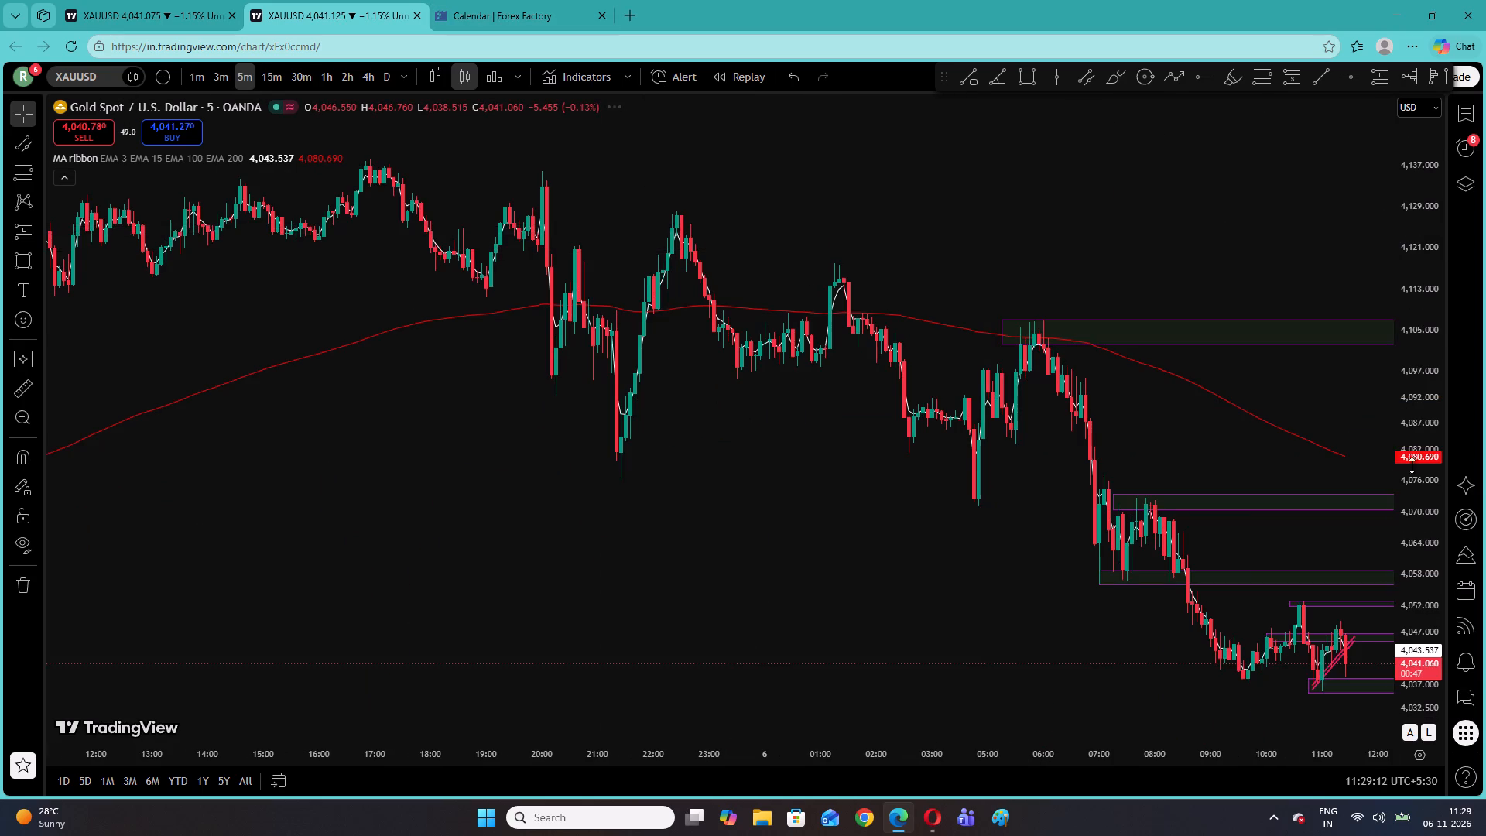
left_click_drag(1414, 477, 1410, 207)
left_click_drag(1181, 368, 618, 136)
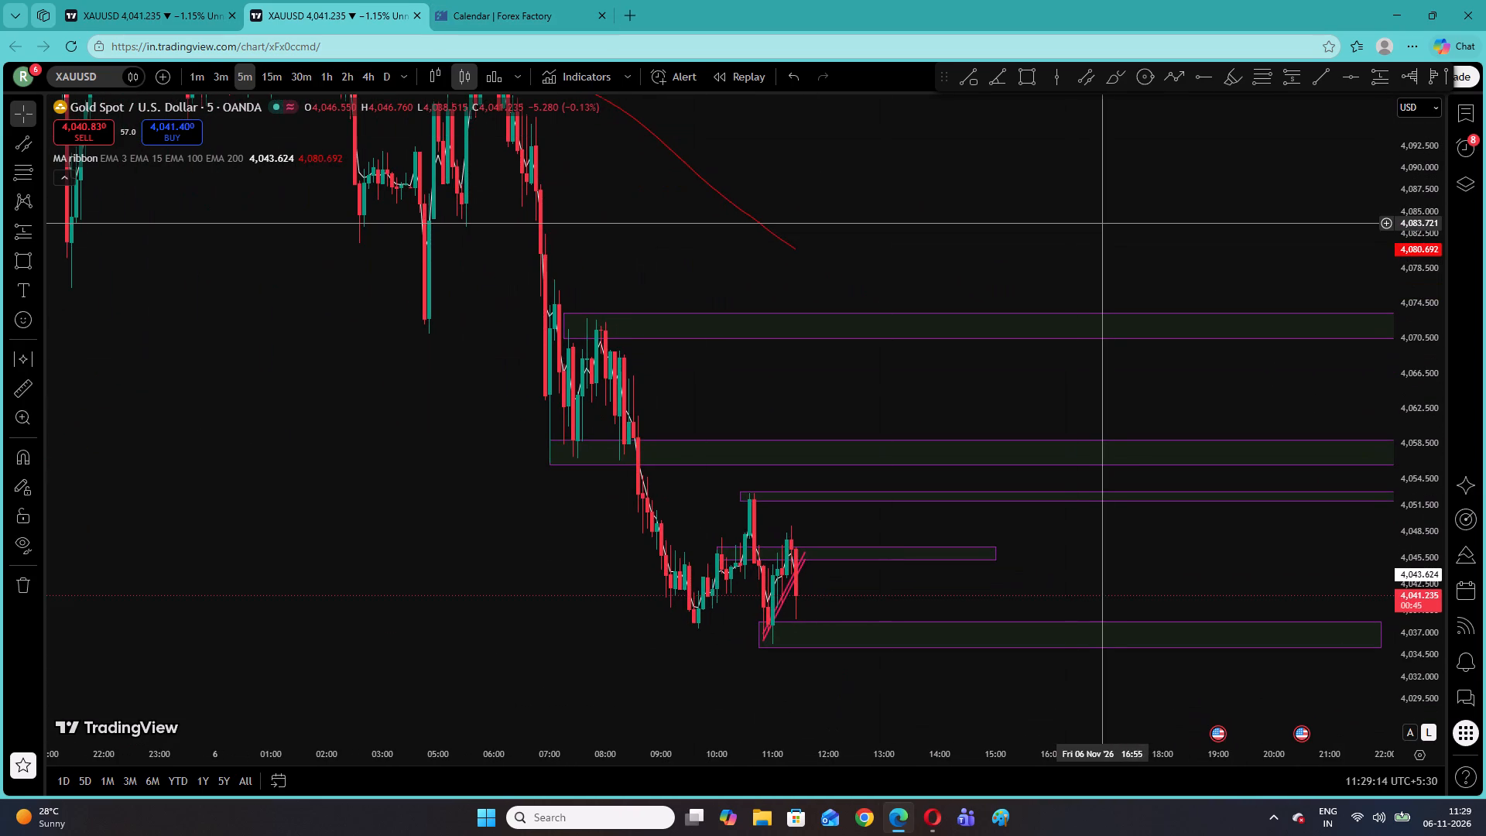
left_click_drag(648, 235, 863, 478)
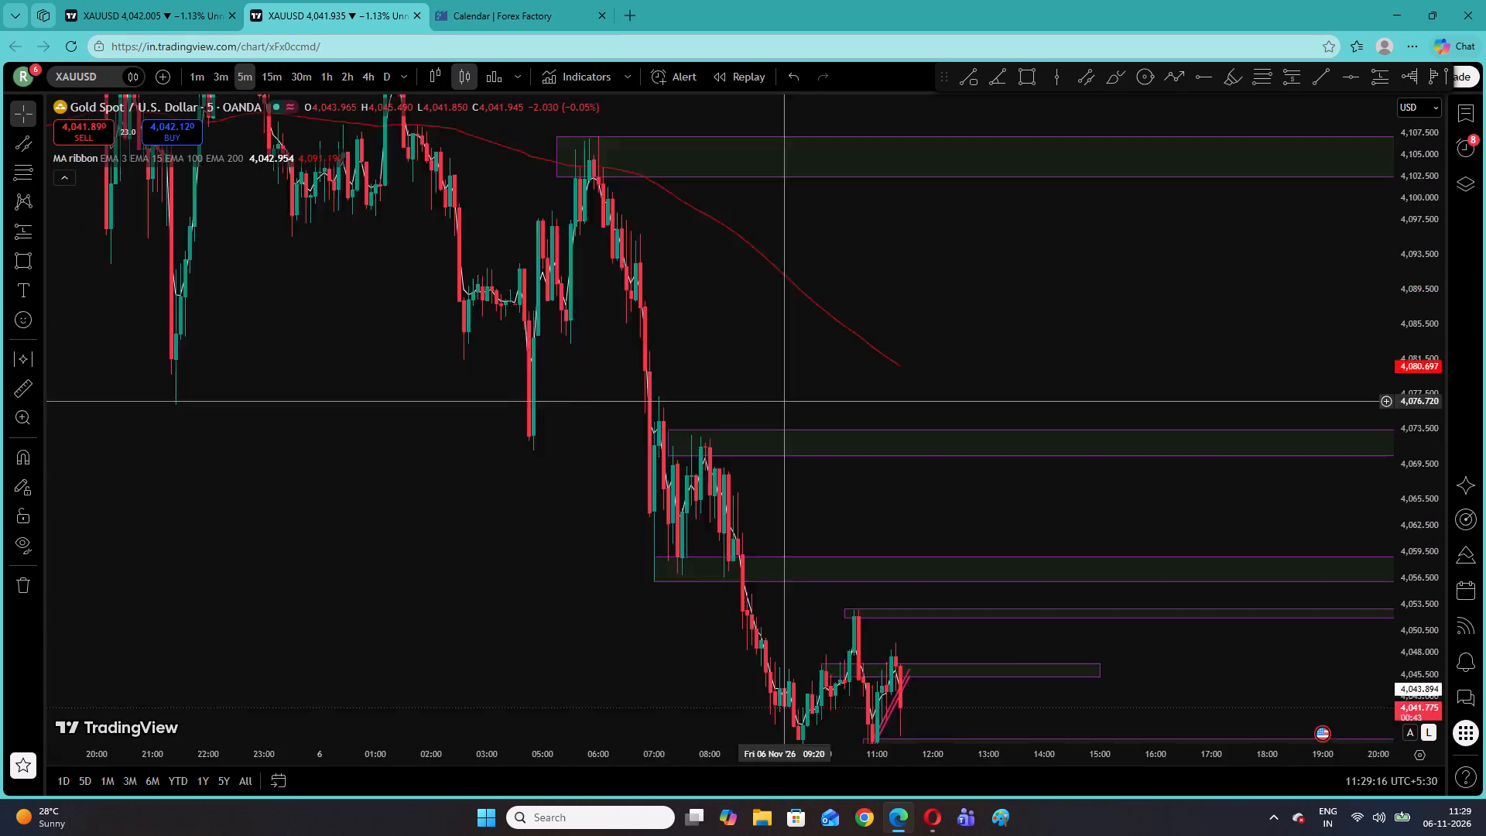
left_click_drag(863, 478, 960, 598)
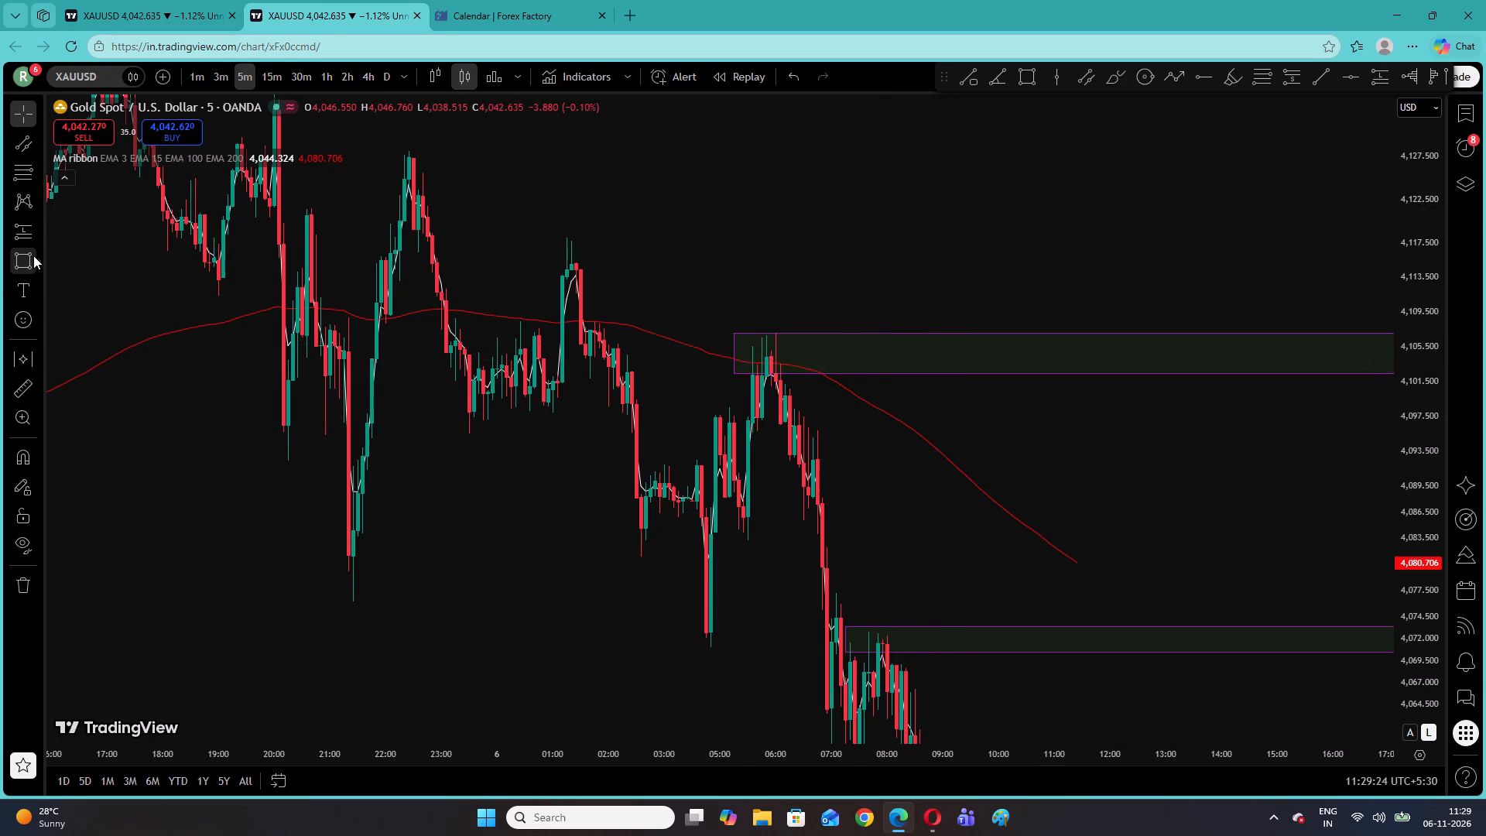
left_click(39, 230)
left_click(81, 278)
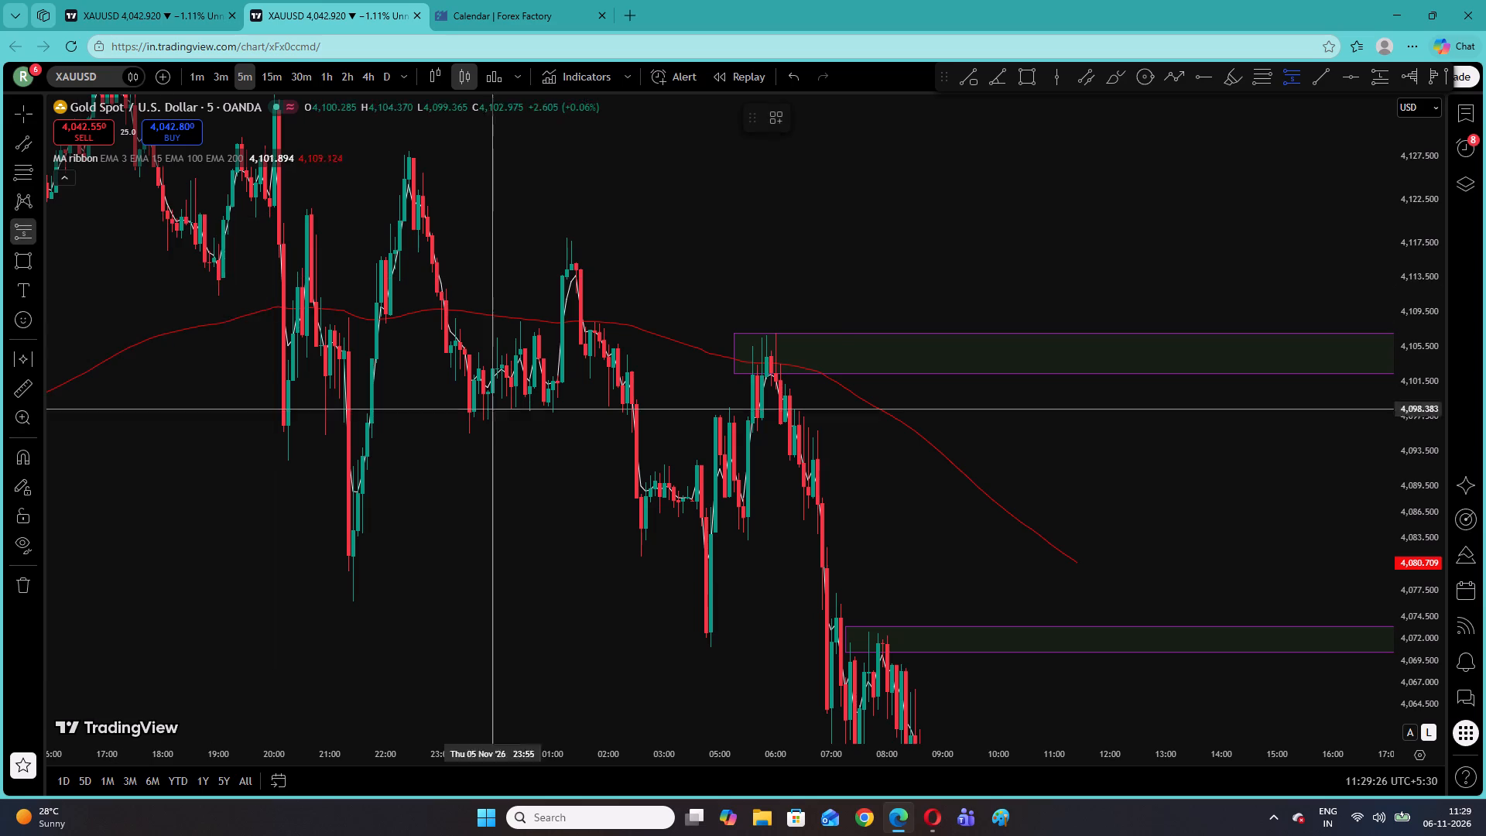
left_click(623, 371)
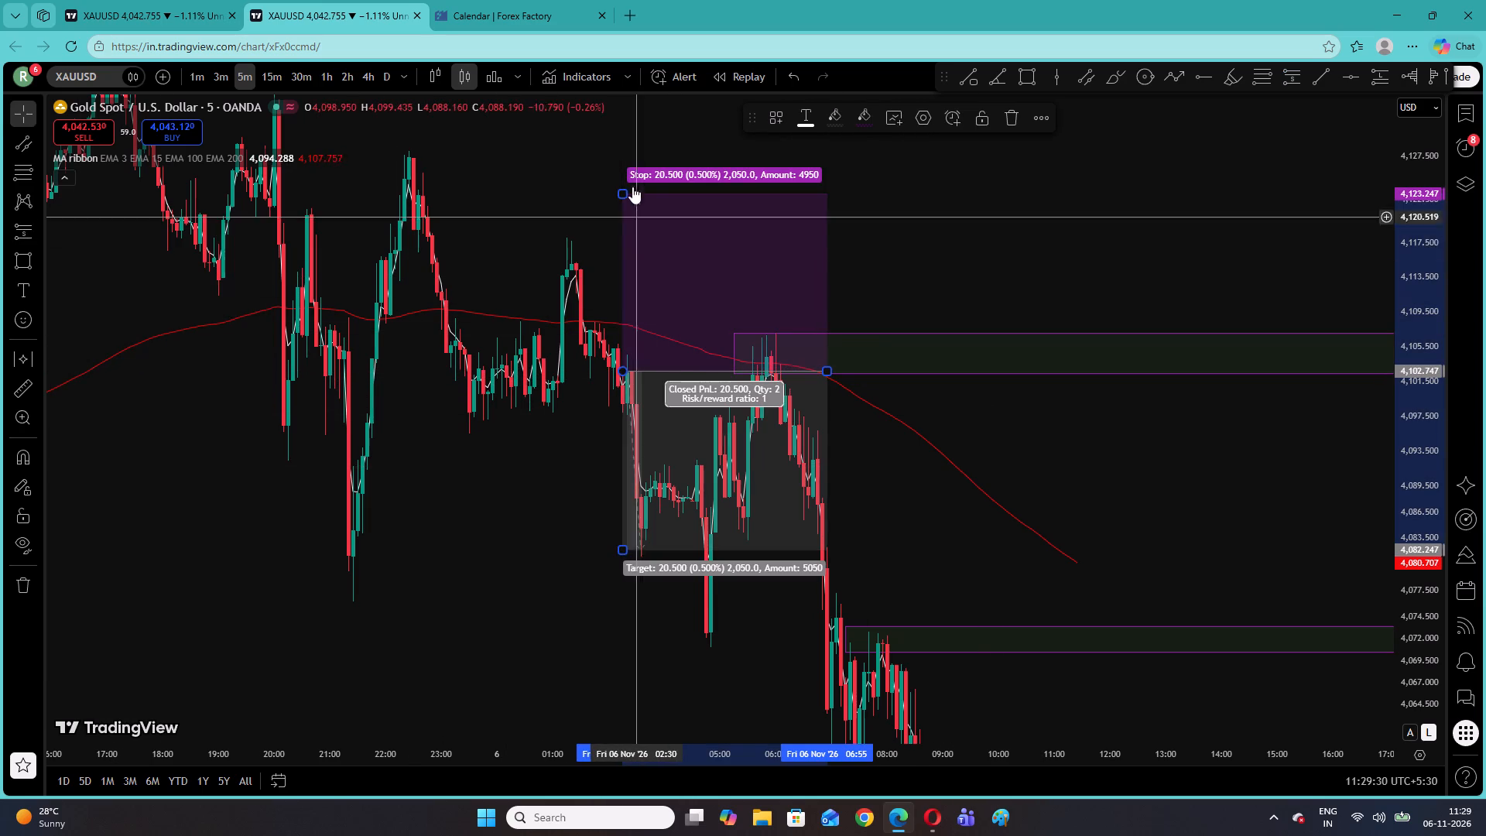
Adjust the short position's stop to about 4,104.89 and its target to about 4,080.97.
left_click_drag(623, 196, 632, 358)
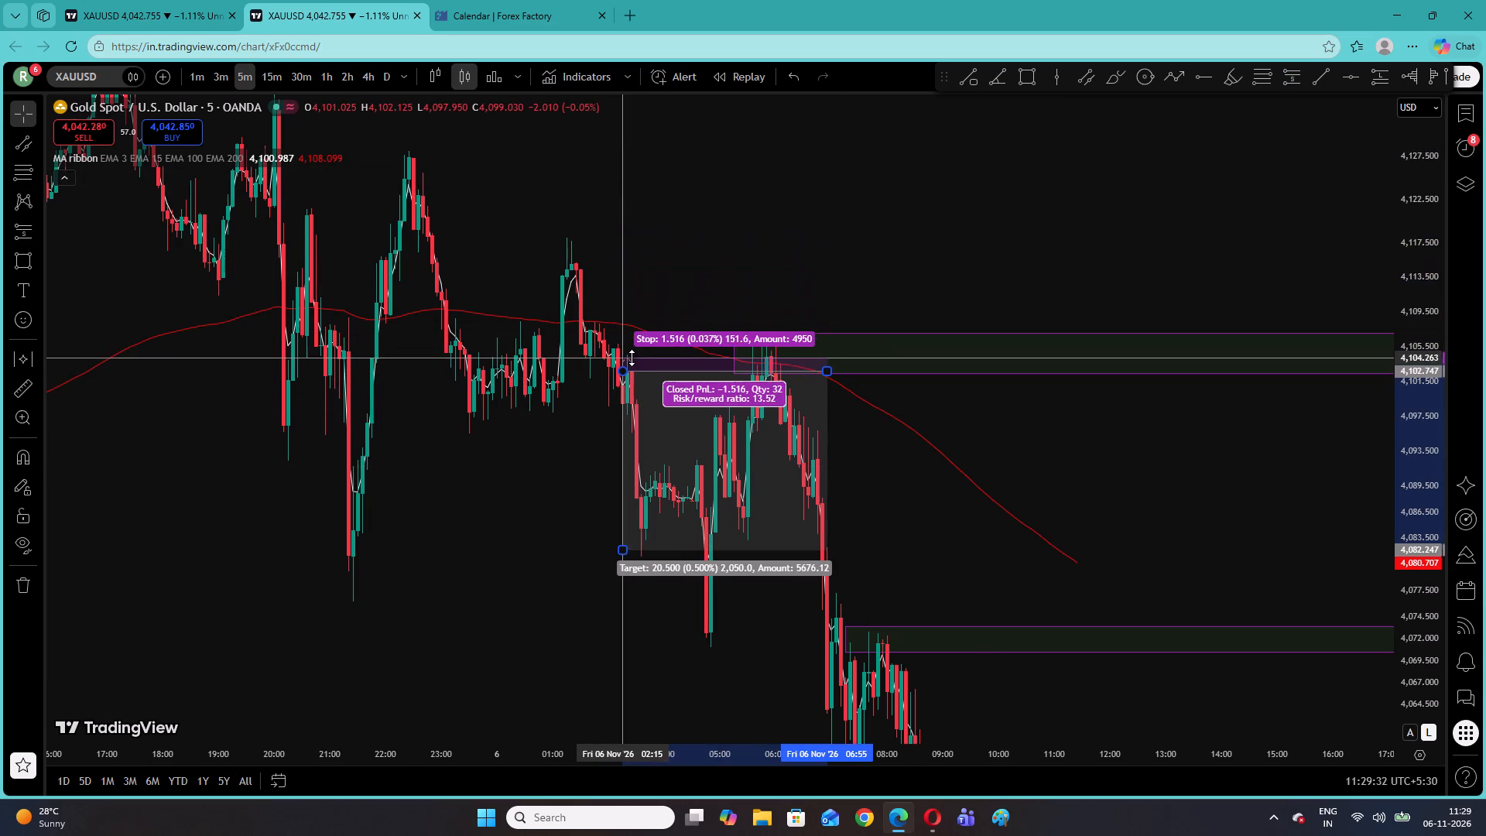
left_click_drag(632, 358, 633, 352)
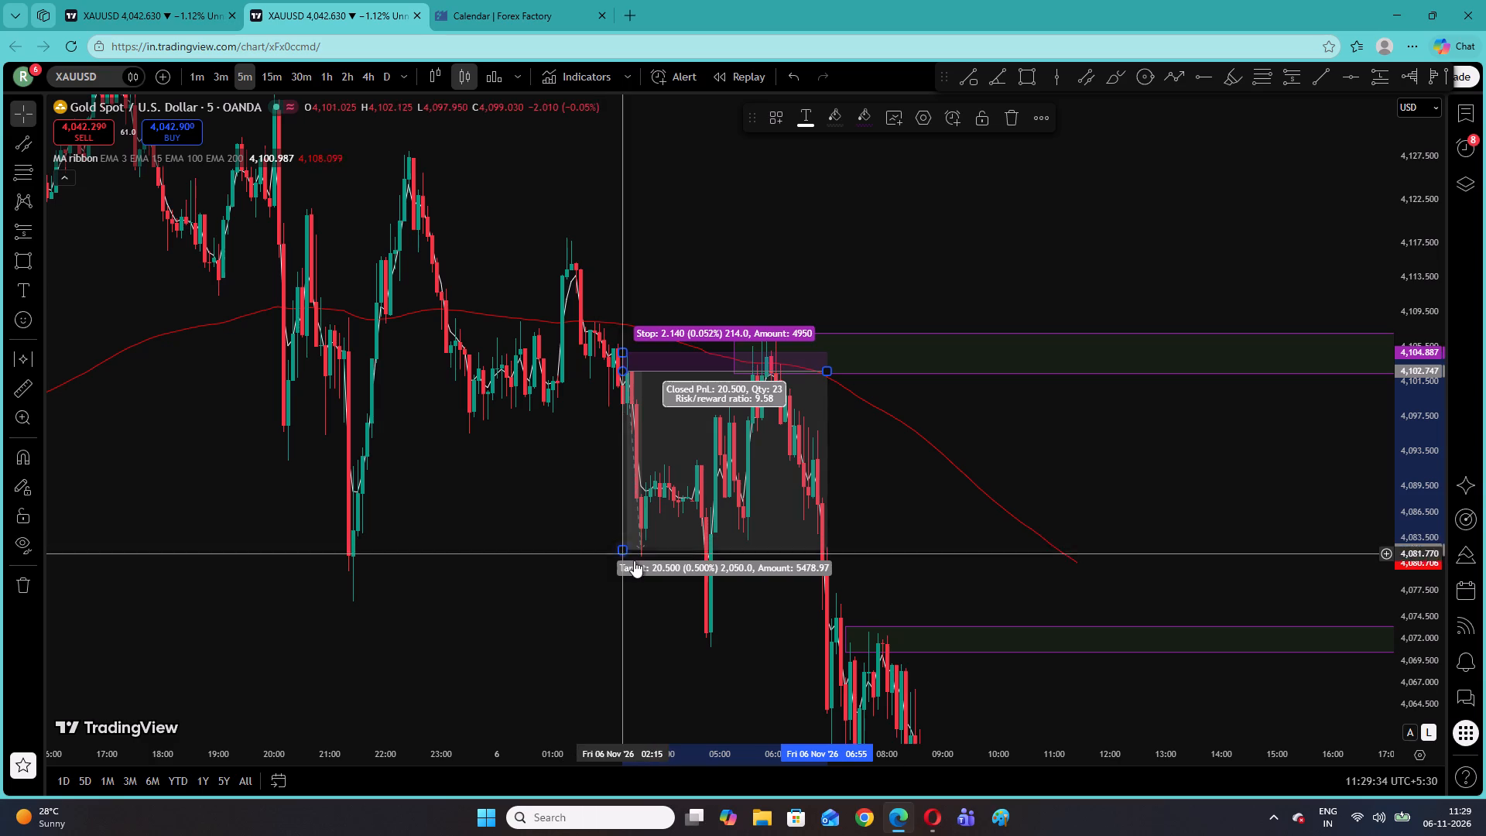
left_click_drag(621, 552, 619, 554)
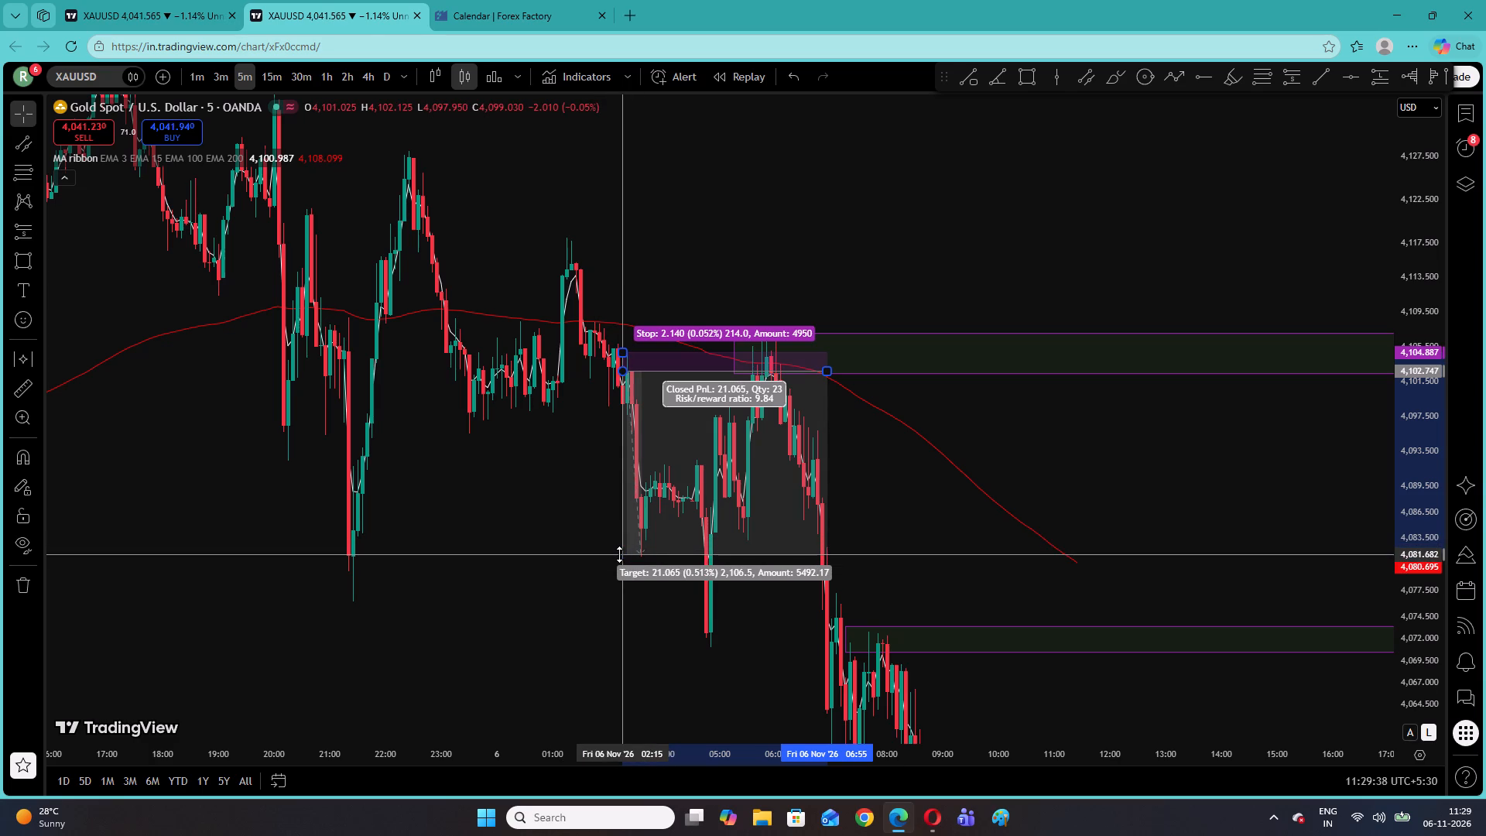
left_click_drag(619, 554, 619, 560)
Reposition the price zone beside the short entry so it starts at 05:25 and spans about 4,103.9 to 4,108.5.
left_click_drag(832, 375, 642, 427)
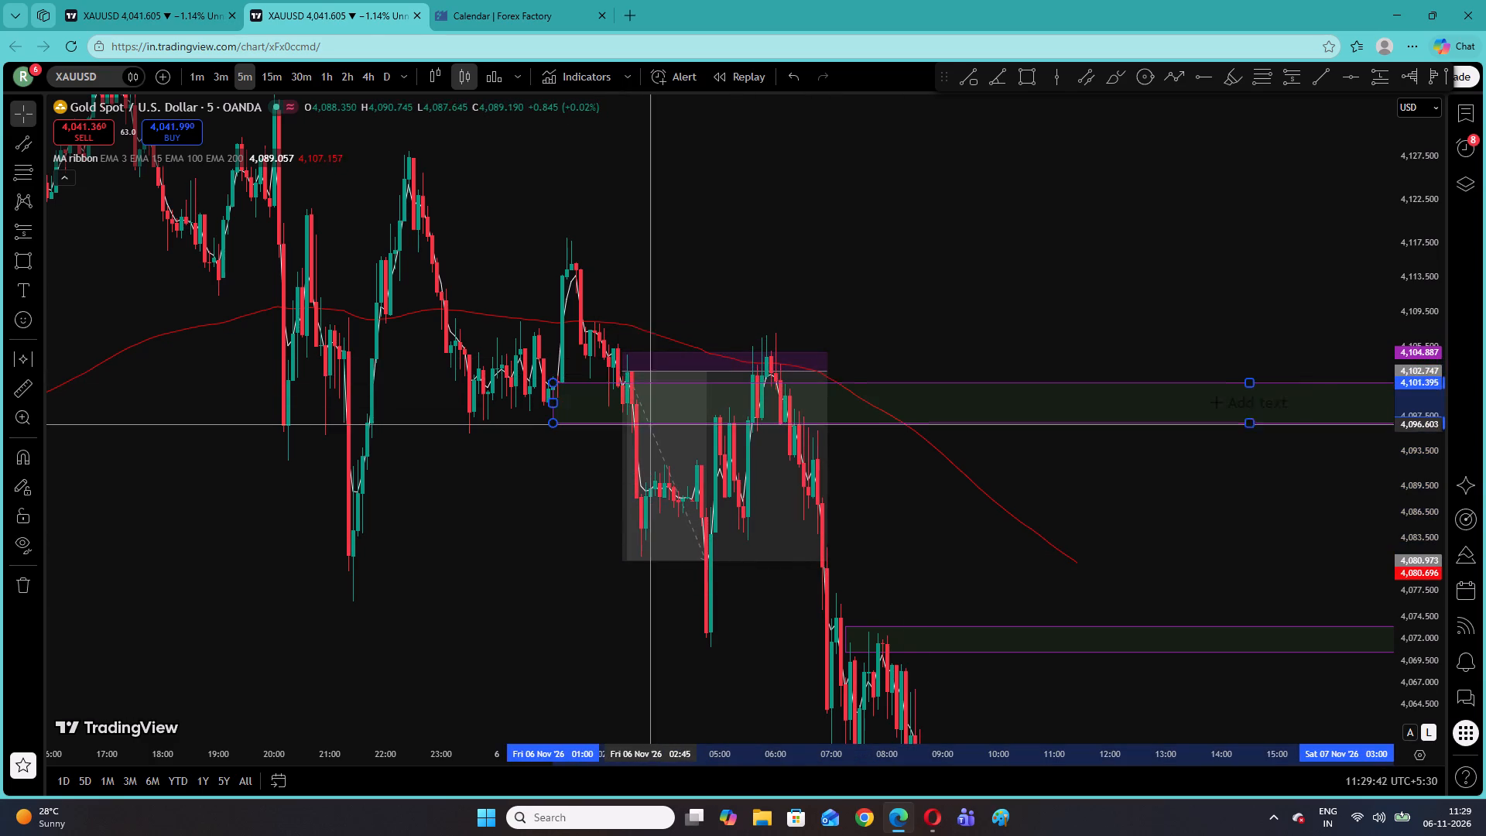
left_click_drag(642, 427, 841, 362)
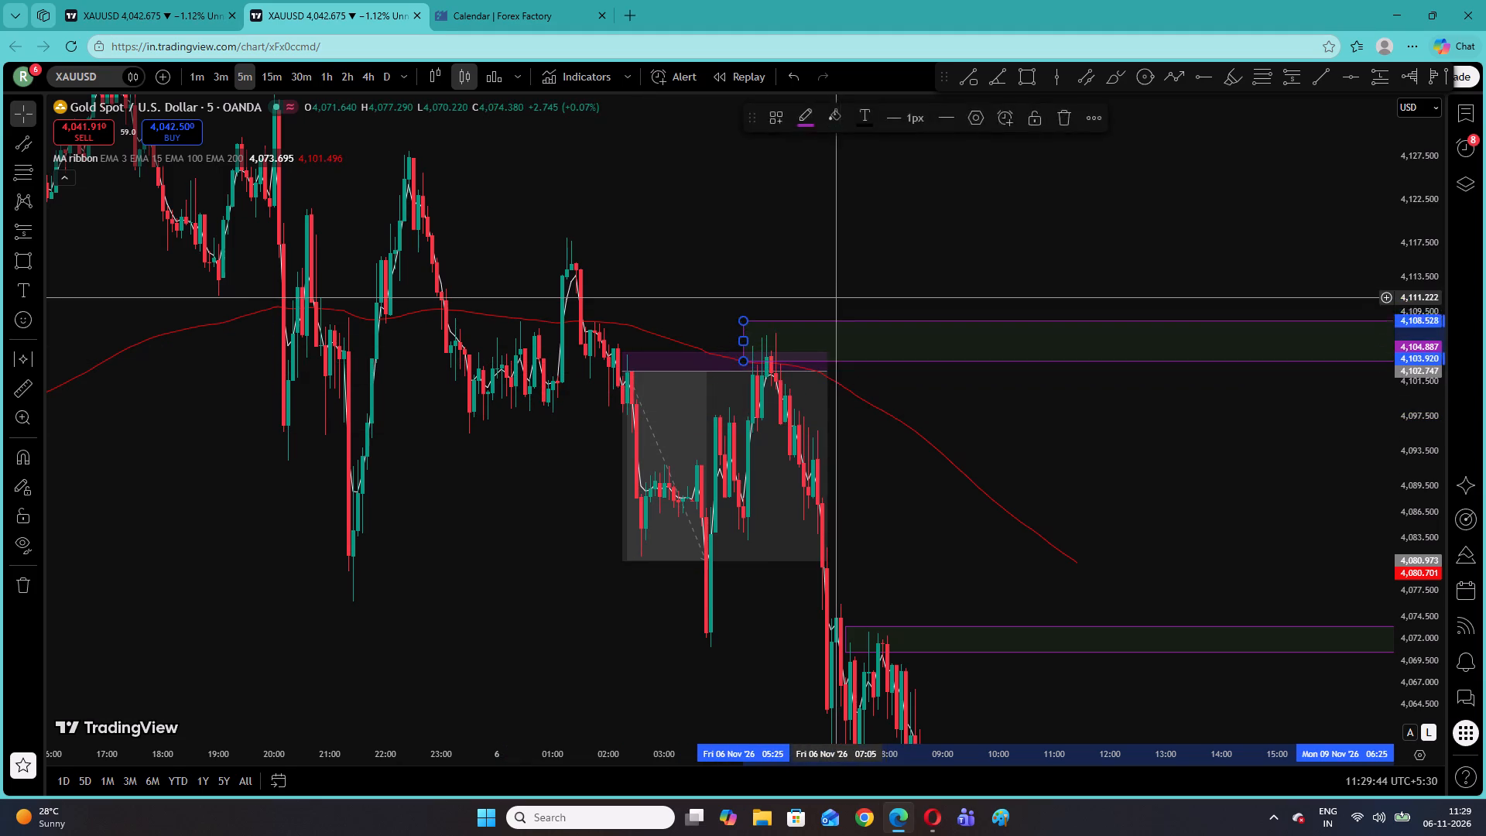
left_click(837, 297)
Examine the 5-minute swings from 5 November through the short position and down to the current price zones.
left_click_drag(899, 460, 826, 509)
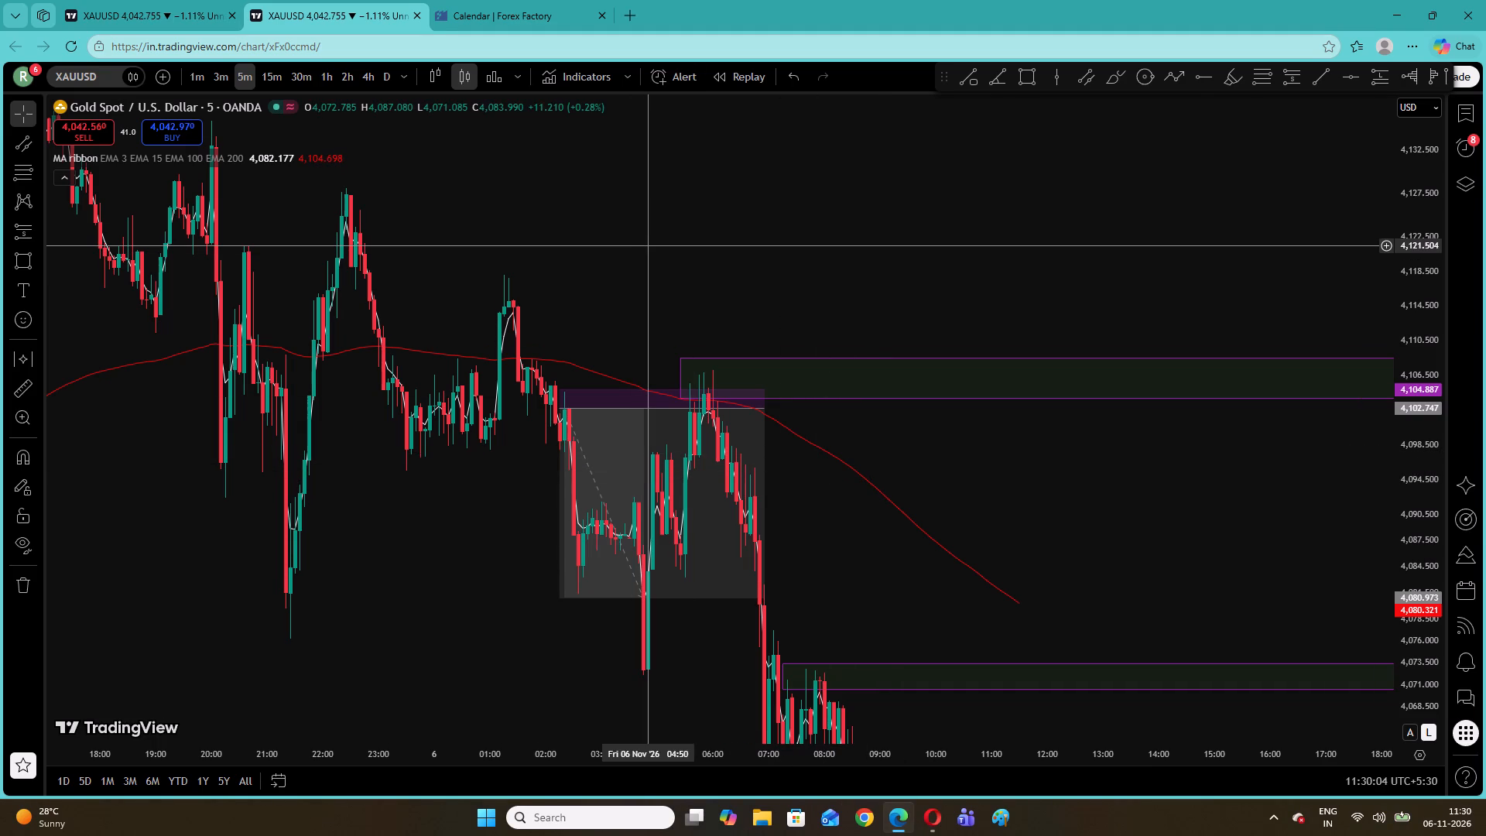
left_click_drag(660, 248, 1006, 360)
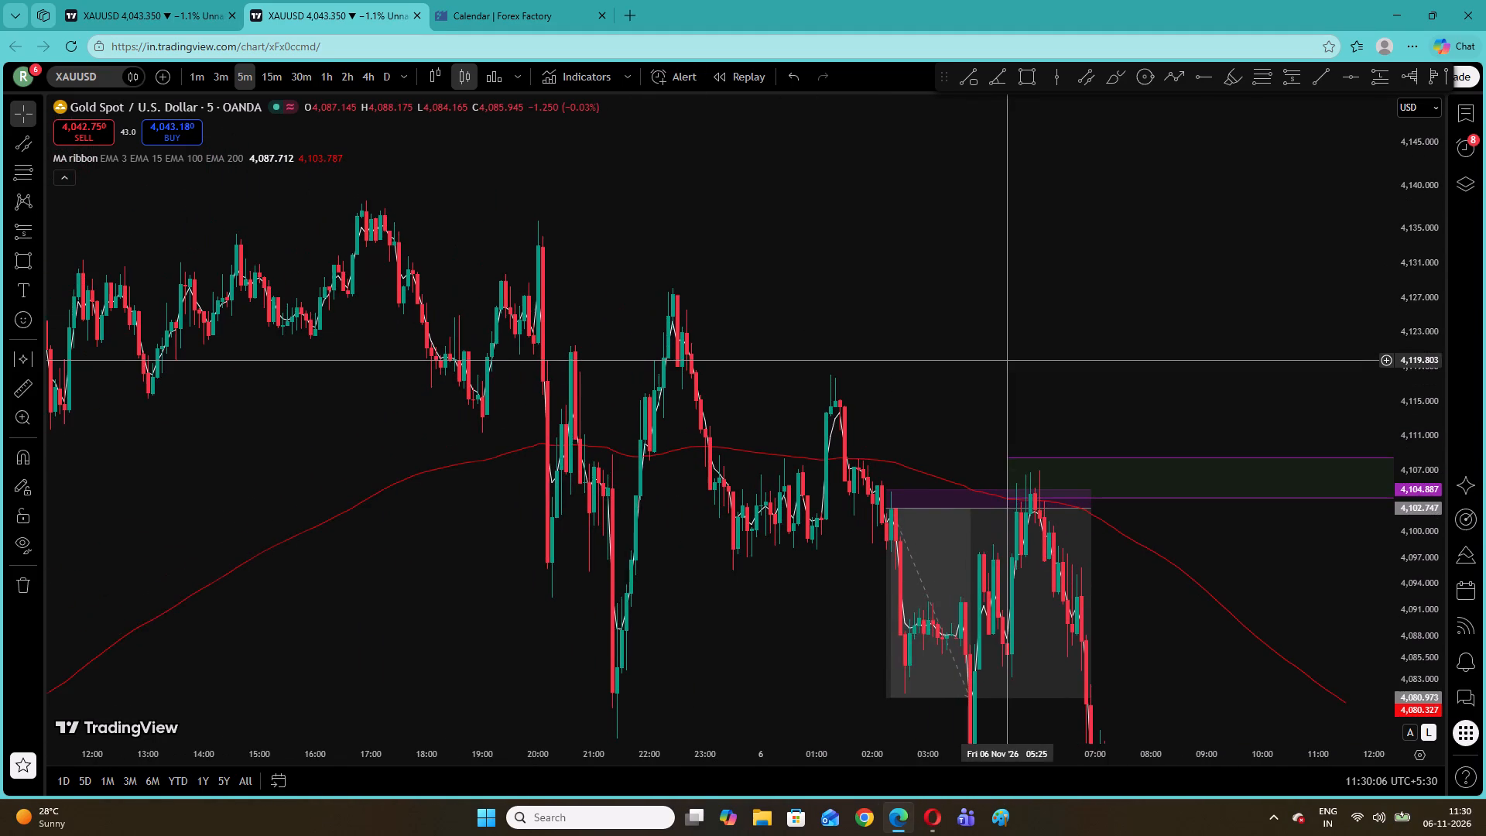
left_click_drag(1006, 360, 1007, 360)
left_click_drag(266, 383, 801, 361)
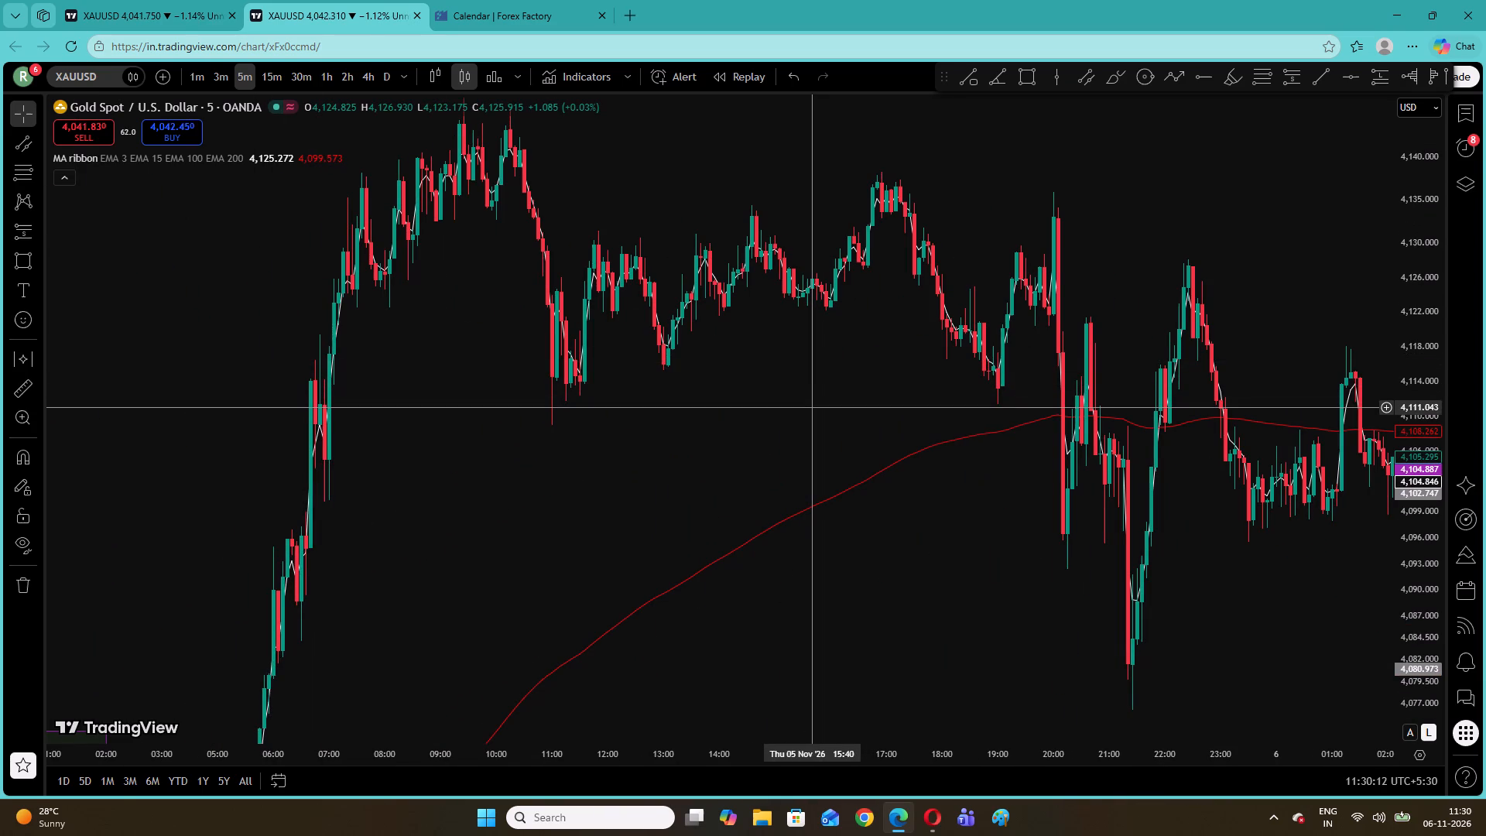
left_click_drag(834, 391, 583, 440)
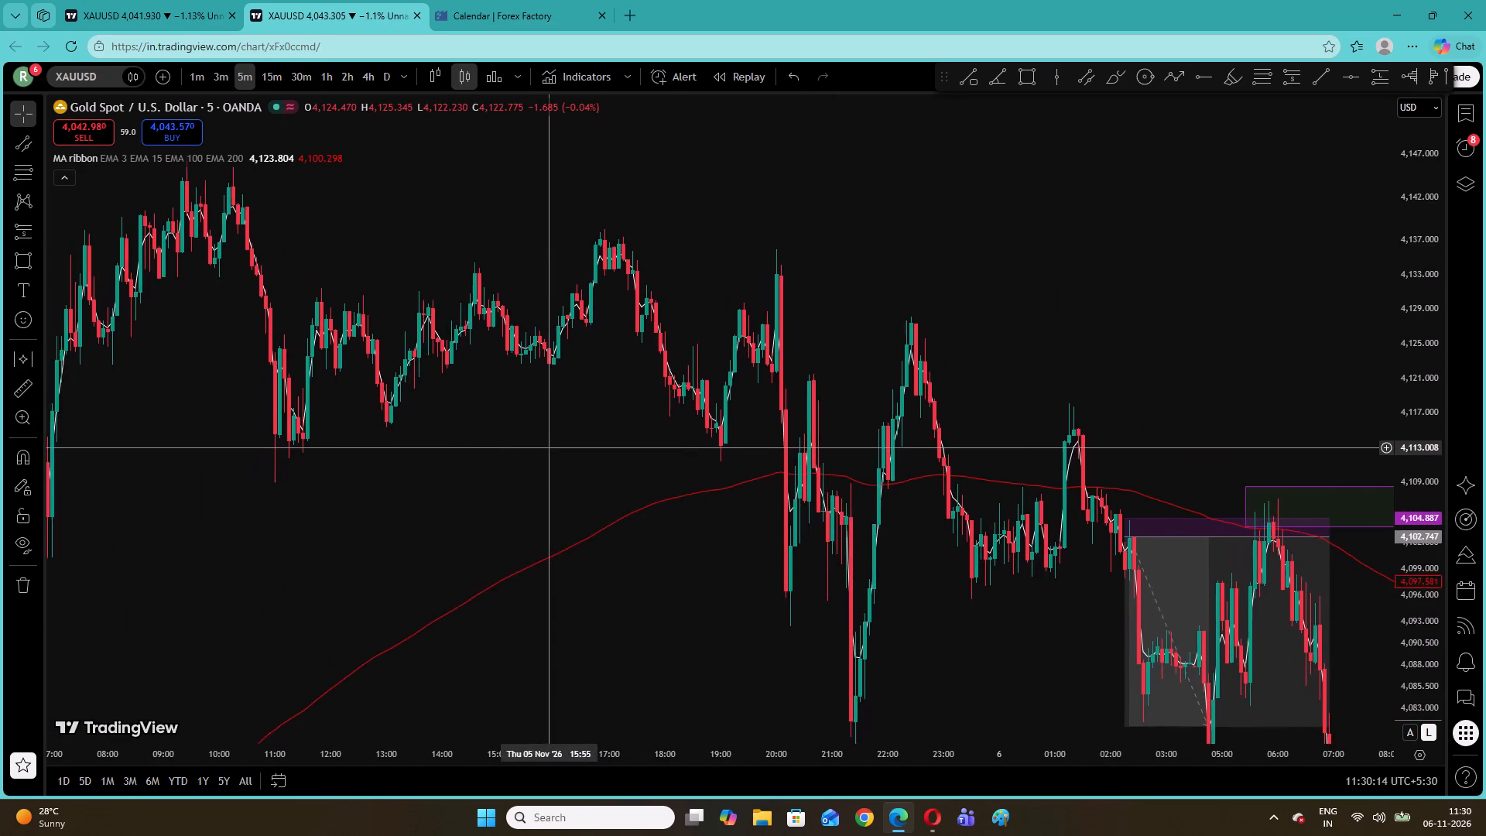
left_click_drag(583, 440, 601, 437)
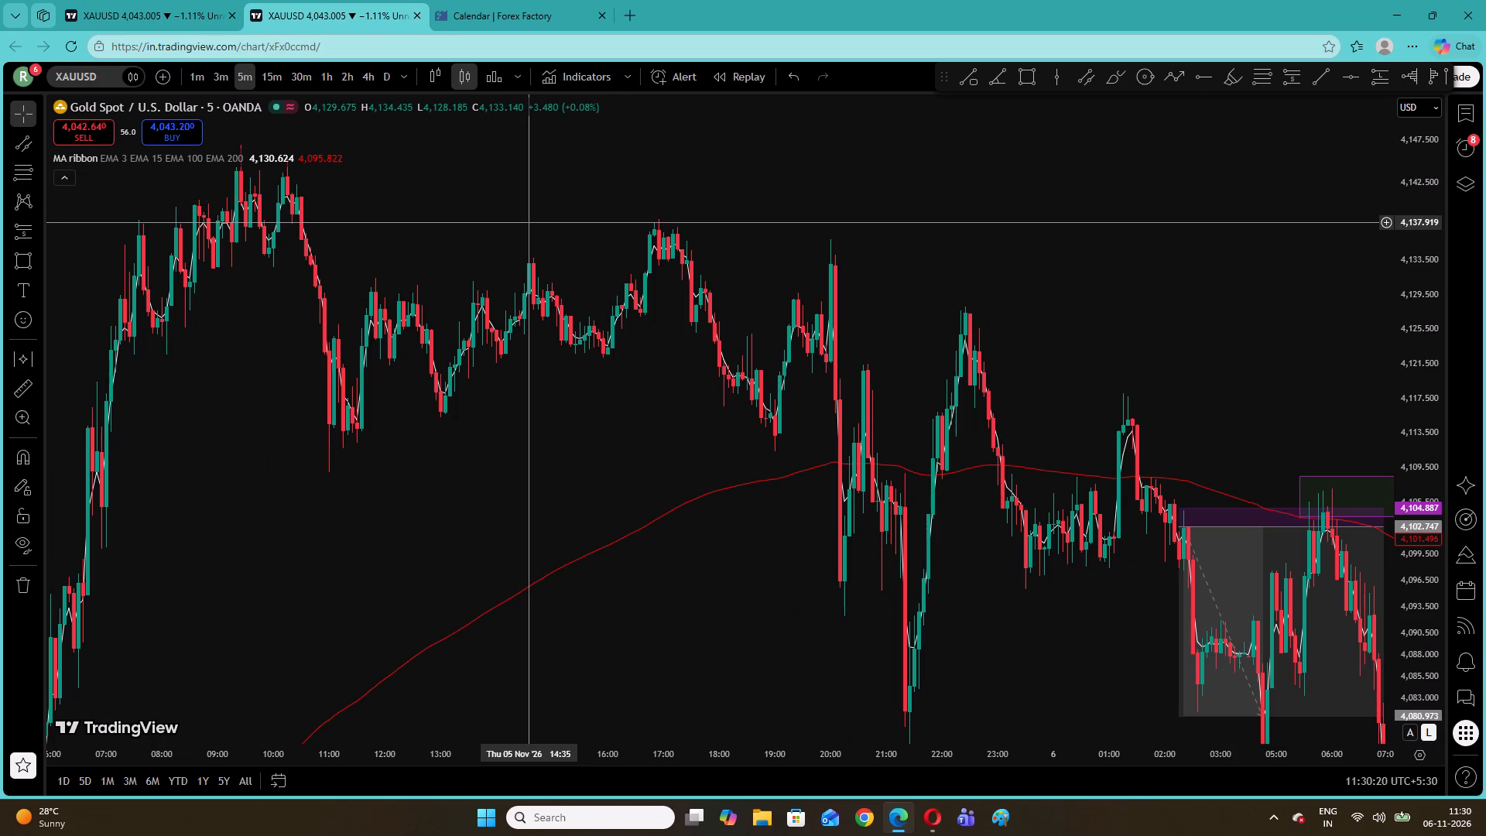
left_click_drag(1124, 286, 1125, 286)
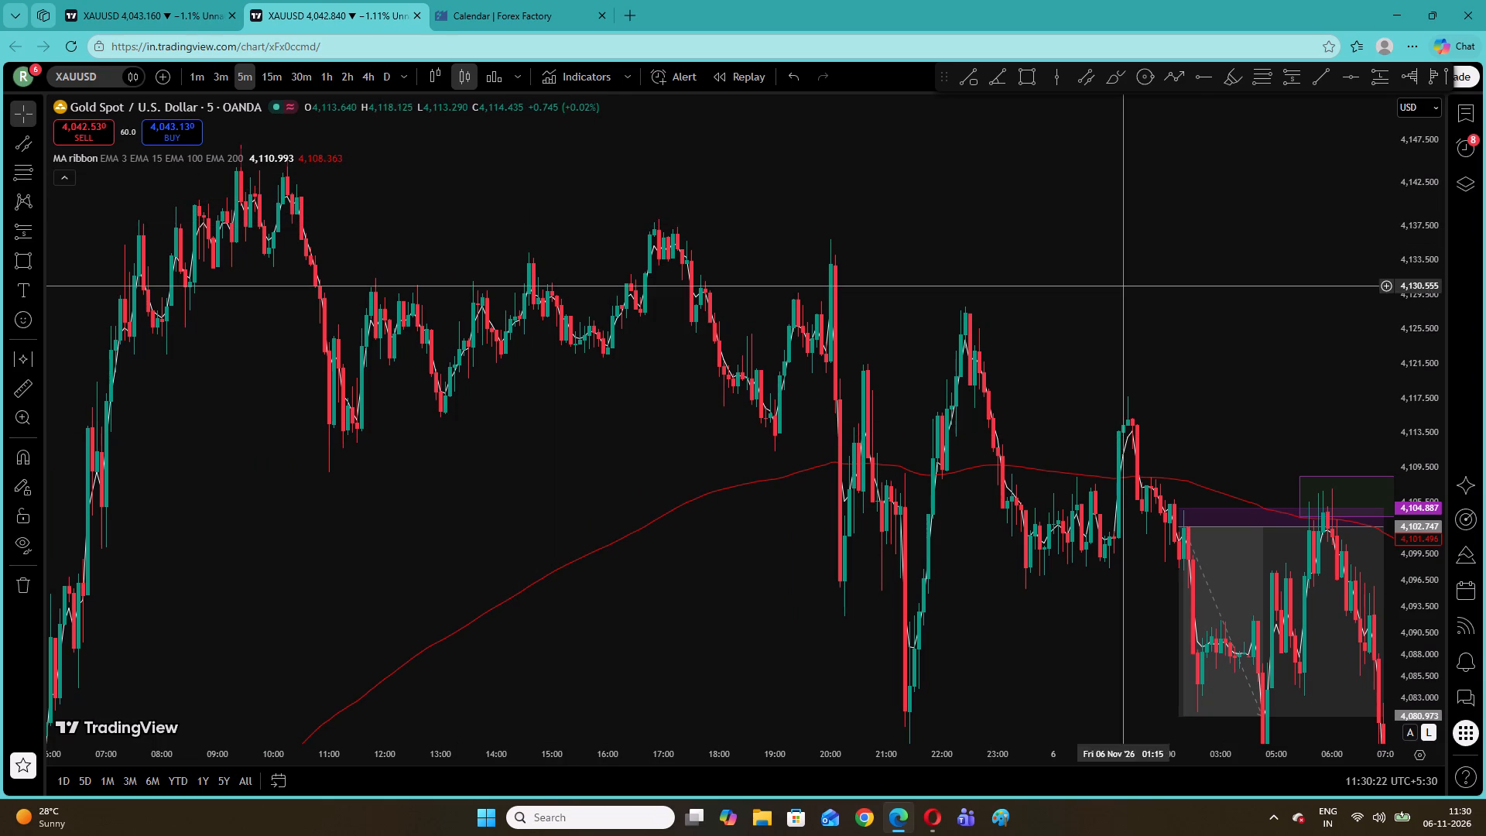
left_click_drag(1125, 286, 483, 137)
left_click_drag(1079, 533, 1091, 226)
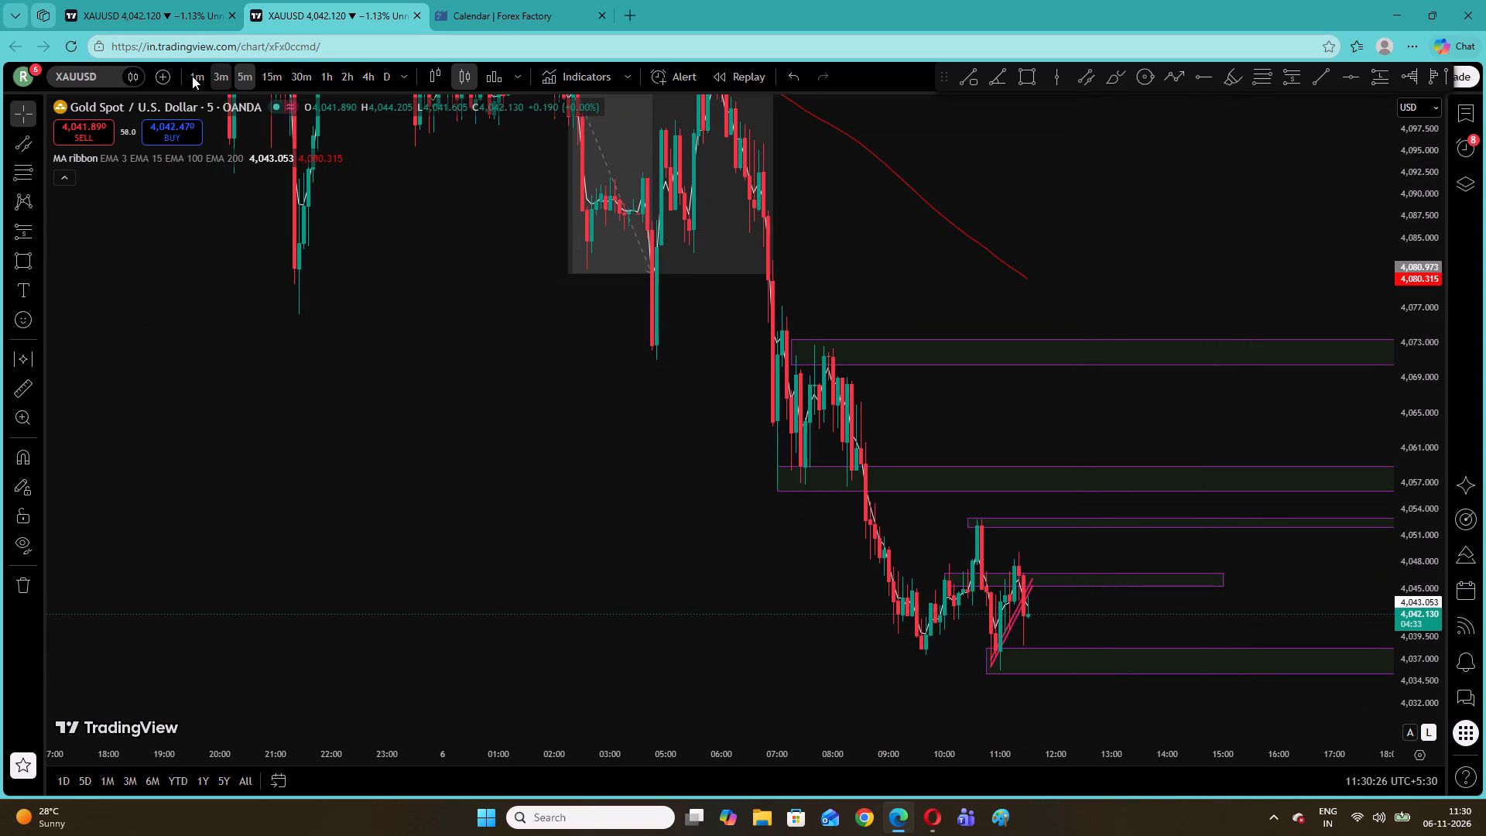
On the 1-minute chart, delete the rising parallel channel drawn from the 10:52 low.
left_click(189, 76)
right_click(1092, 252)
left_click(1140, 269)
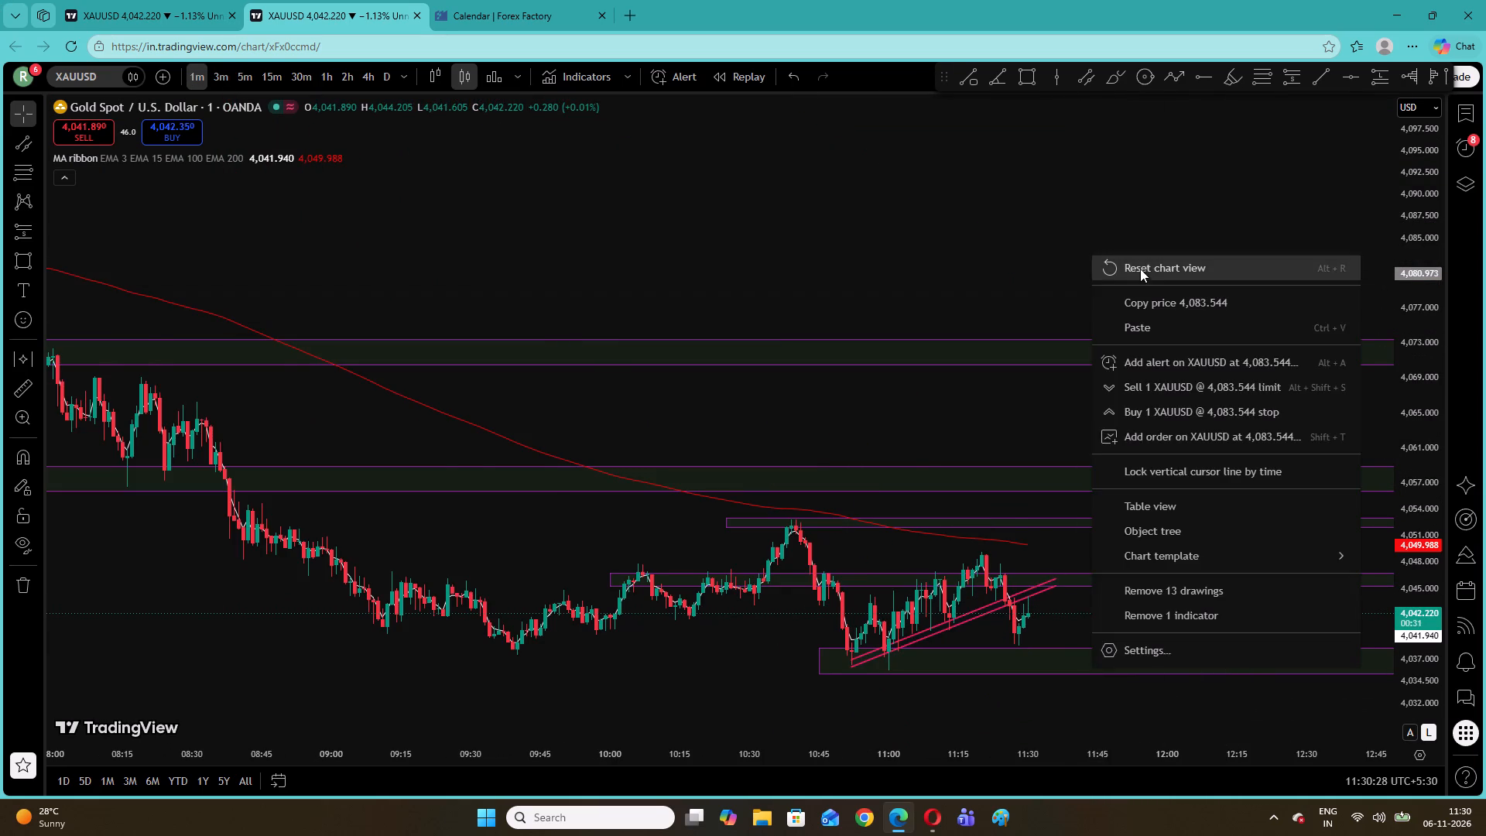
left_click_drag(1421, 535, 1352, 156)
left_click_drag(1254, 507, 902, 0)
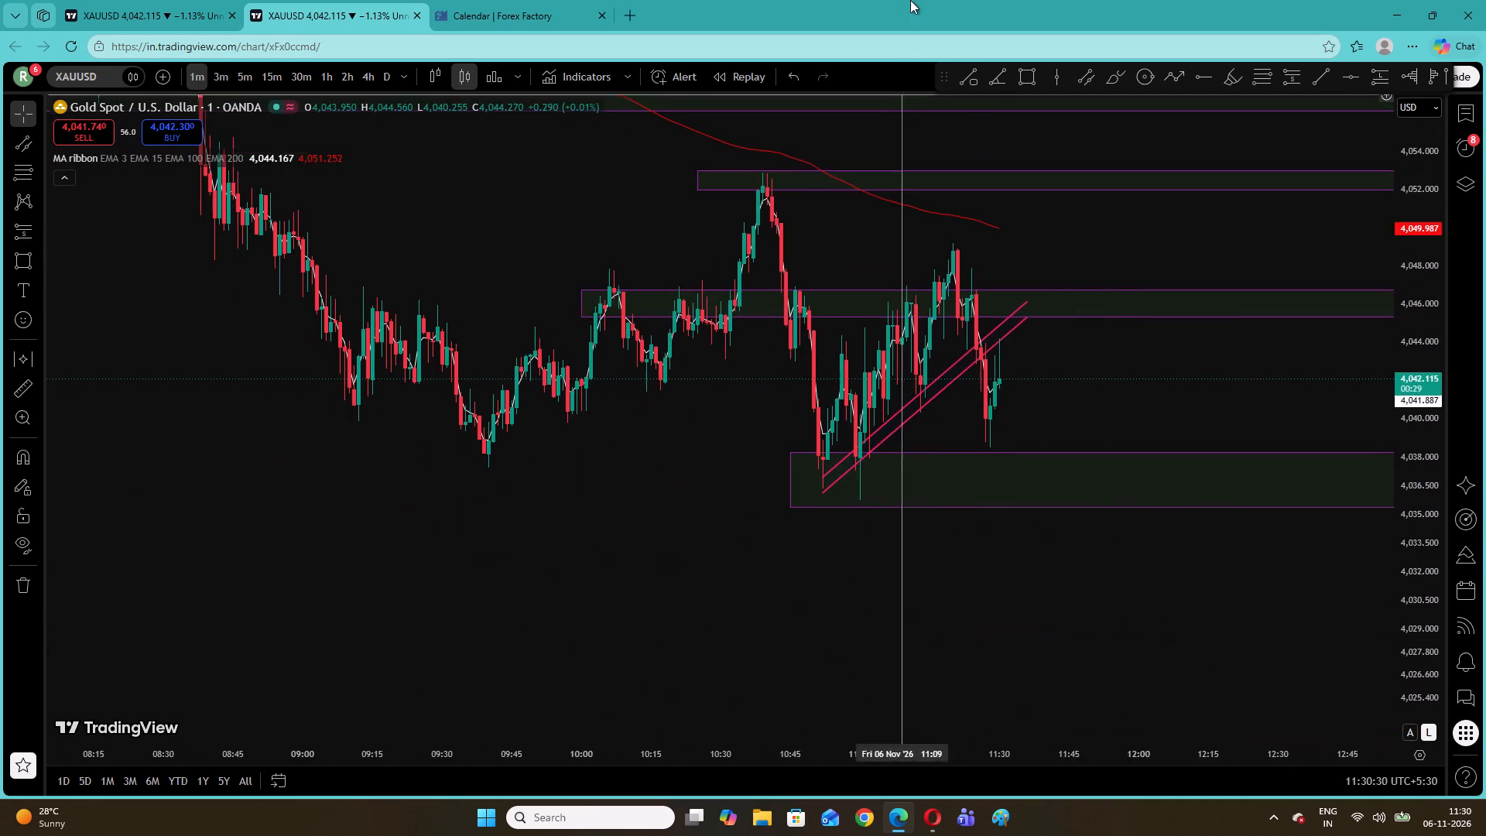
left_click_drag(1405, 499, 1419, 184)
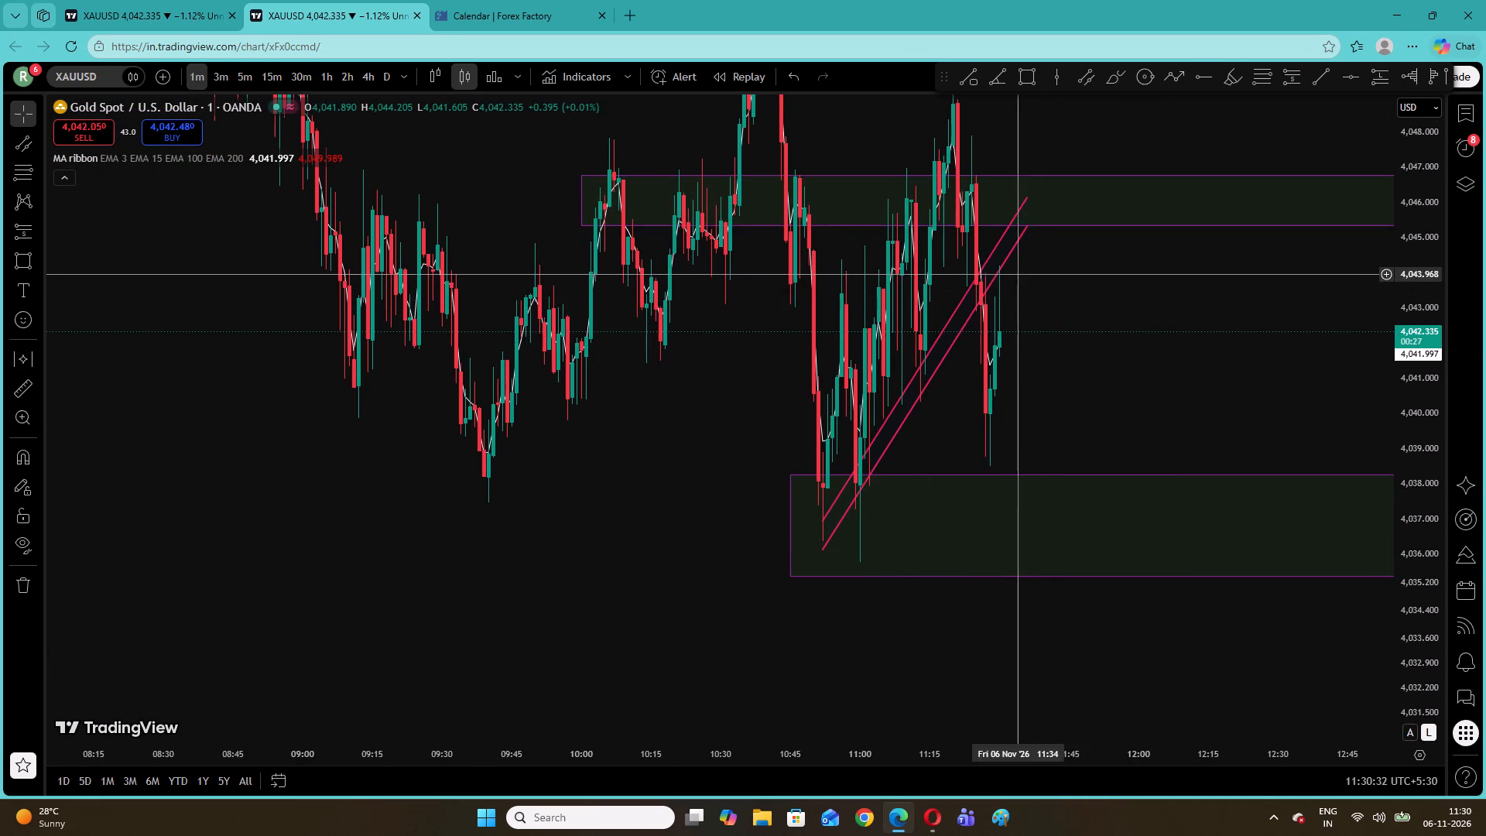
left_click(1006, 261)
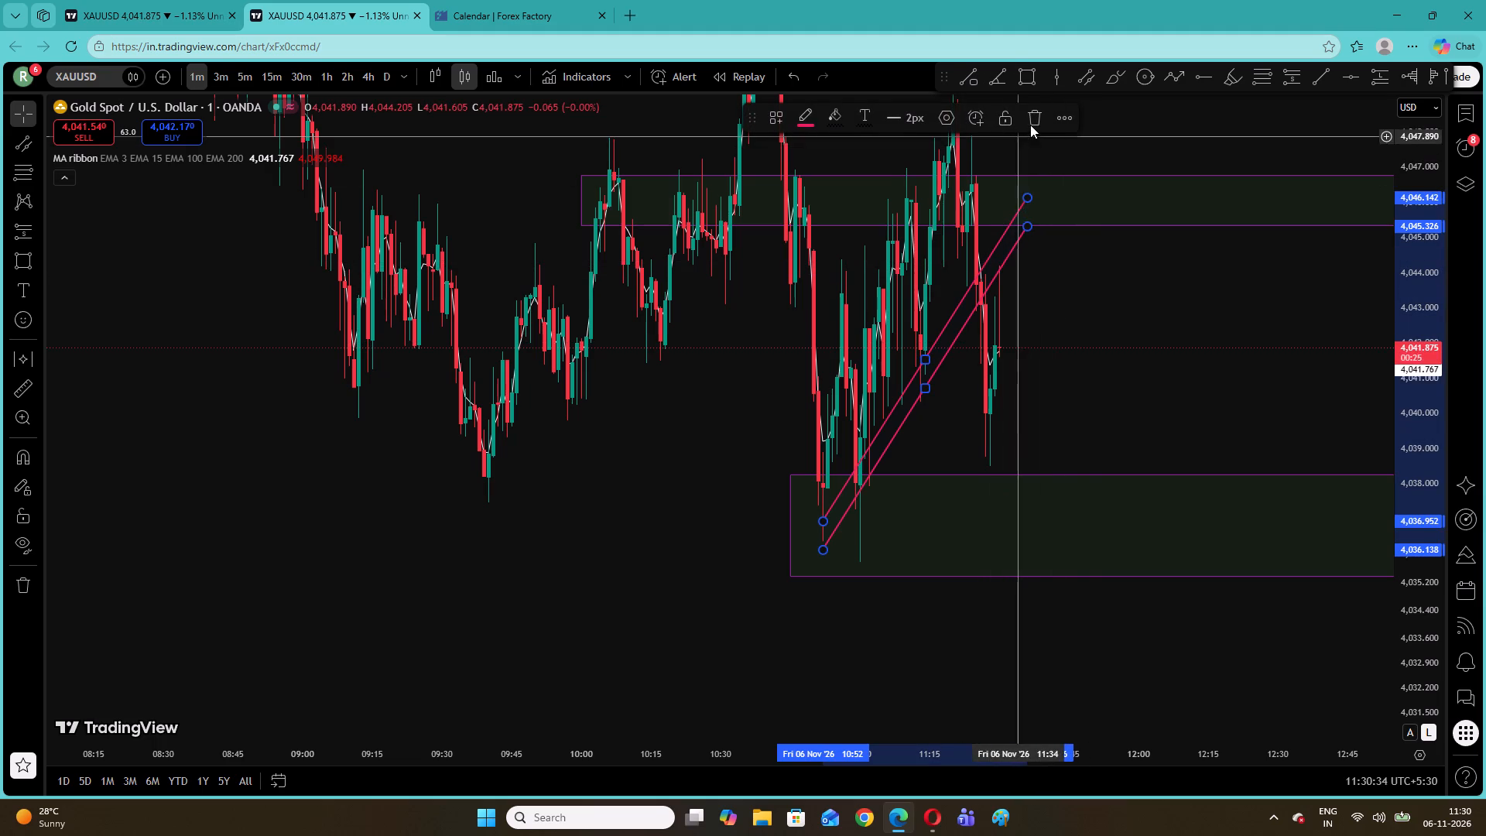
left_click(1030, 125)
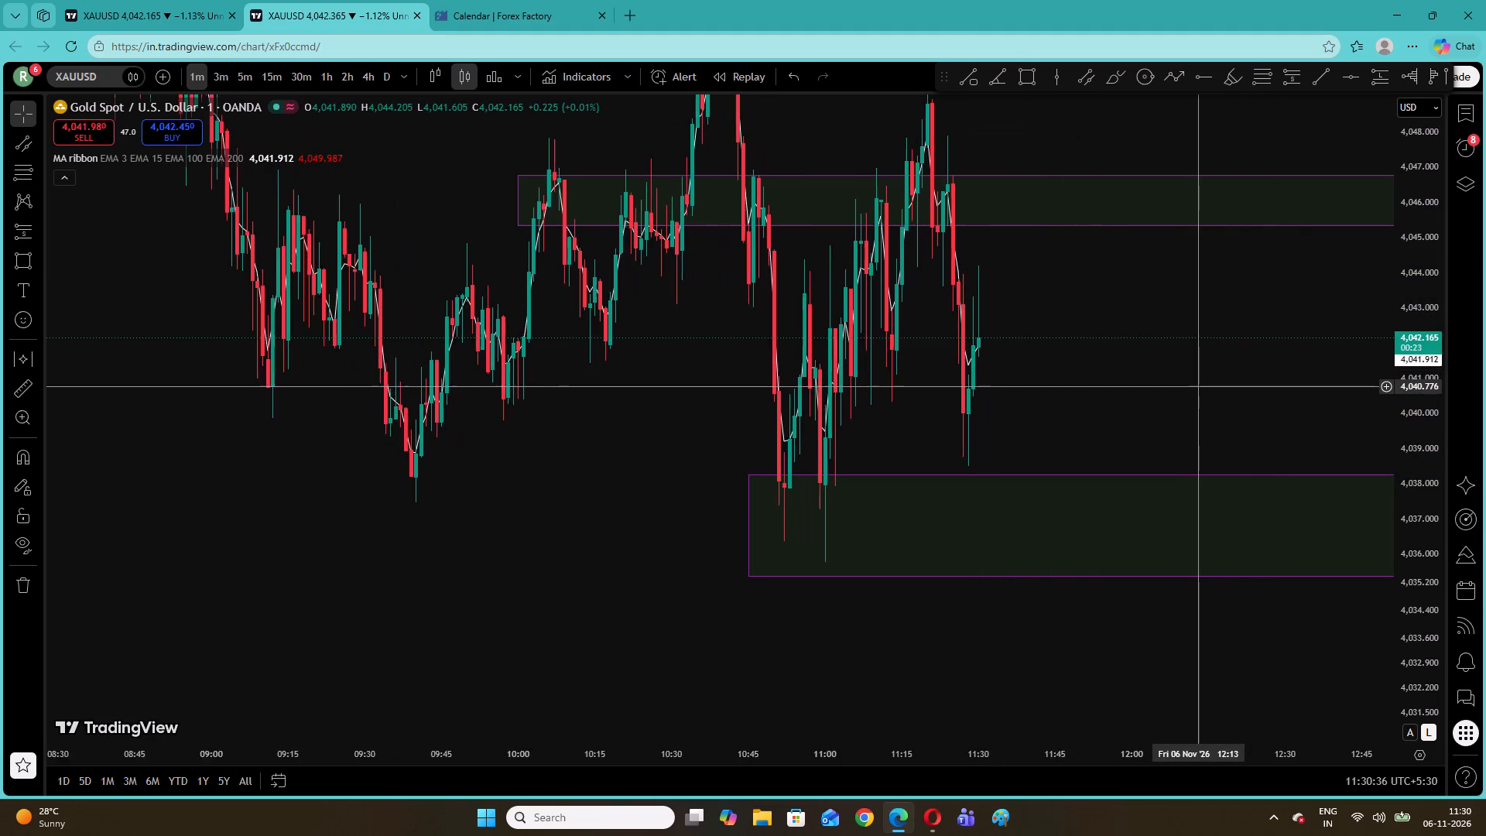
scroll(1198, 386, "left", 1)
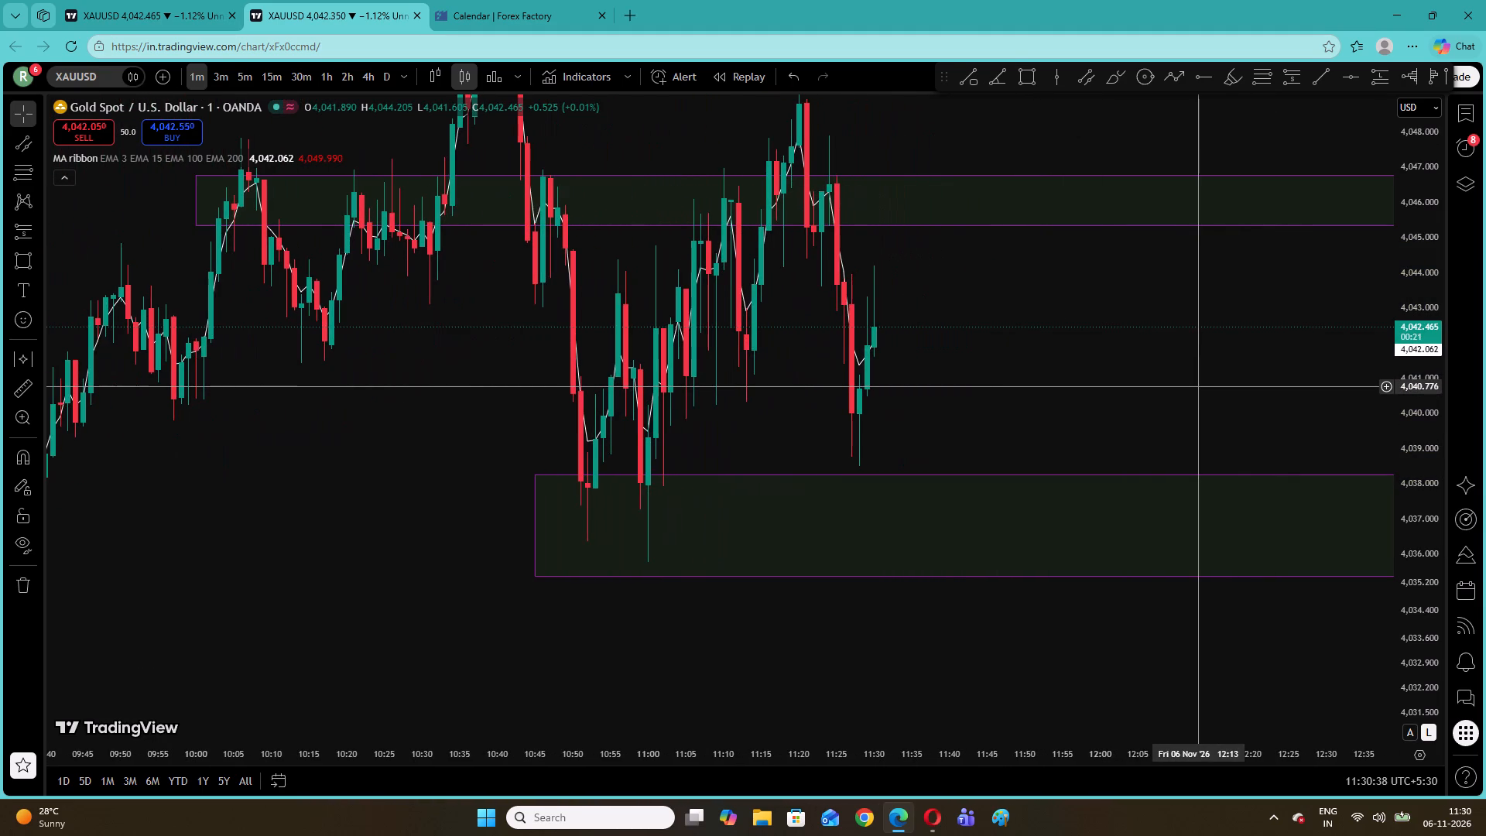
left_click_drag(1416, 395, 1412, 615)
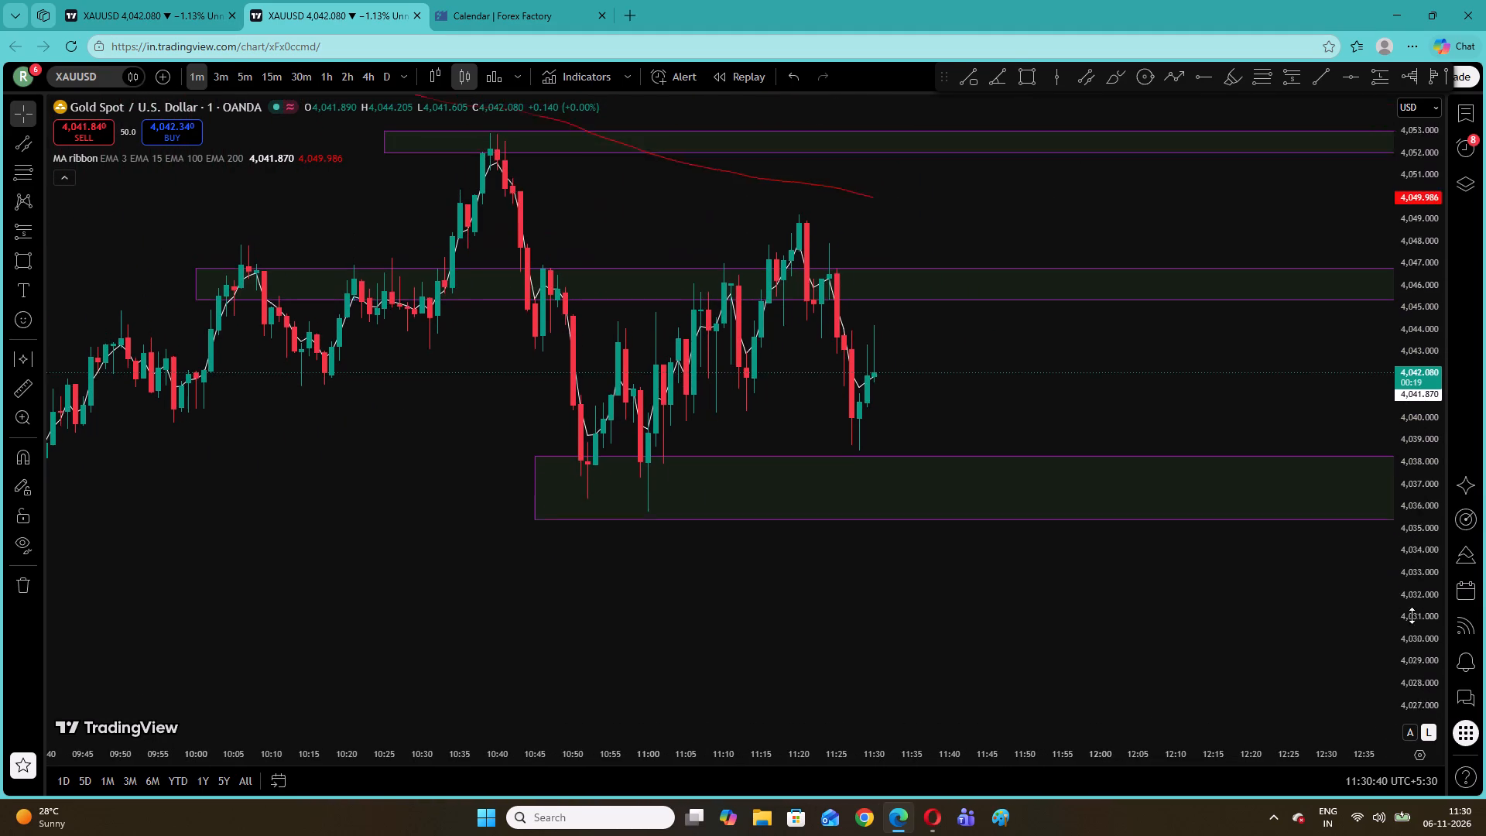
Compare the current price zones on the 5-minute, 15-minute, 30-minute and 1-hour charts, ending back on the 1-minute chart.
left_click_drag(1412, 615, 1412, 660)
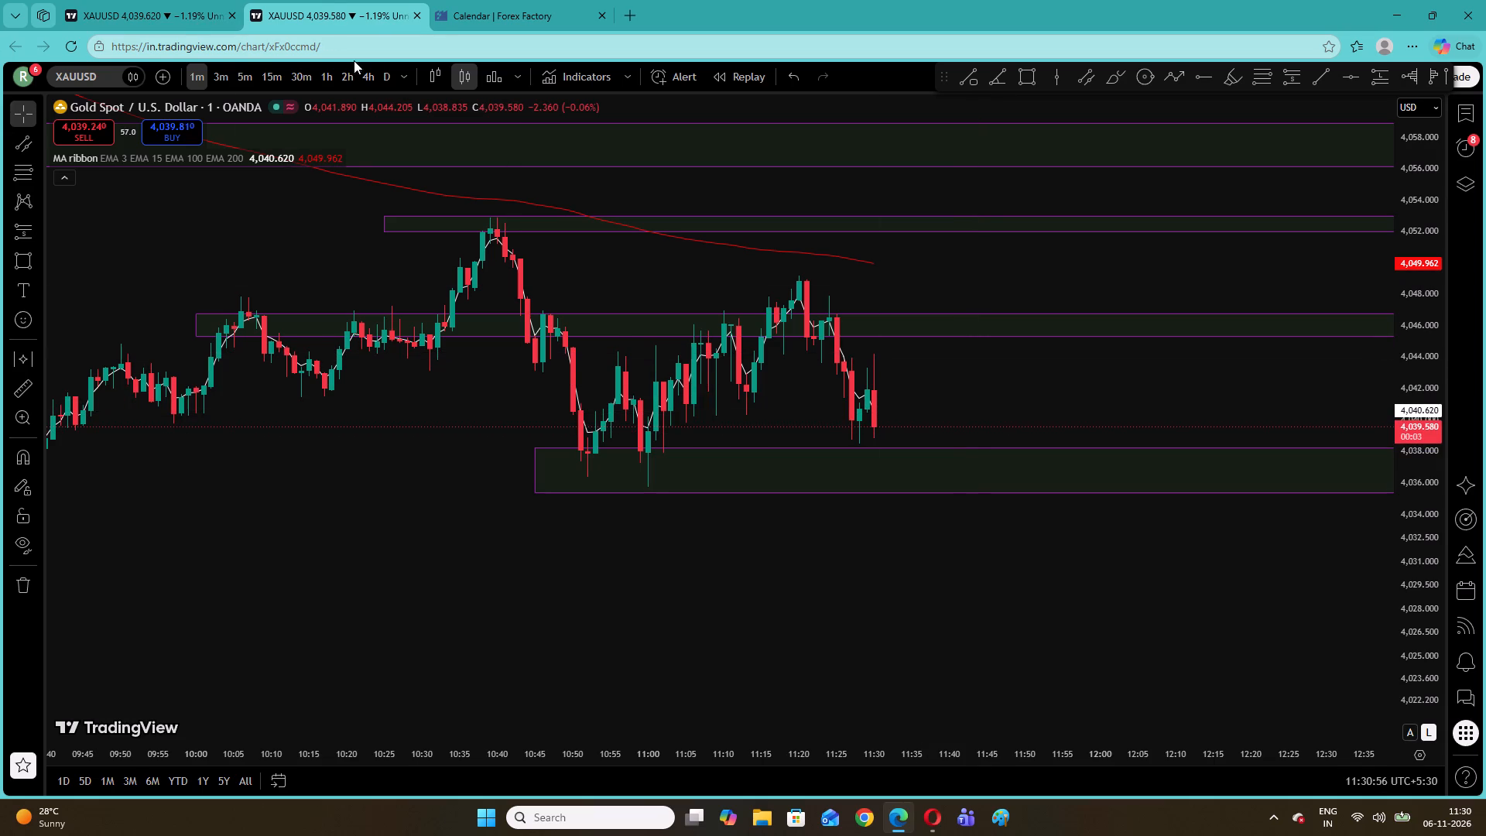
left_click(247, 70)
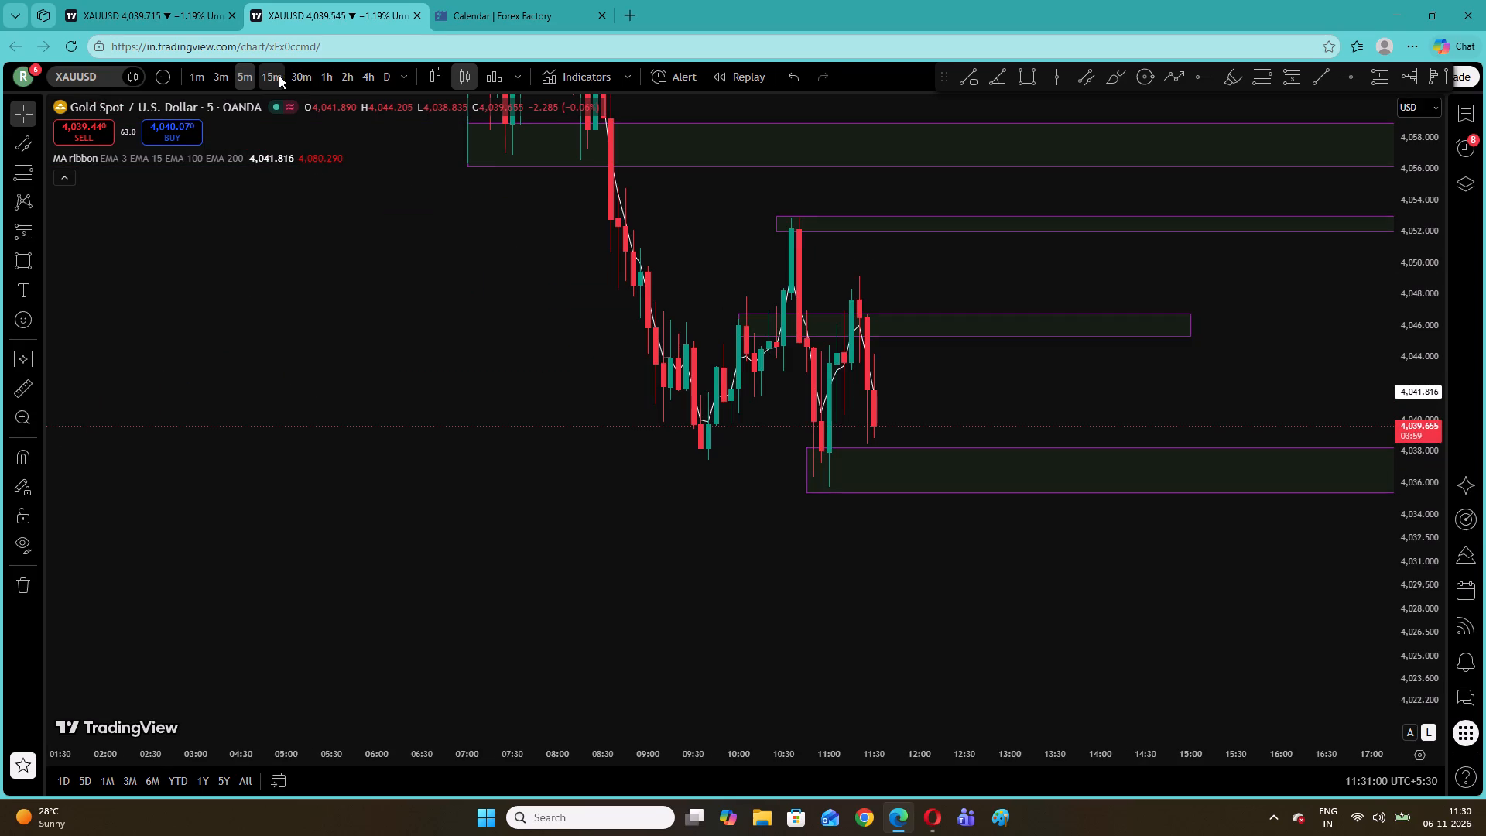
left_click(279, 75)
left_click(296, 73)
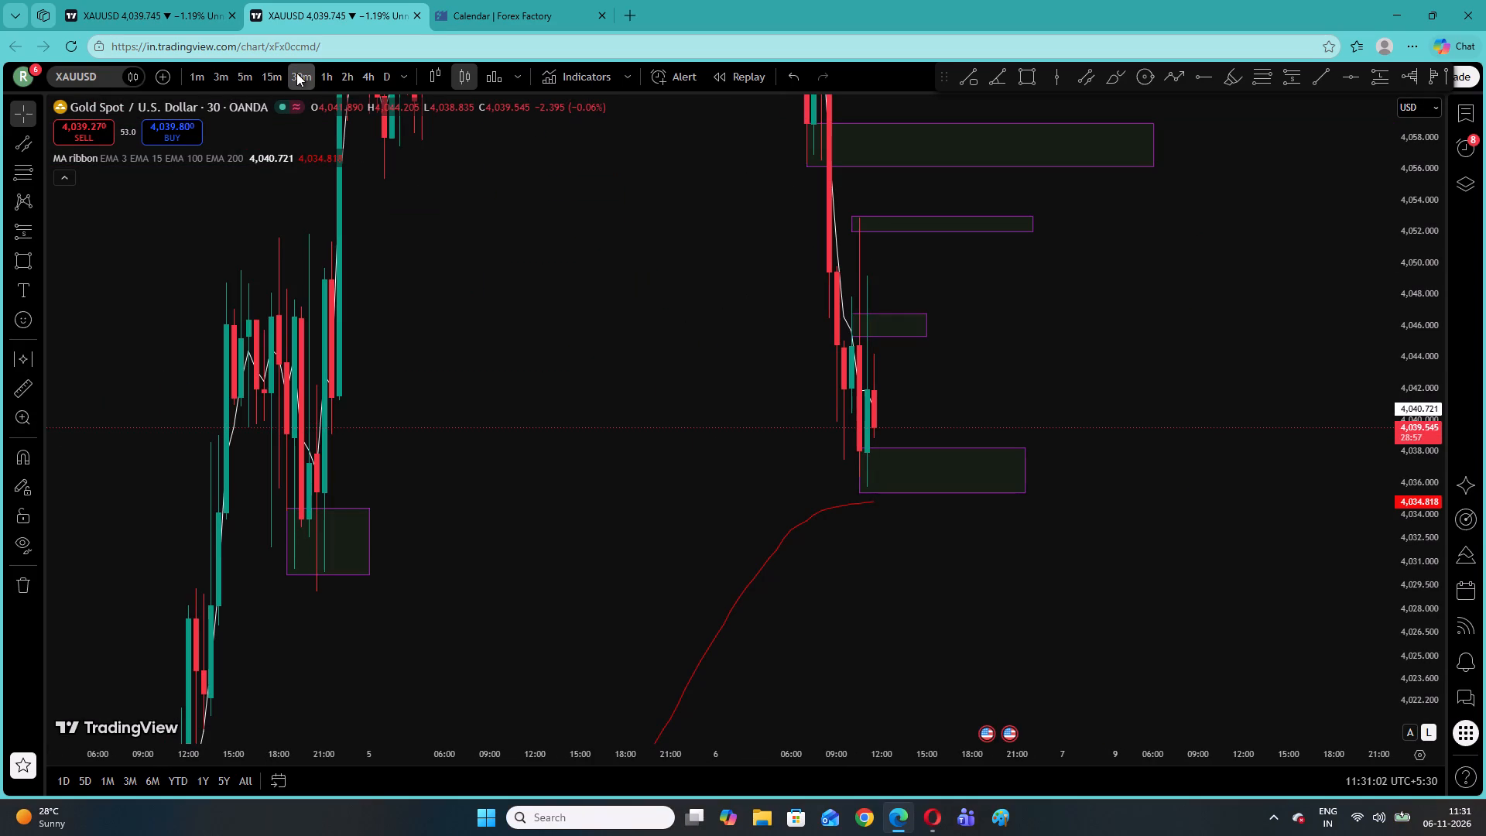
left_click(333, 73)
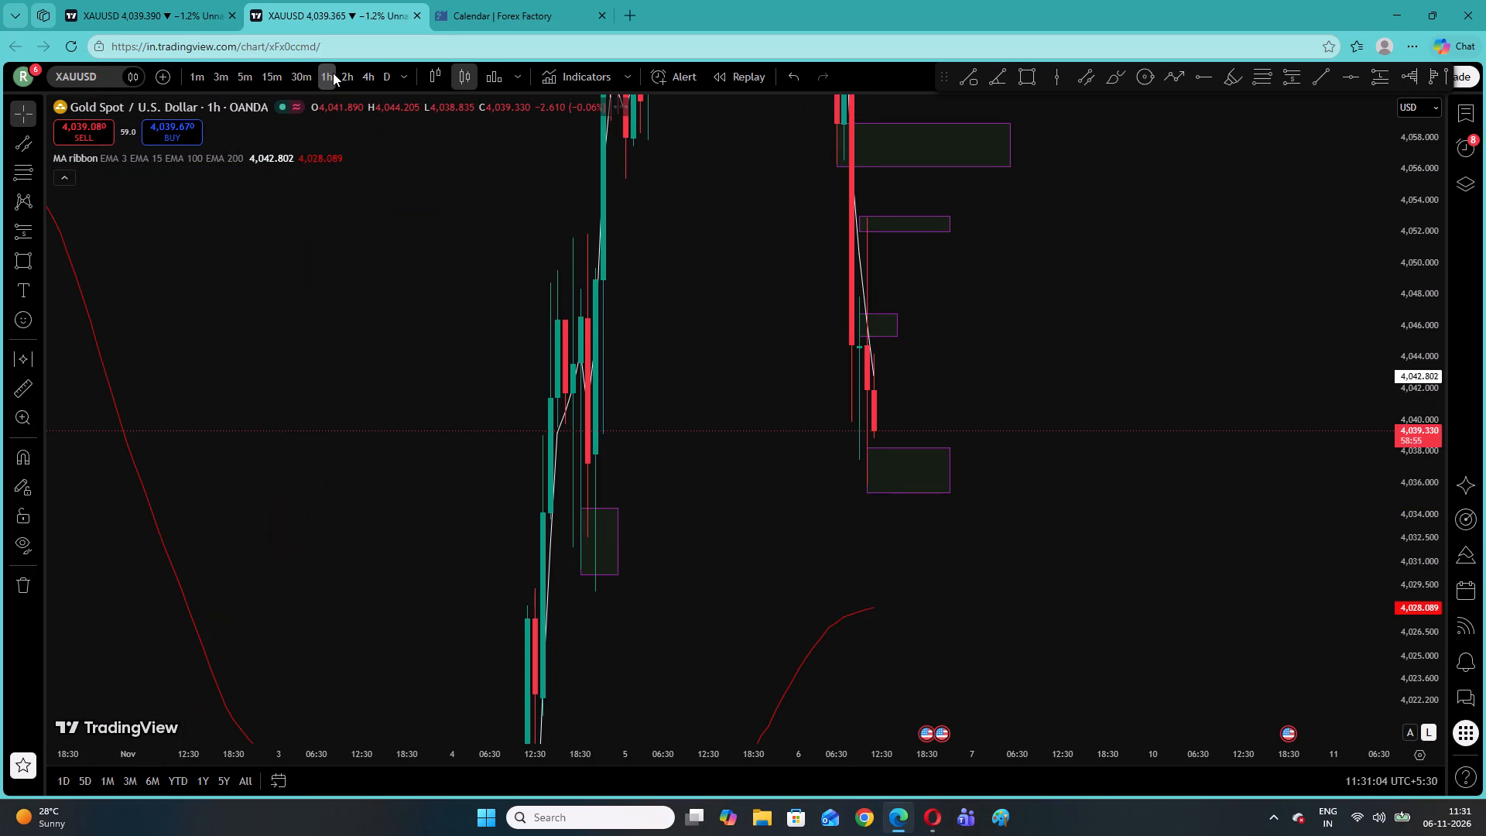
left_click(198, 85)
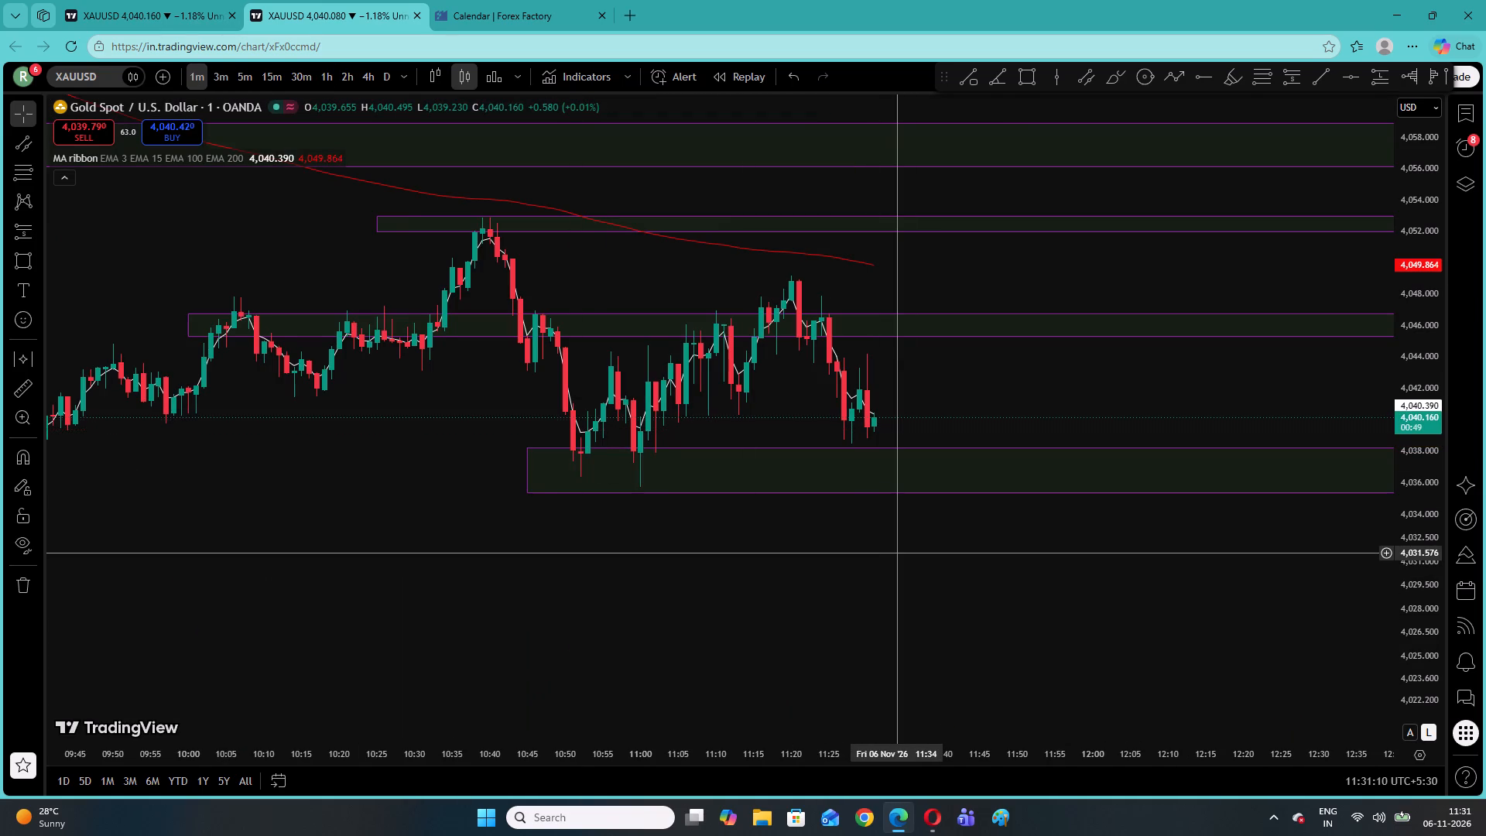
Tighten the lowest price zone so it starts at 10:59 and its upper edge sits at about 4,037.8.
left_click_drag(535, 468, 546, 472)
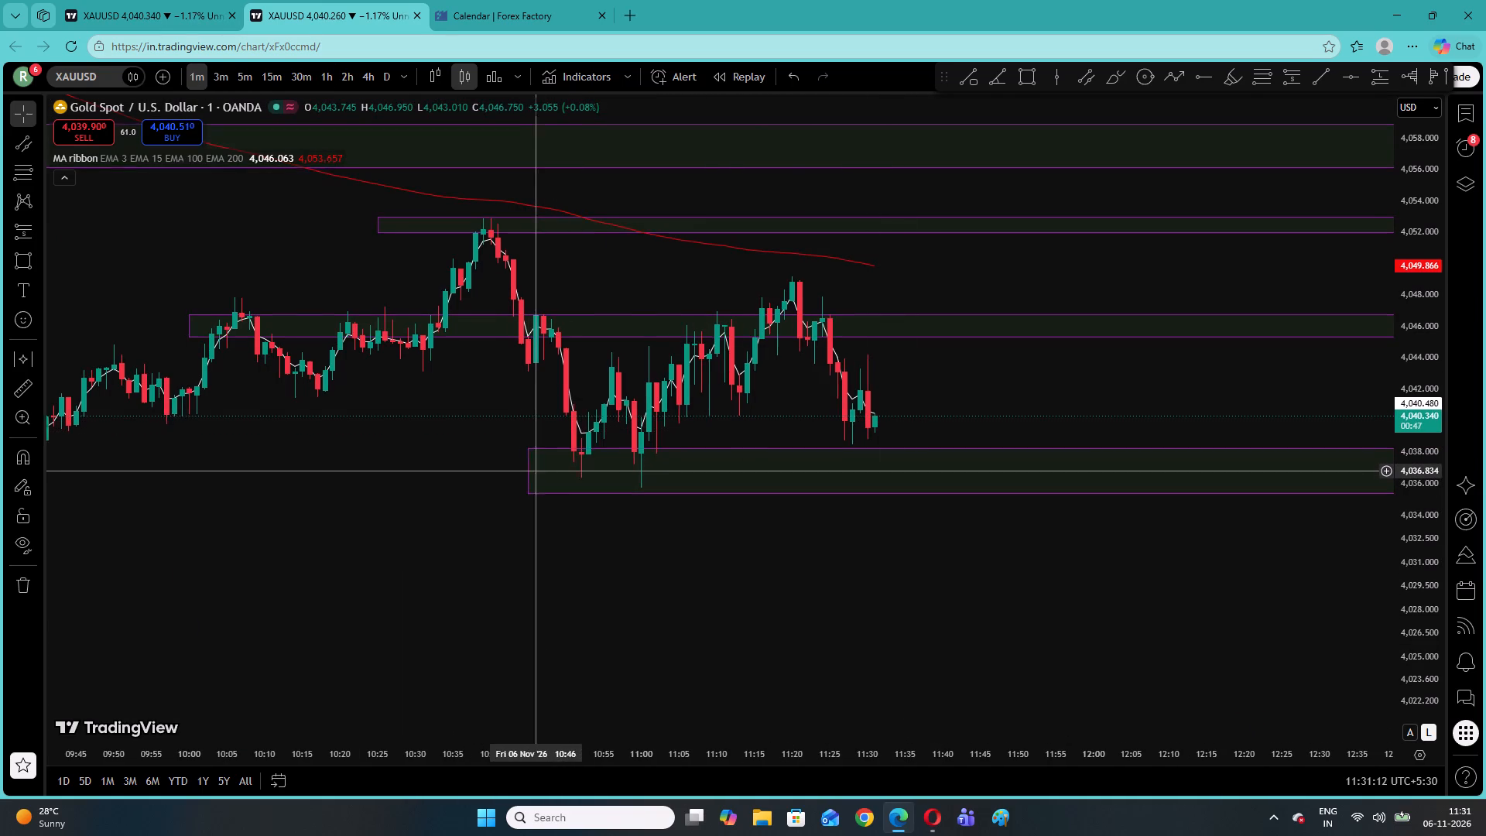
left_click_drag(546, 472, 591, 475)
left_click_drag(576, 475, 581, 475)
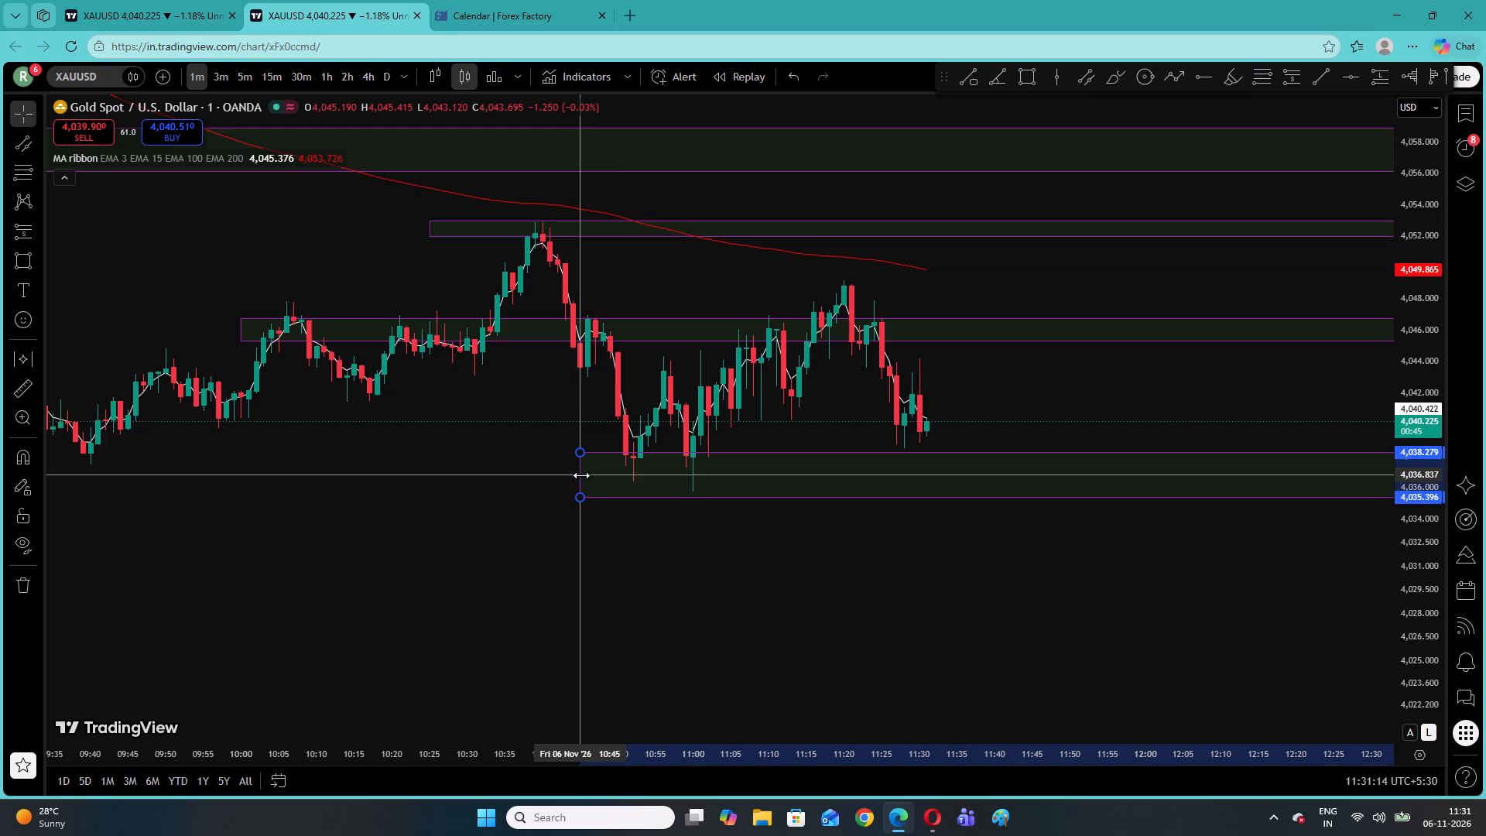
left_click_drag(581, 475, 683, 459)
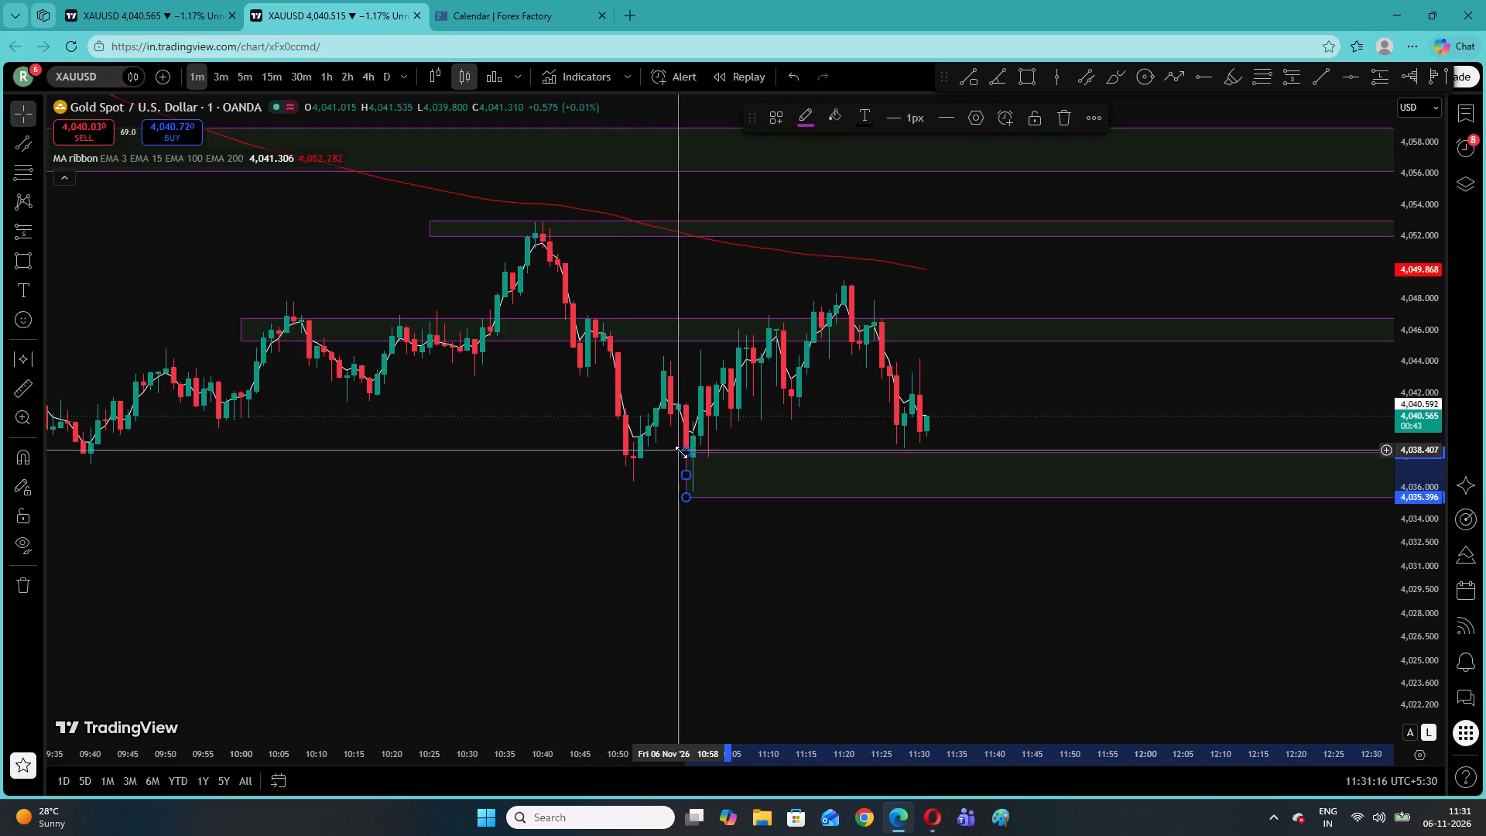
left_click(681, 453)
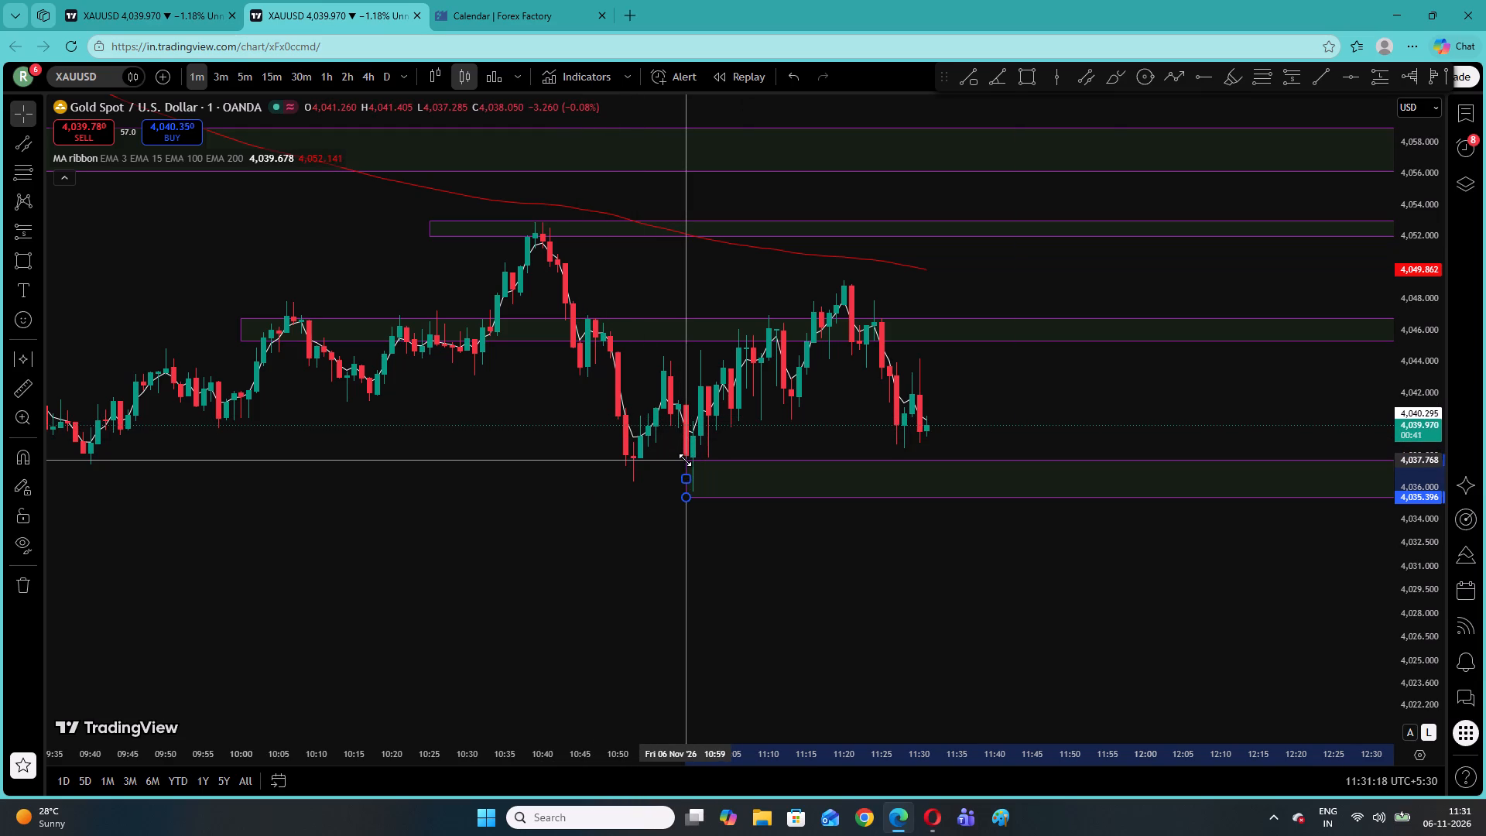
left_click_drag(872, 417, 875, 417)
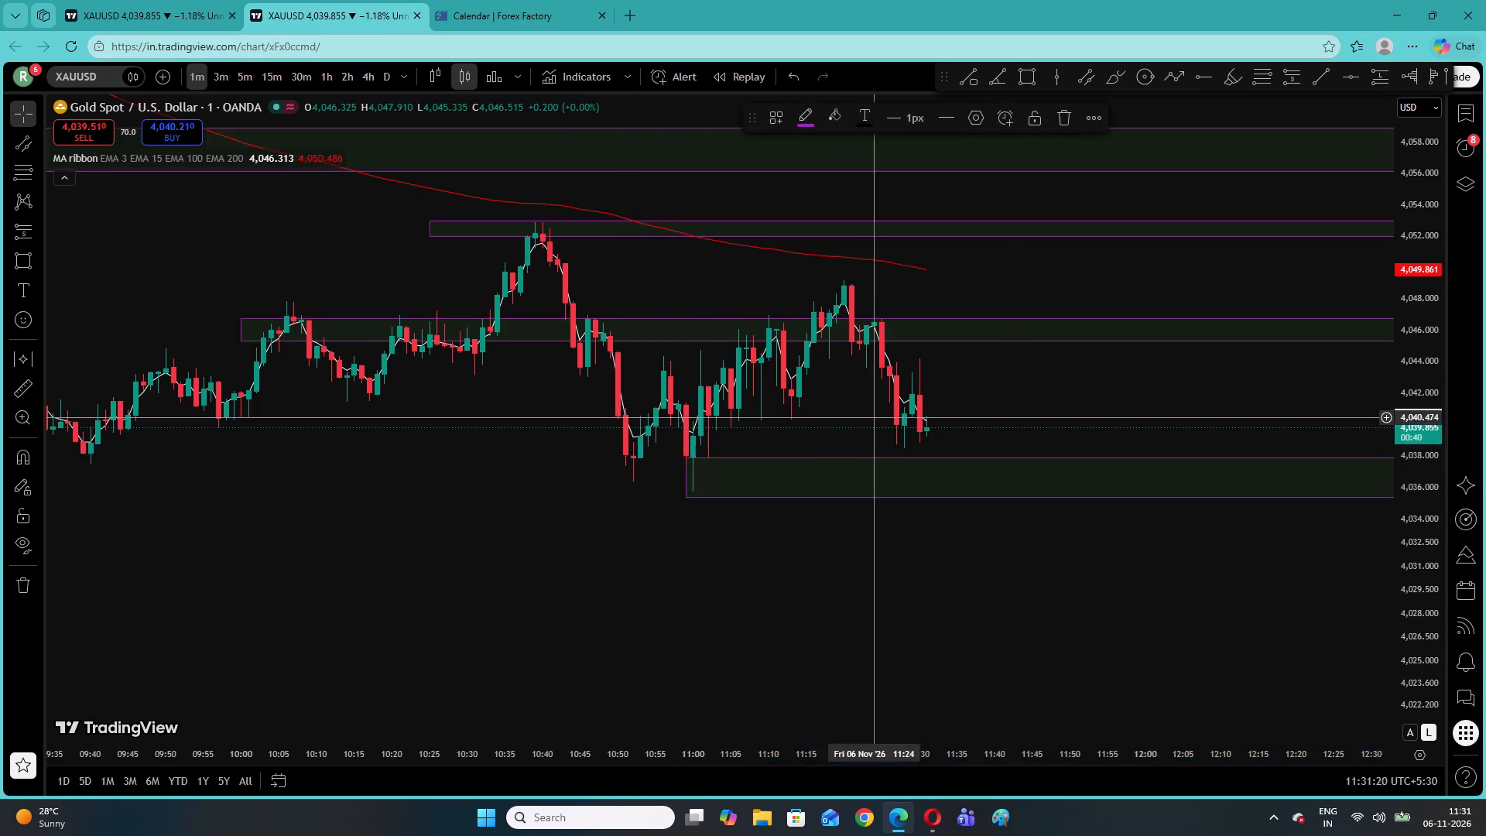
Reposition the price zone near 4,046 onto the 11:20 swing high, starting at 11:19 and spanning about 4,047.8 to 4,049.2.
left_click_drag(875, 417, 463, 458)
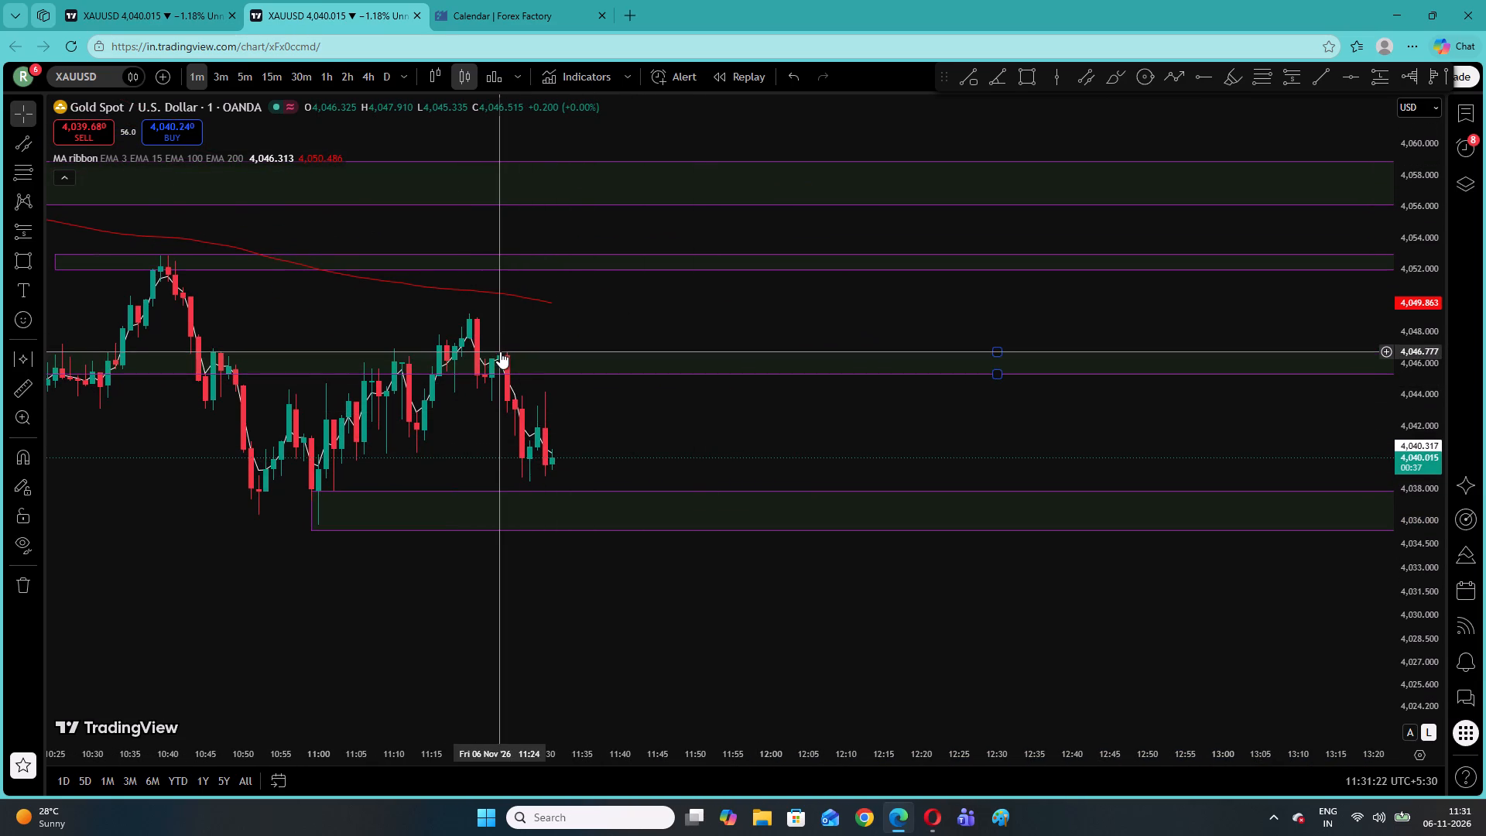
left_click_drag(502, 355, 638, 334)
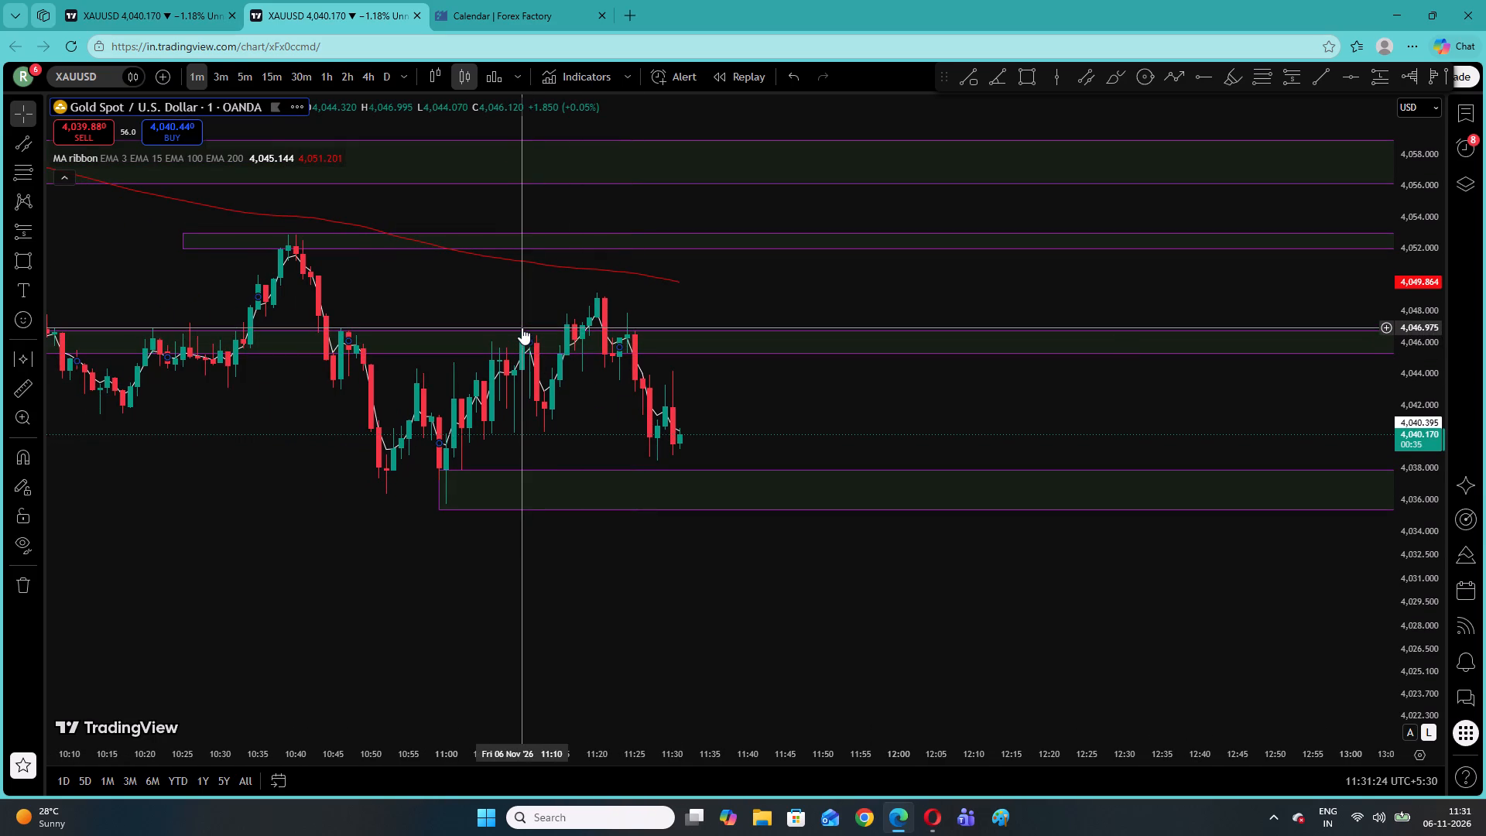
left_click_drag(522, 331, 558, 324)
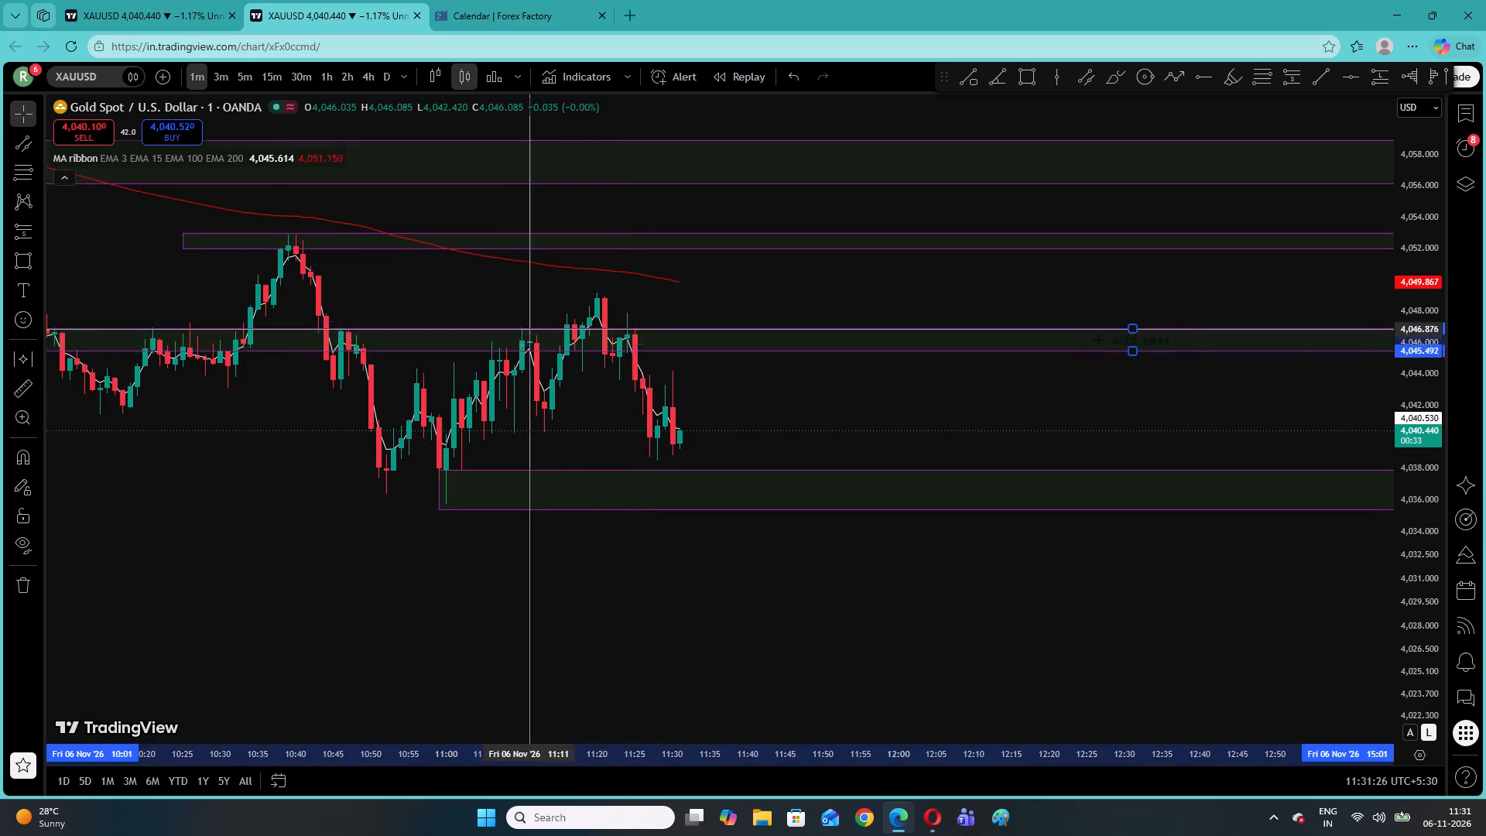
left_click_drag(558, 324, 1101, 281)
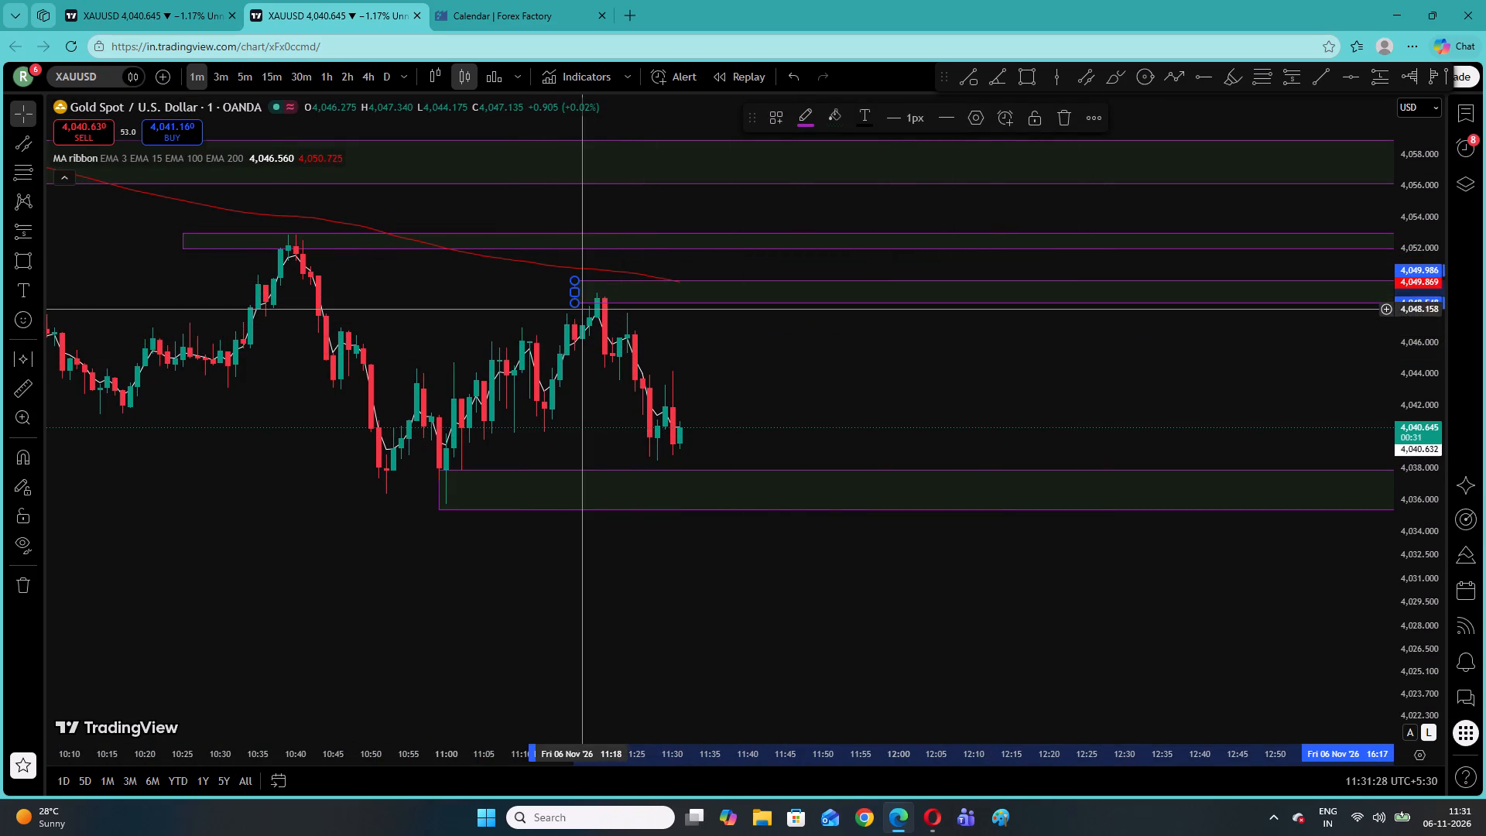
left_click_drag(579, 293, 591, 294)
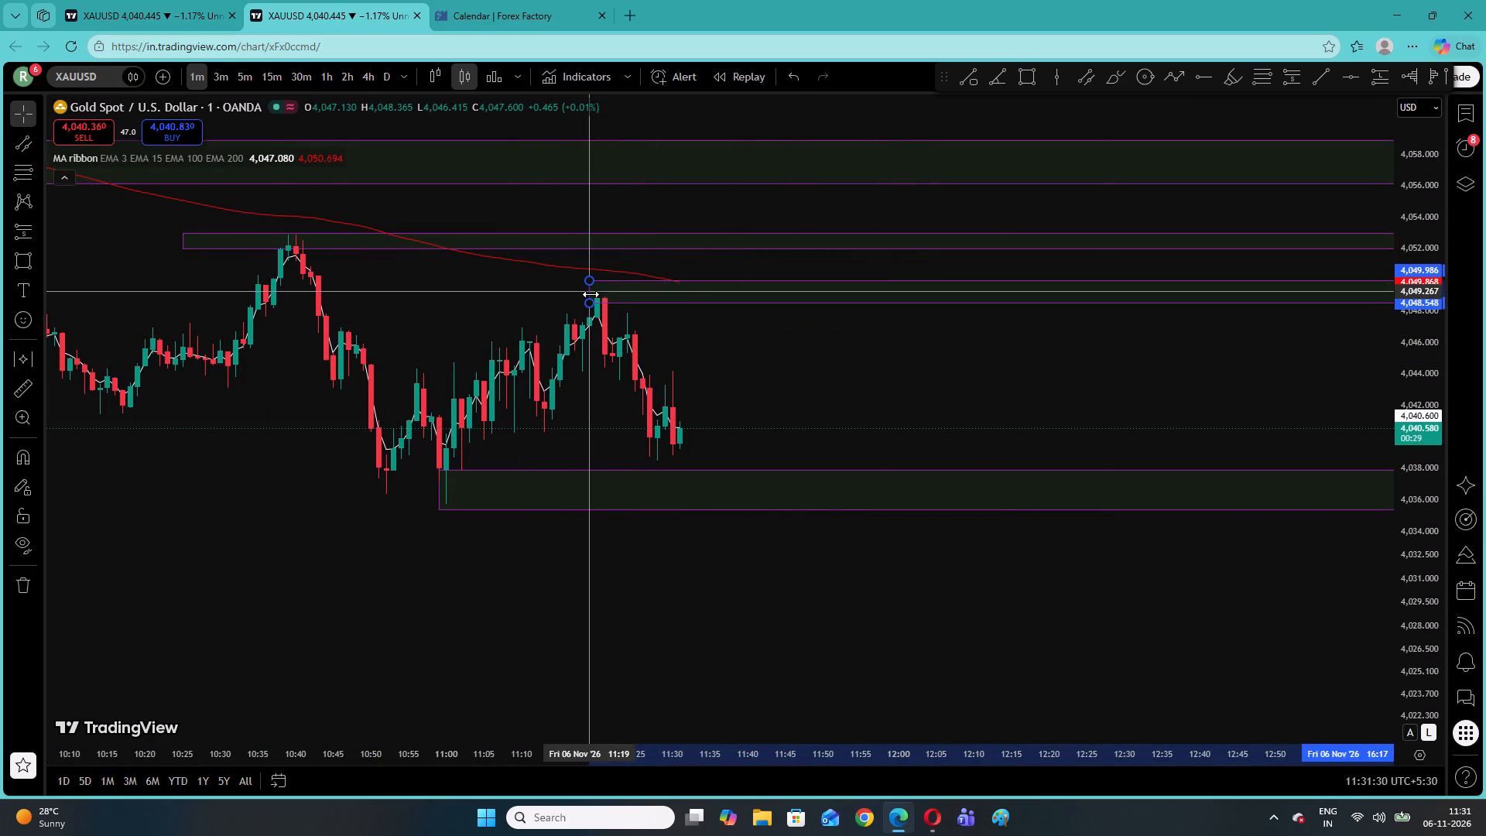
left_click_drag(591, 294, 593, 320)
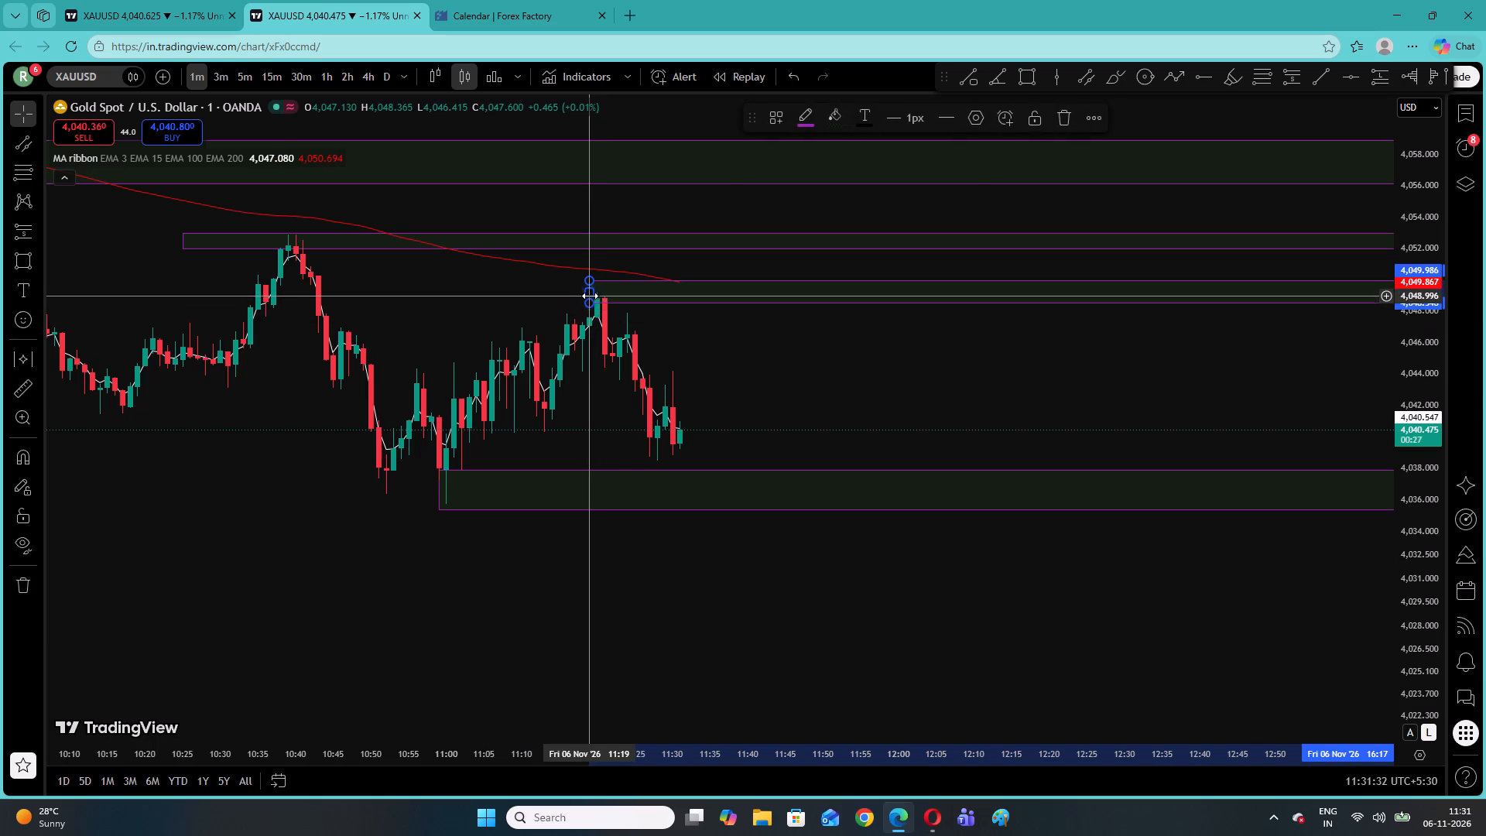
left_click_drag(590, 295, 594, 324)
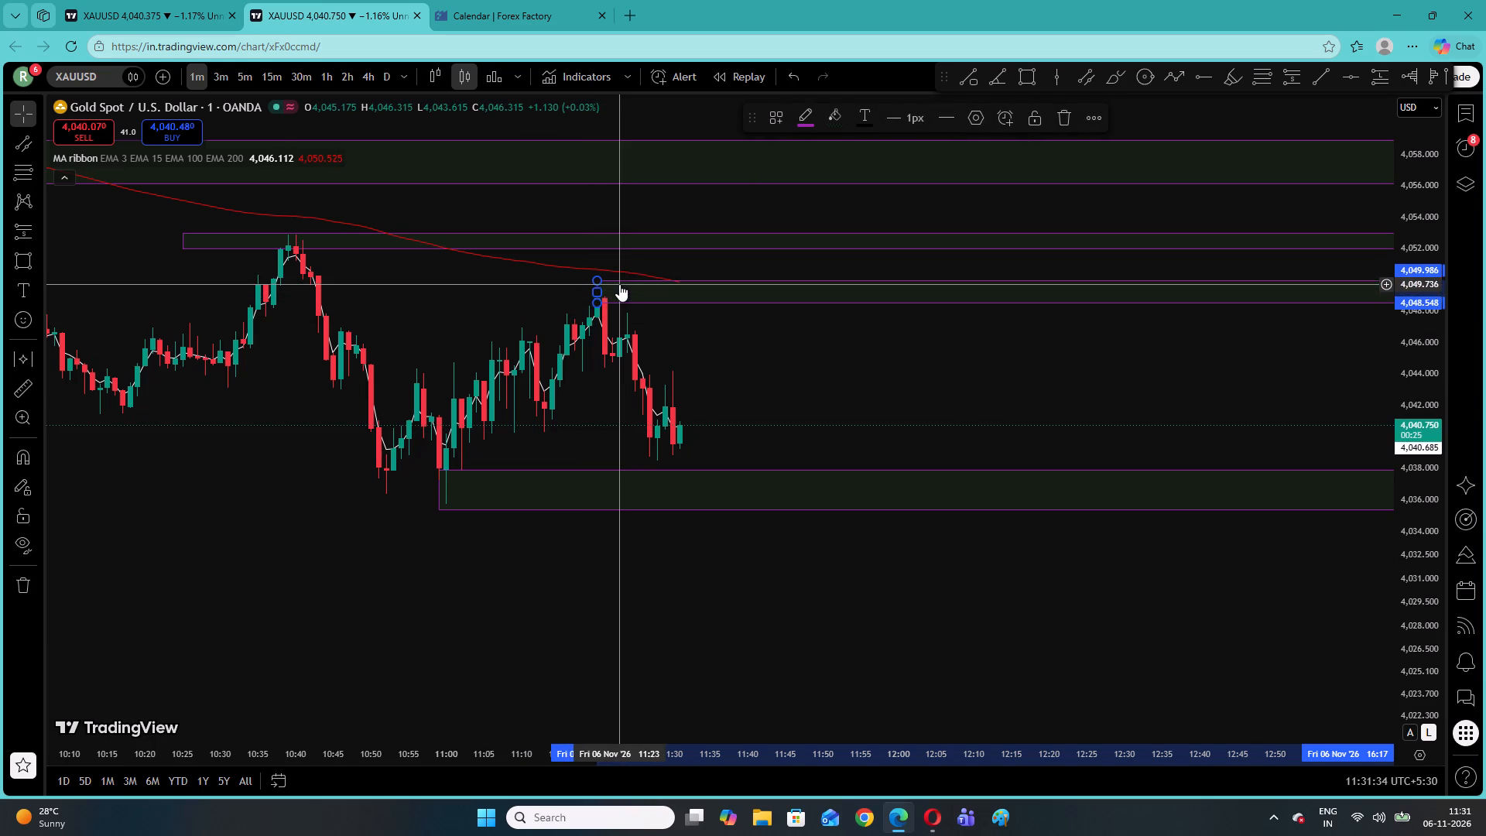
left_click_drag(619, 283, 613, 295)
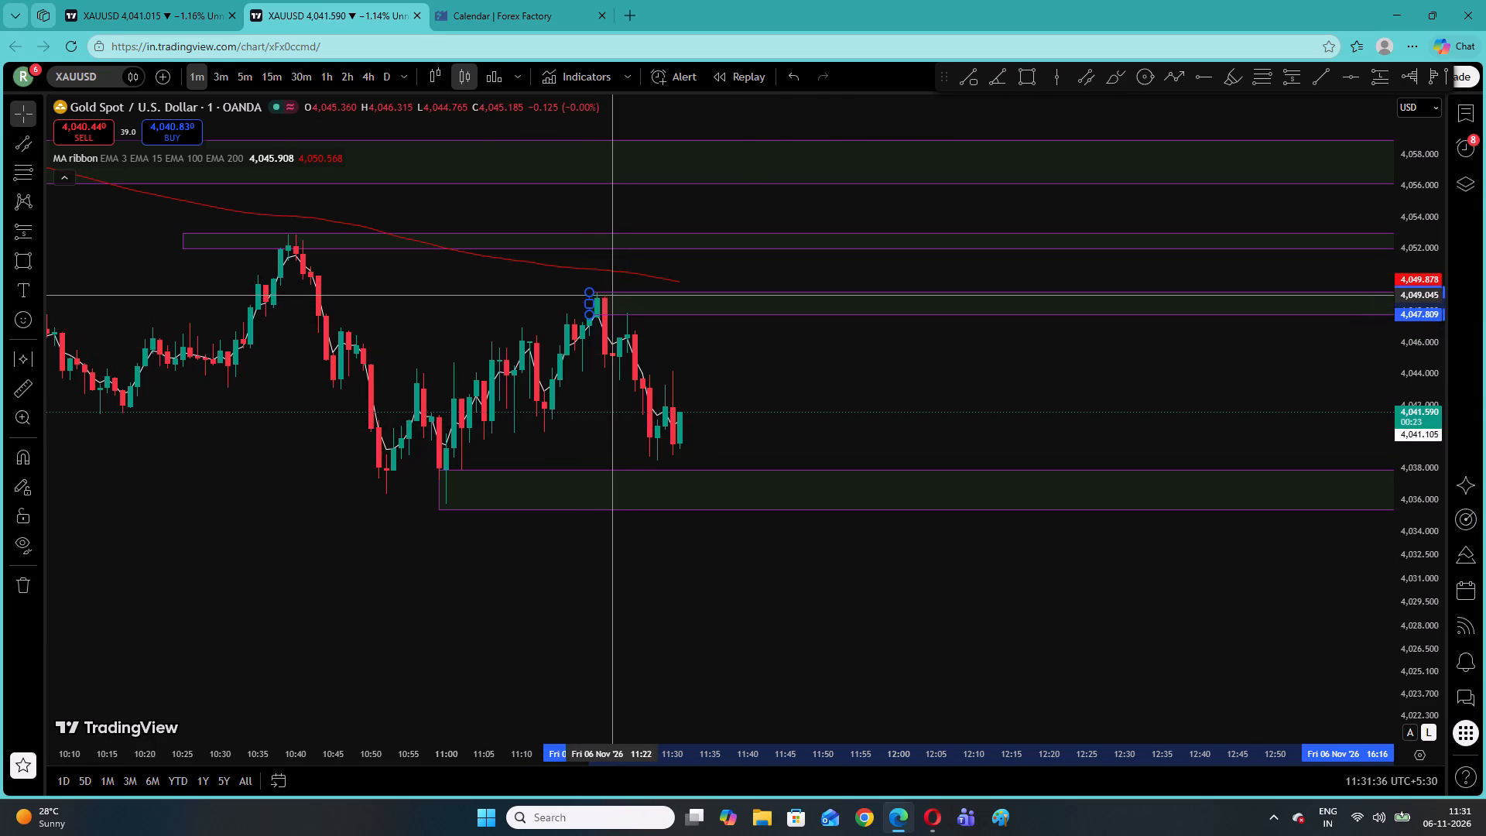
left_click_drag(613, 295, 614, 295)
Delete the short-position drawing that runs from 02:15 to 06:55 on 6 November.
left_click_drag(469, 331, 518, 466)
left_click_drag(465, 485, 805, 561)
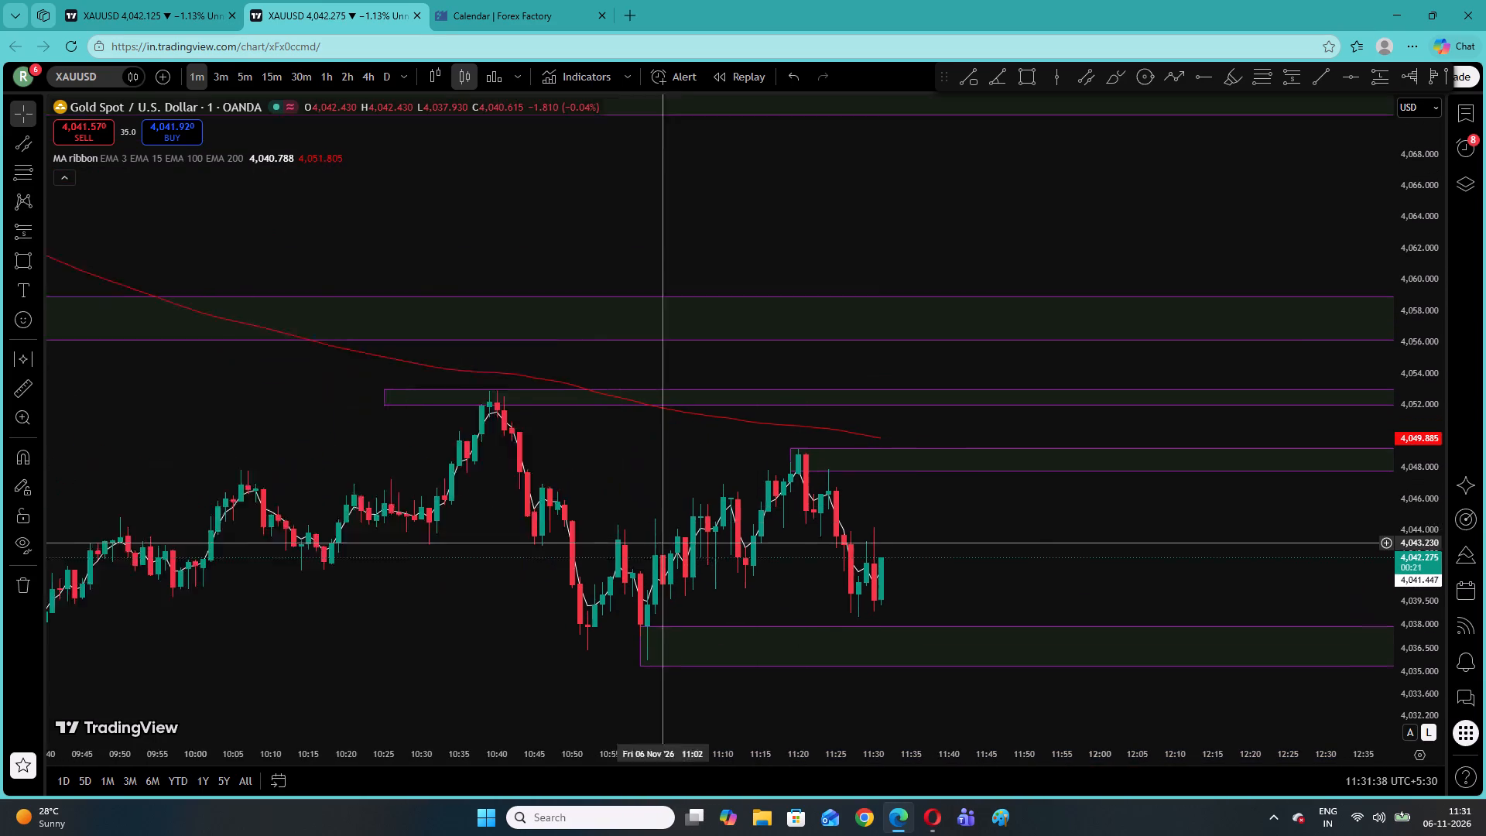
left_click_drag(805, 561, 865, 560)
left_click_drag(254, 416, 1210, 382)
left_click_drag(635, 534, 732, 776)
left_click_drag(365, 611, 1039, 485)
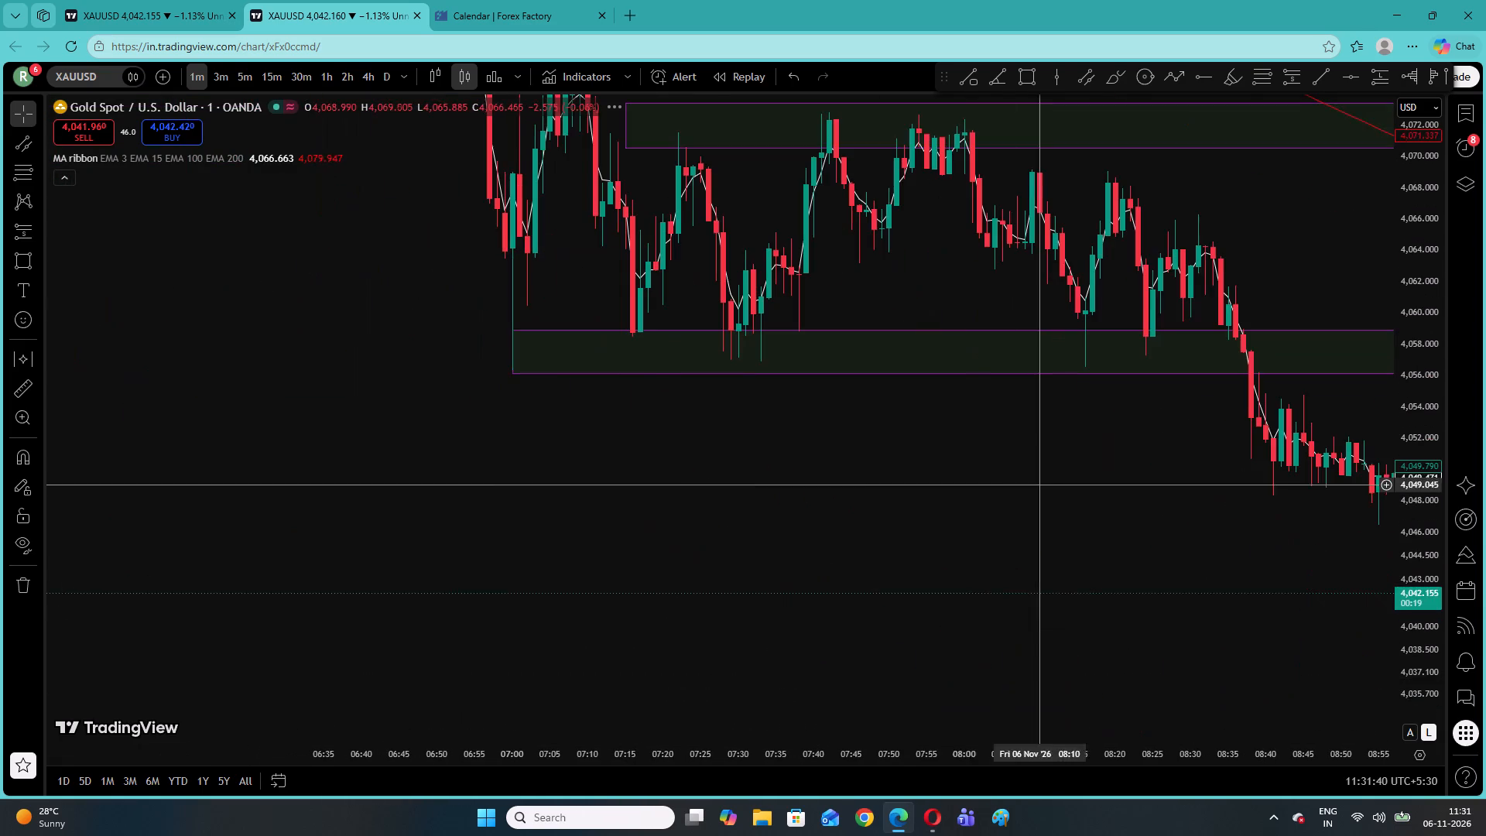
left_click_drag(566, 554, 583, 684)
left_click_drag(404, 376, 524, 735)
left_click_drag(437, 542, 500, 555)
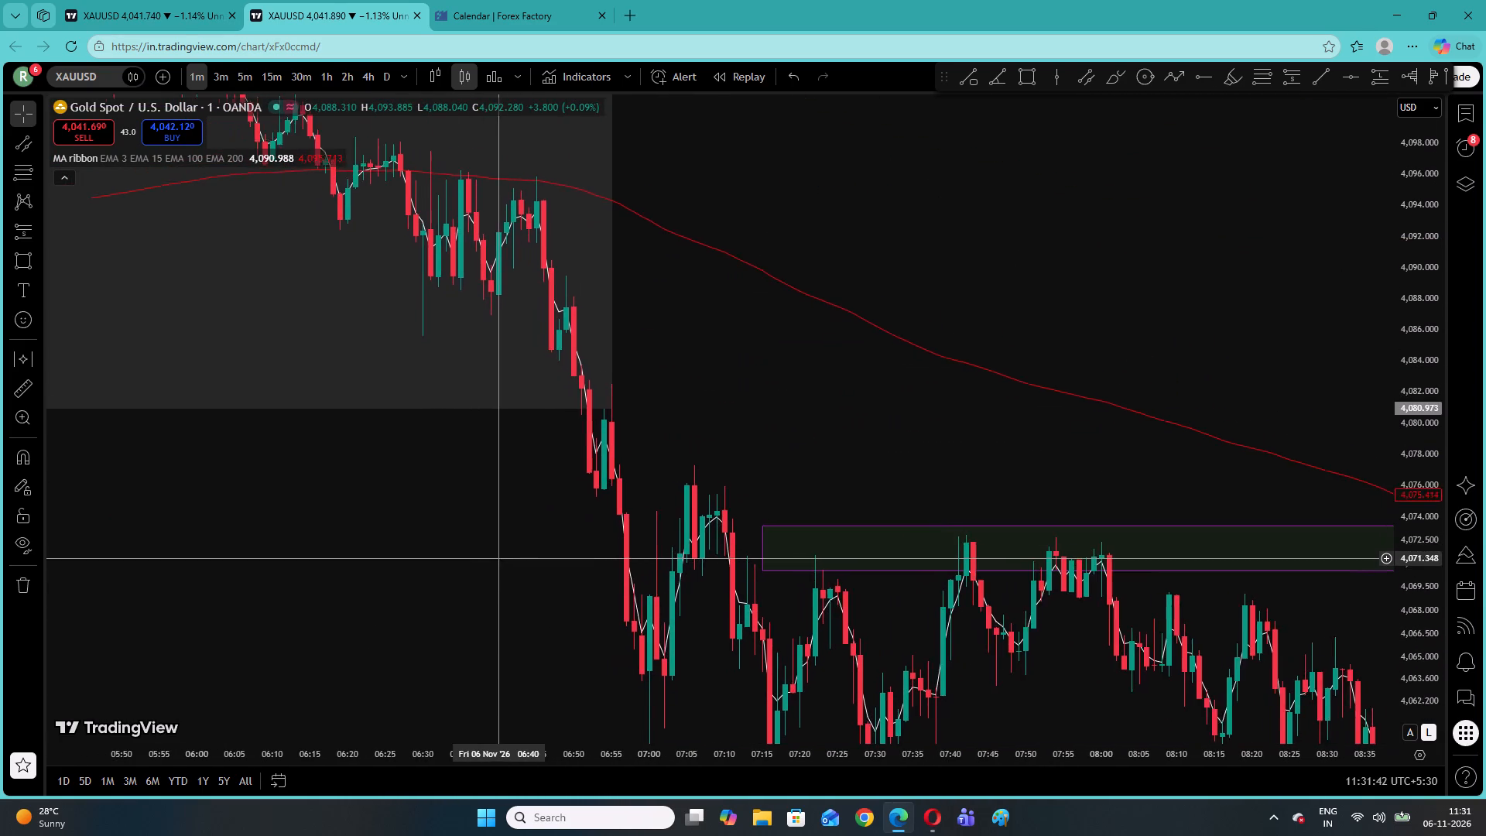
left_click_drag(500, 555, 594, 604)
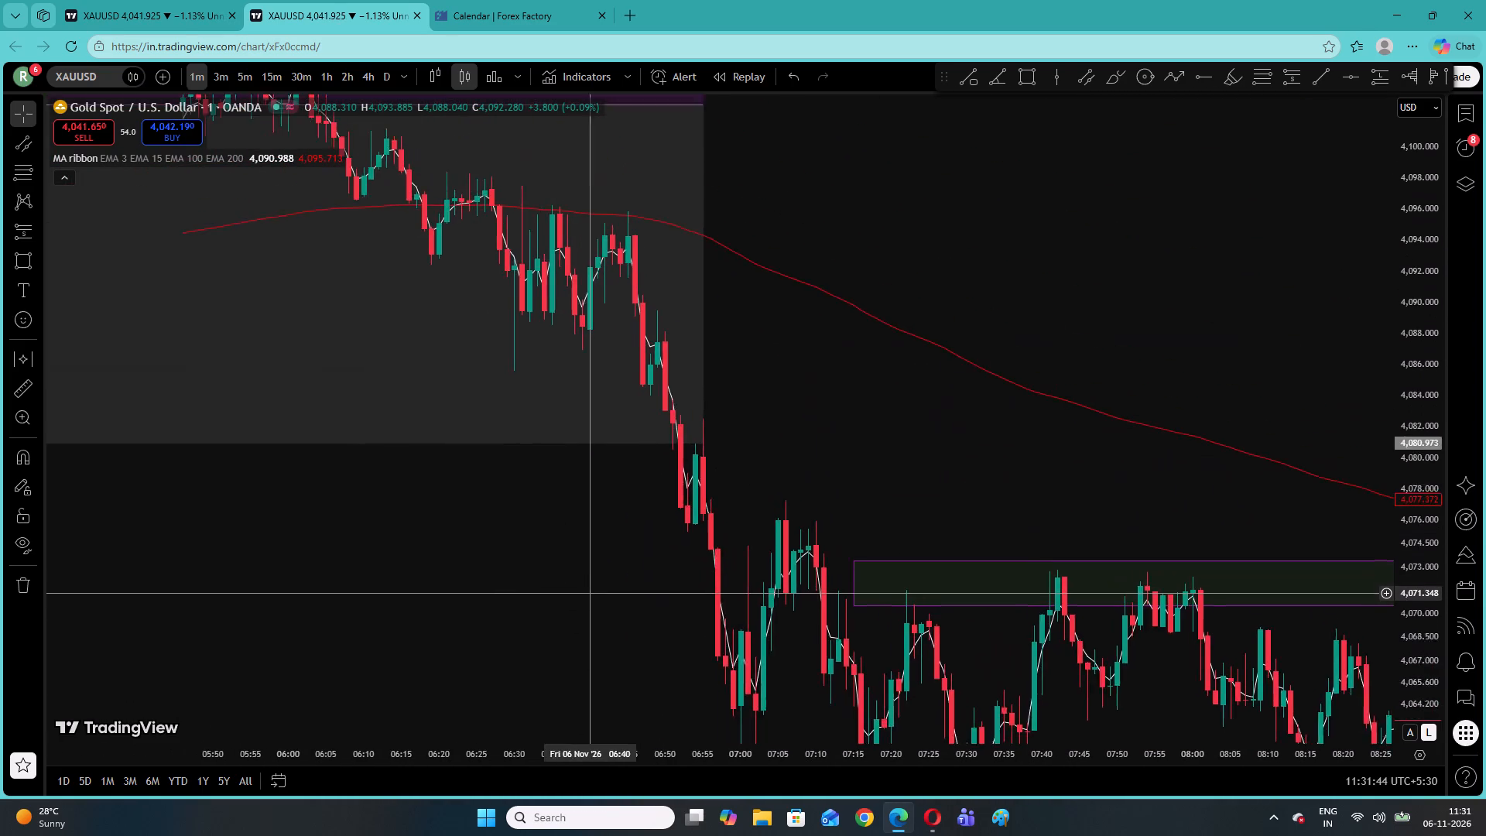
left_click_drag(594, 604, 1180, 690)
right_click(611, 583)
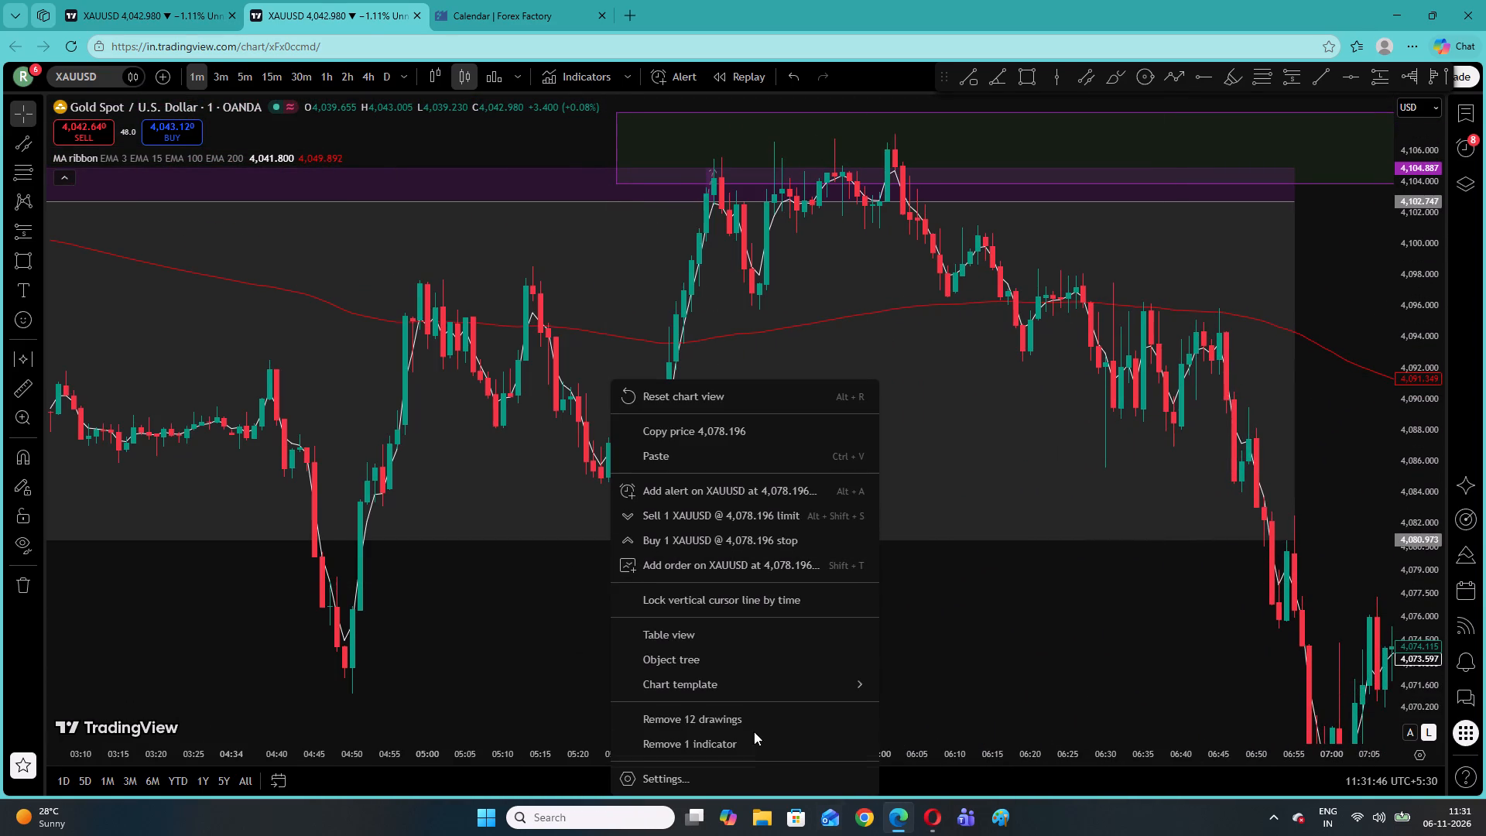
left_click(665, 400)
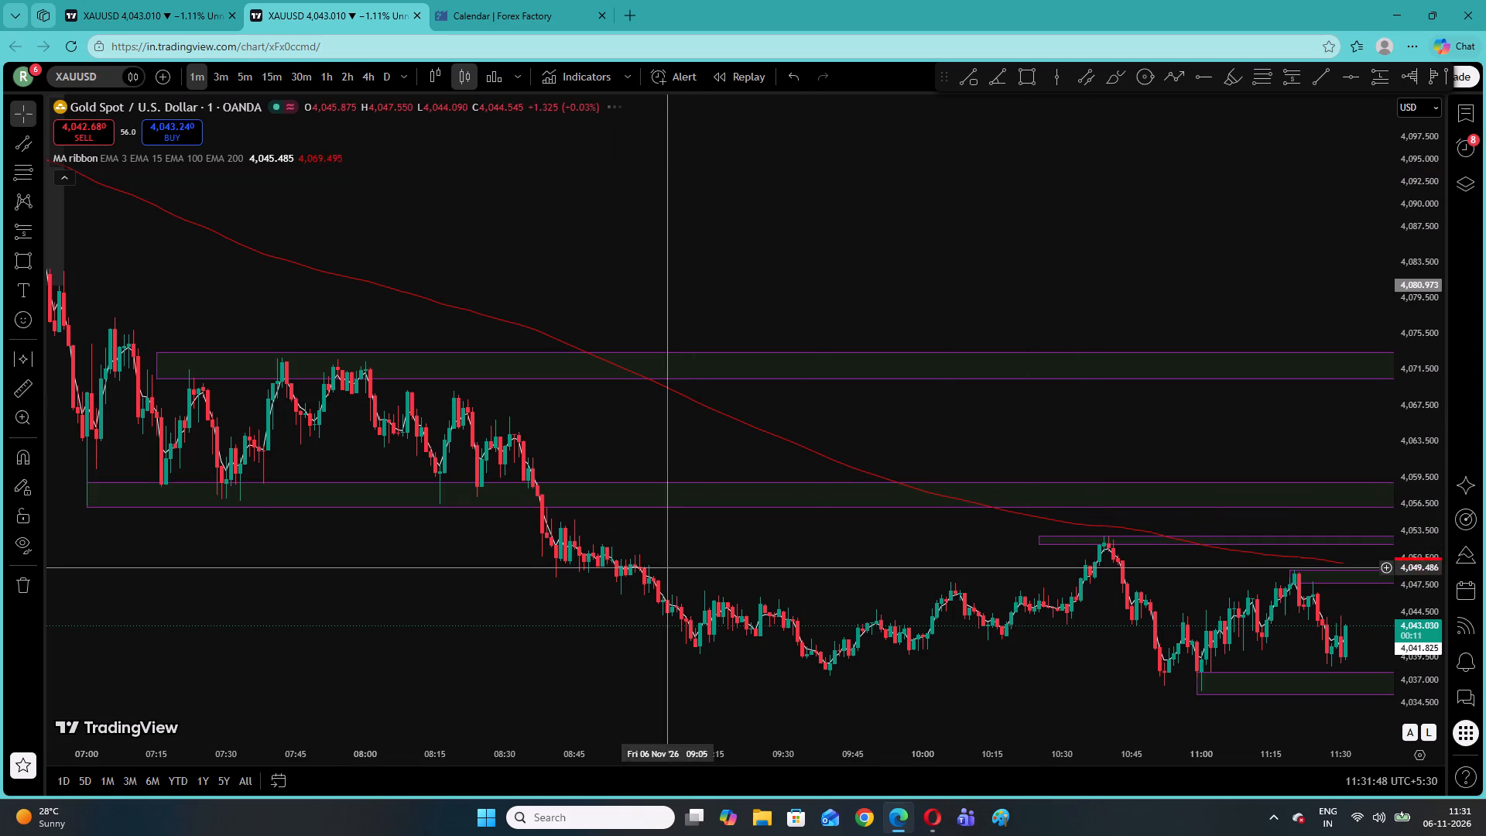
left_click_drag(688, 574, 1159, 629)
left_click_drag(204, 465, 1012, 578)
left_click(878, 292)
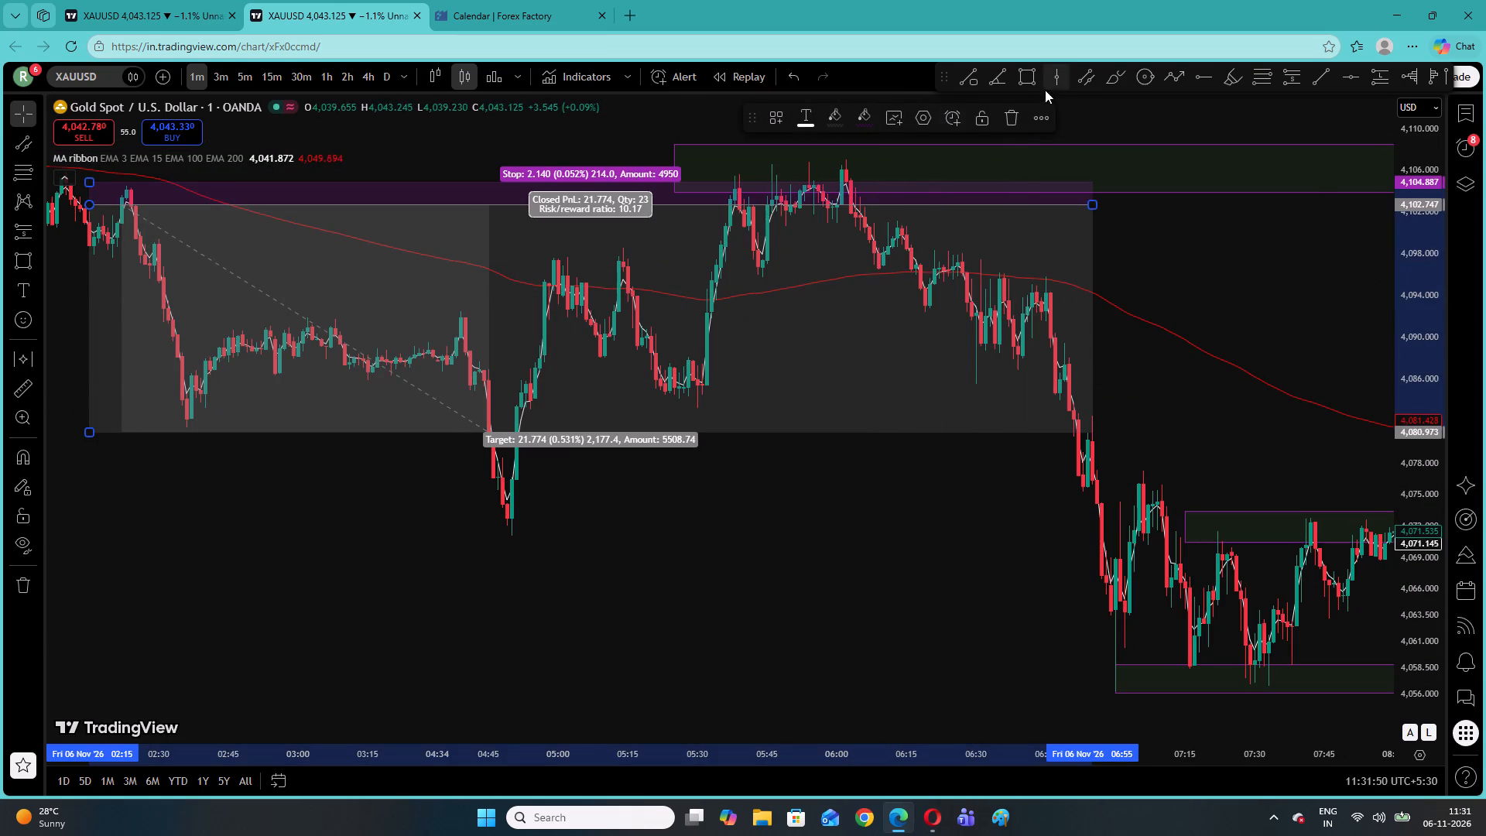
left_click(1006, 118)
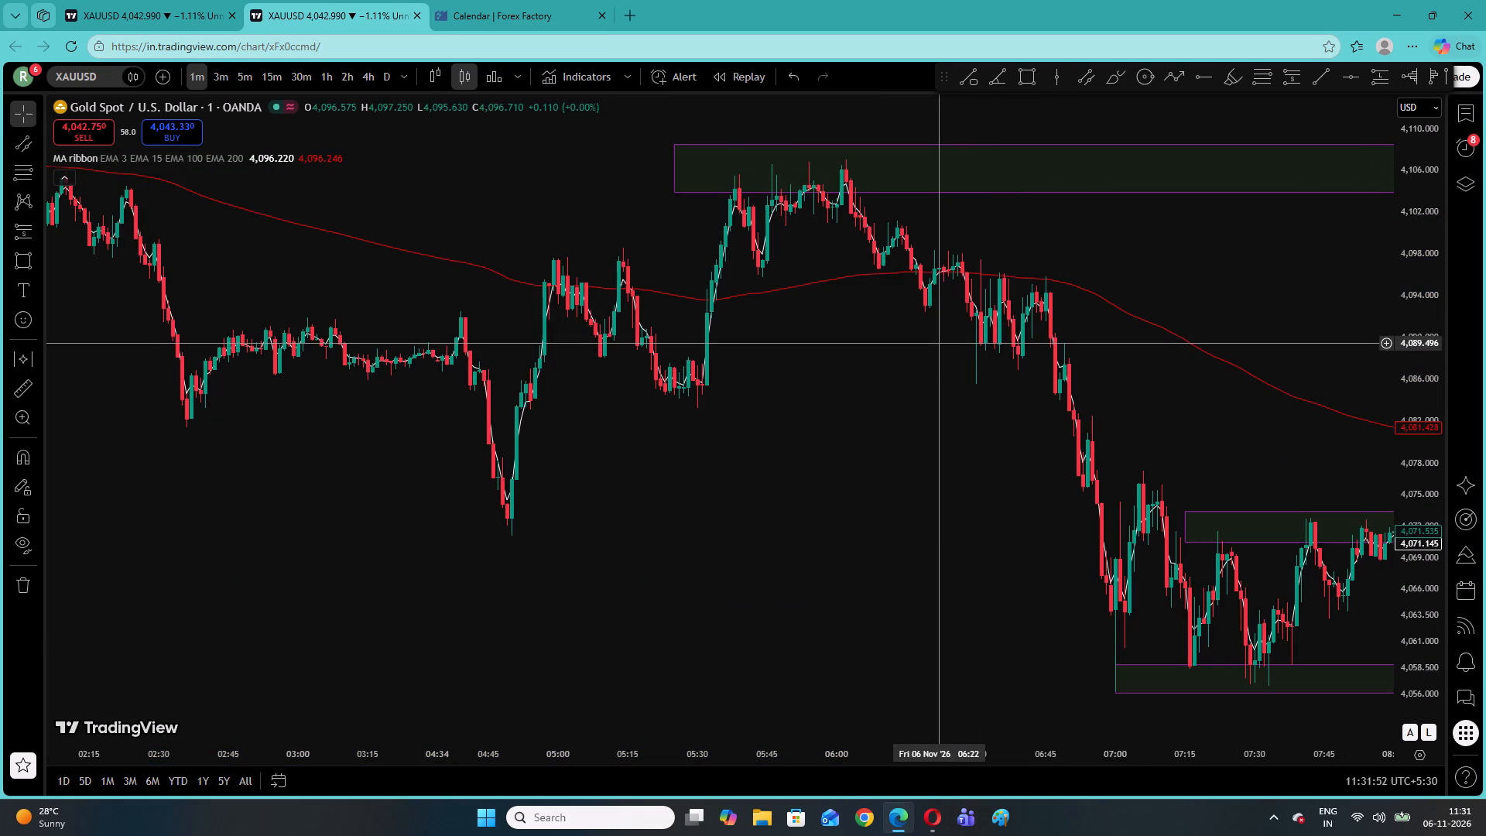
Examine the 1-minute swings around the 05:25 price zone, from the early-morning moves through the decline to the latest candles.
left_click_drag(939, 343, 988, 418)
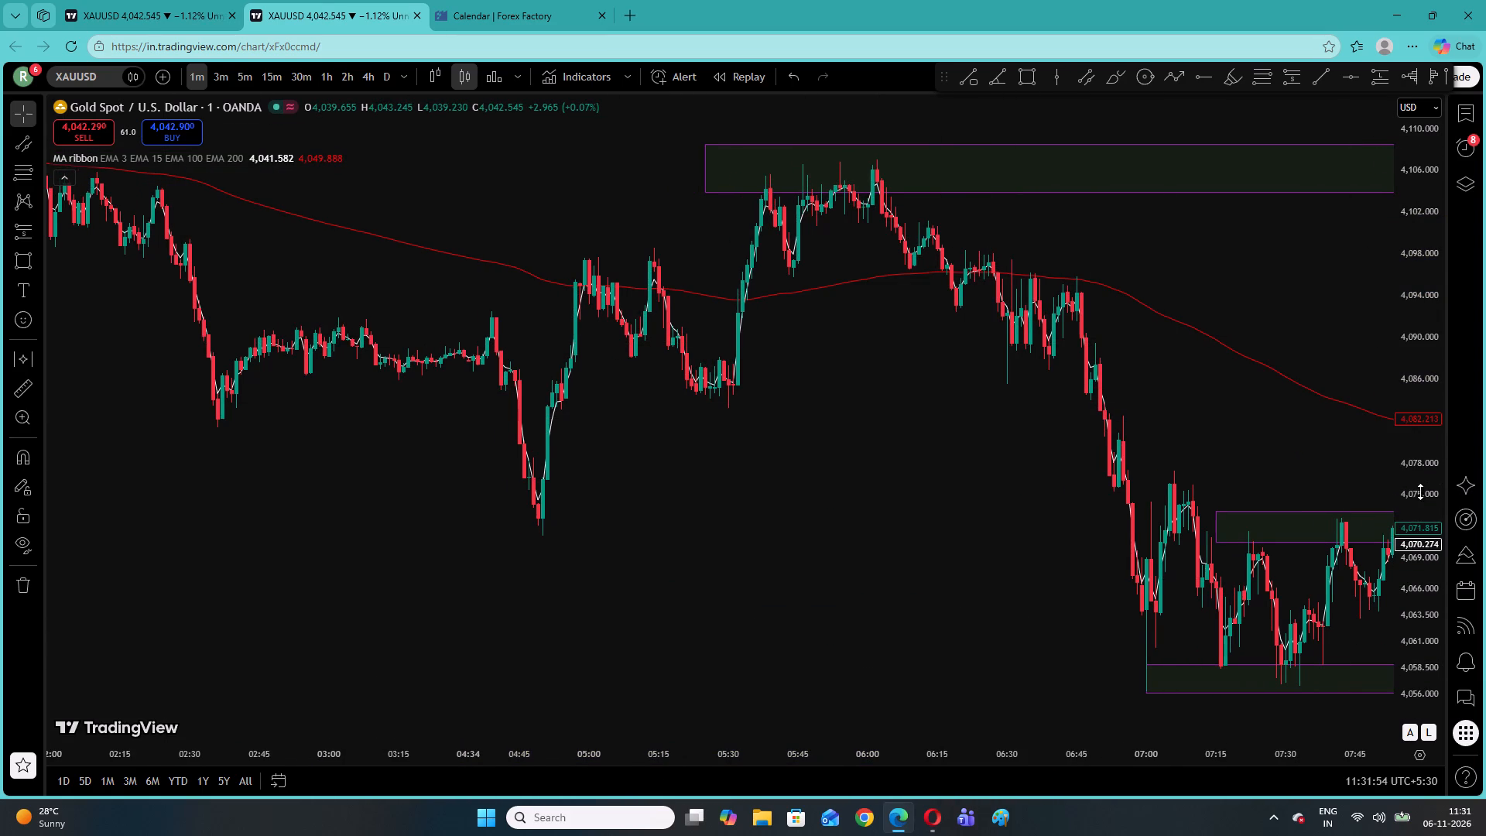
left_click_drag(1420, 492, 1414, 396)
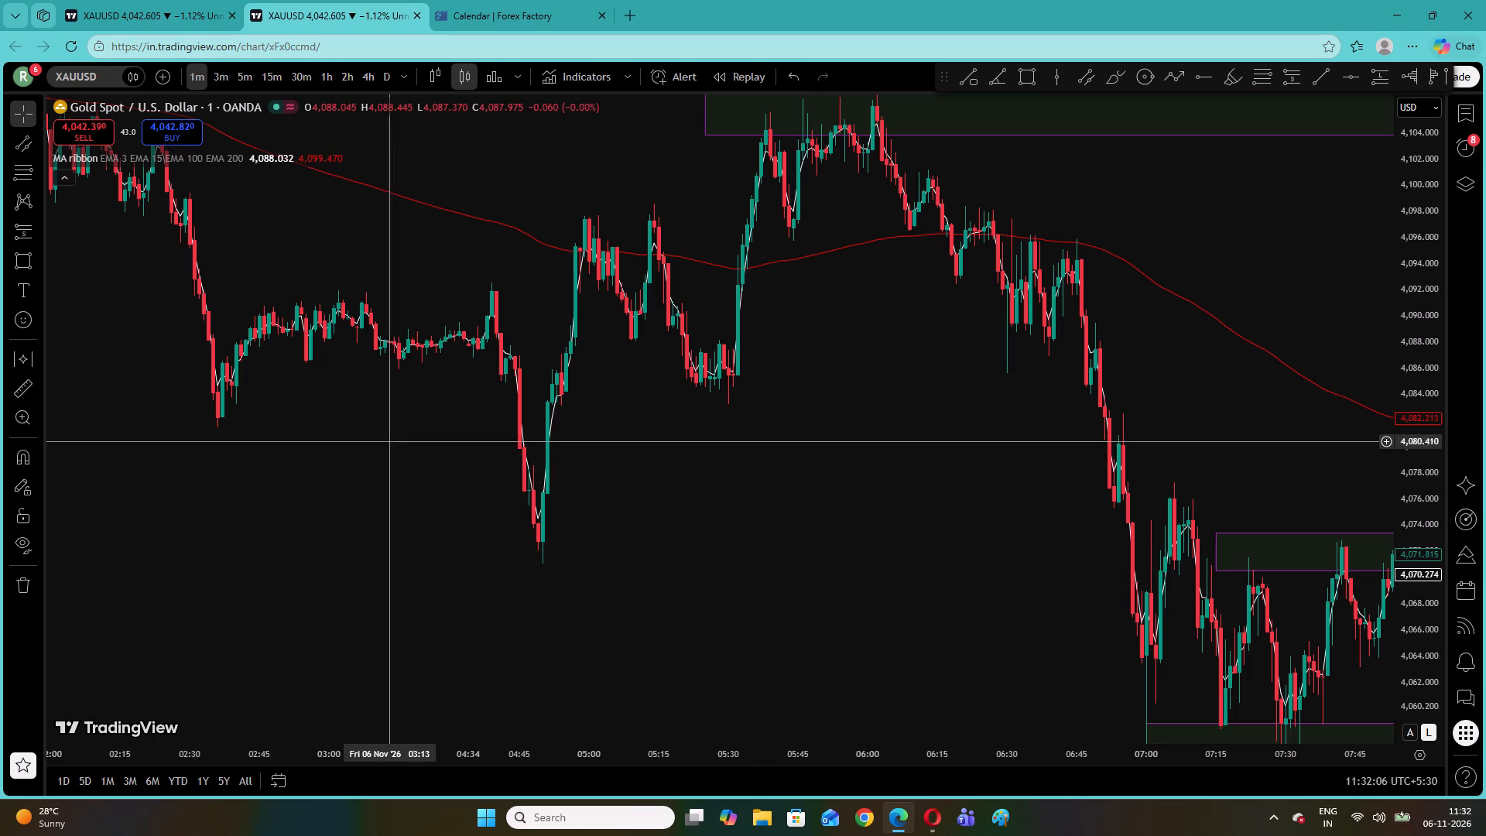
left_click_drag(400, 230, 593, 615)
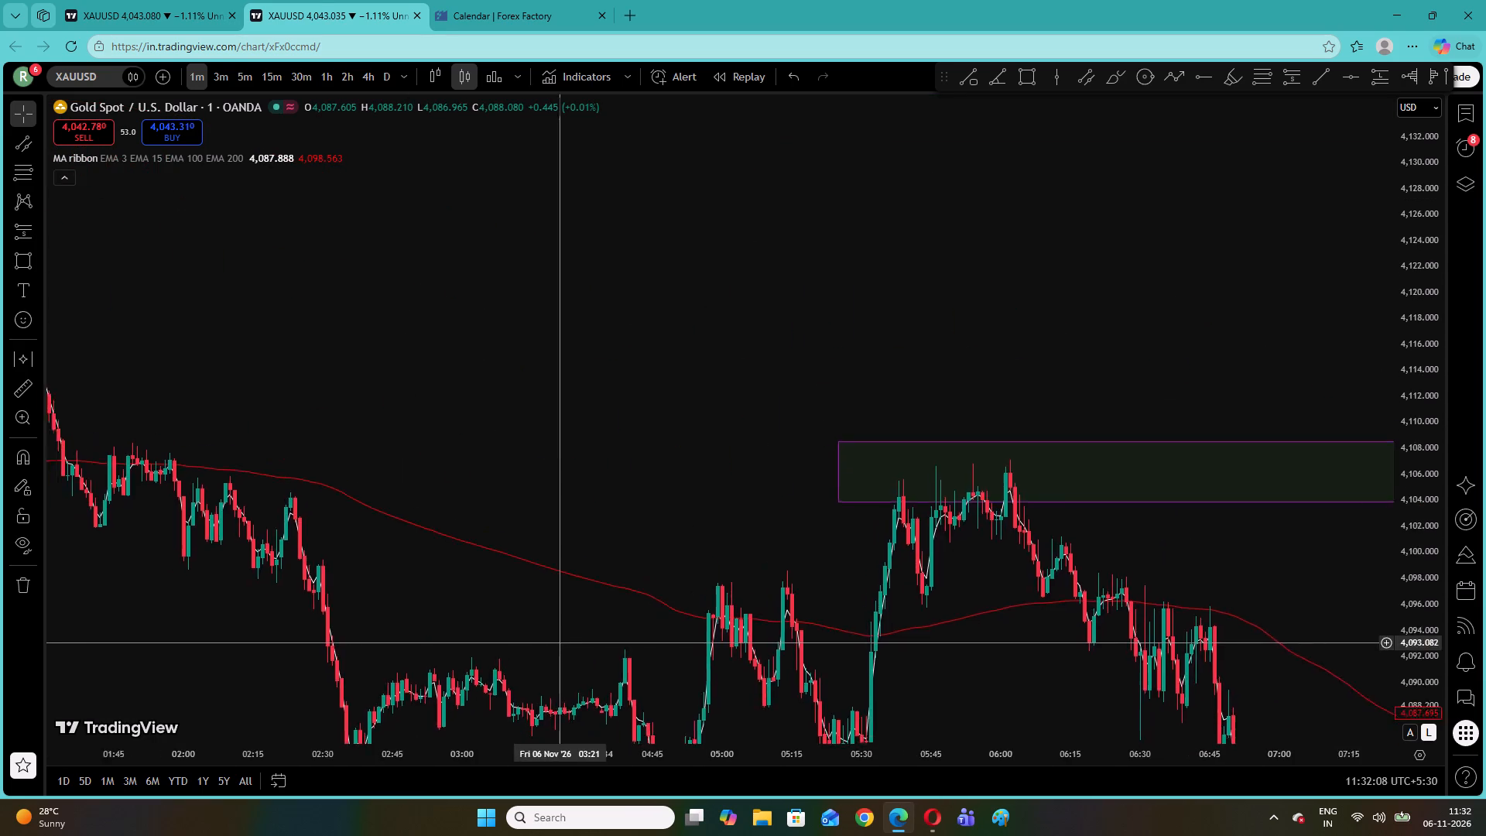
left_click_drag(593, 615, 874, 564)
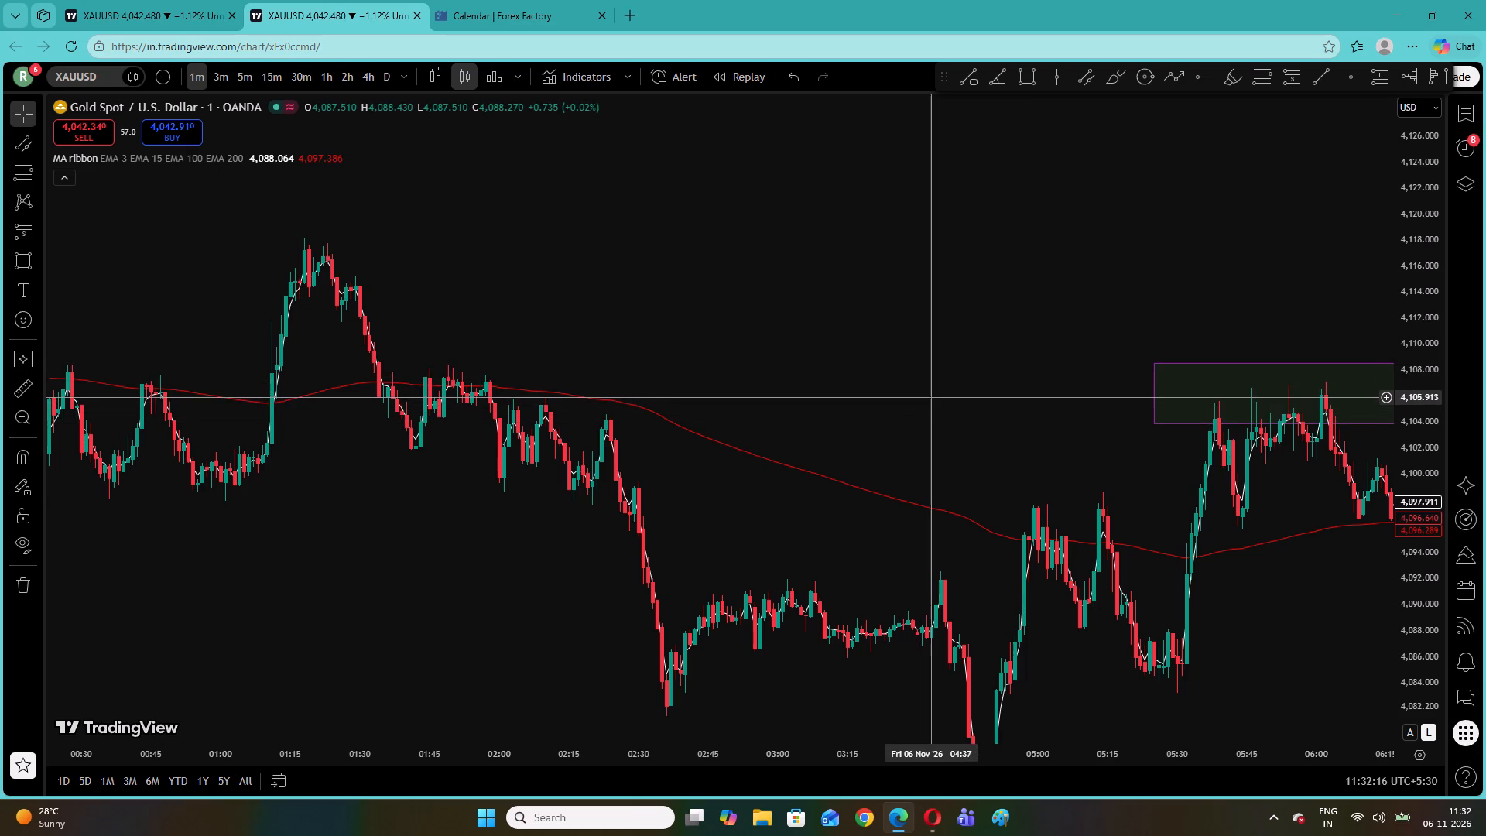
left_click_drag(930, 396, 698, 358)
left_click_drag(805, 412, 640, 343)
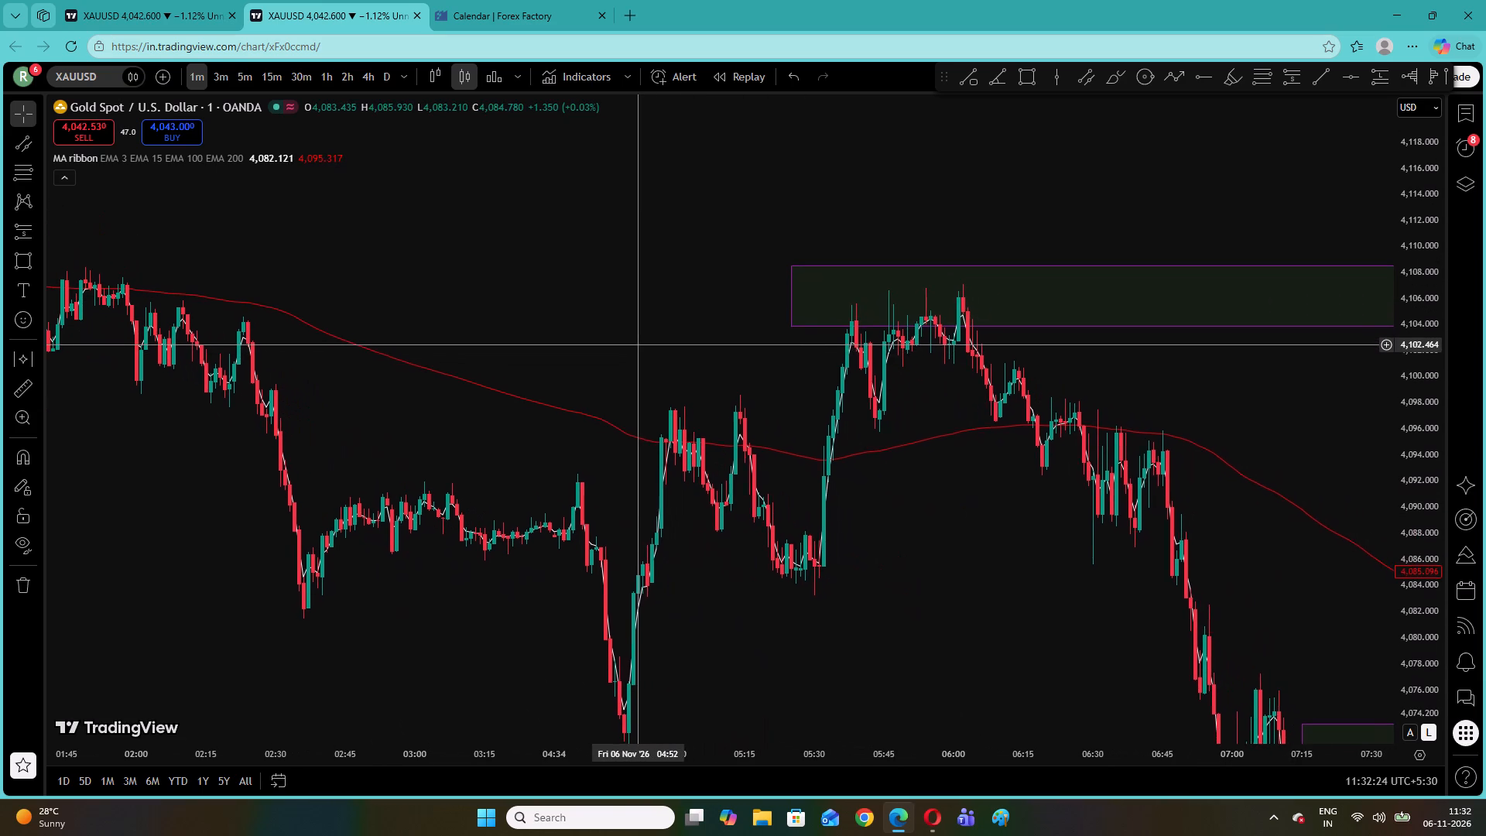
left_click_drag(640, 343, 639, 344)
left_click_drag(741, 360, 611, 350)
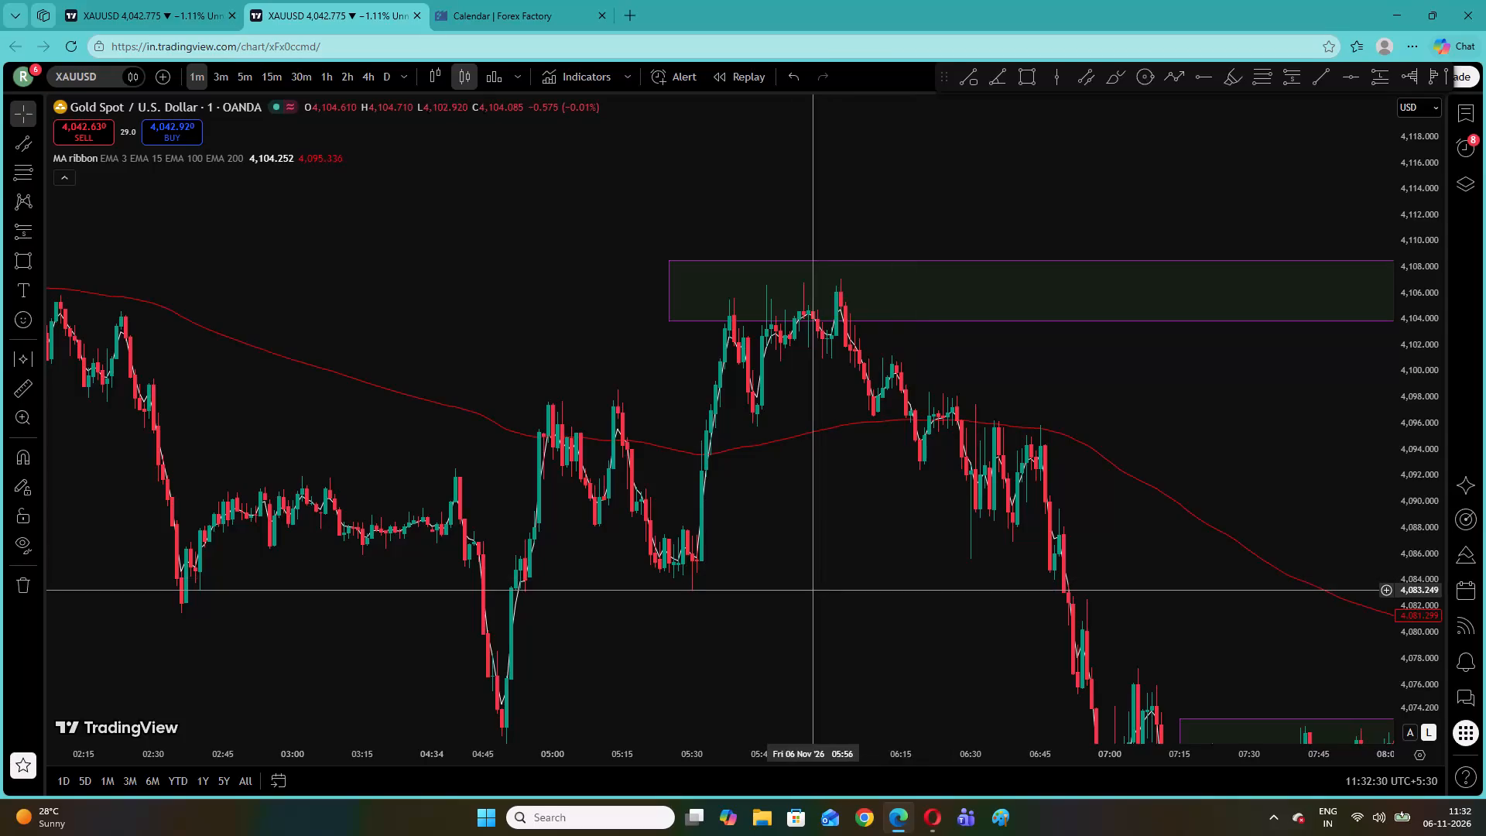
left_click_drag(812, 581, 402, 437)
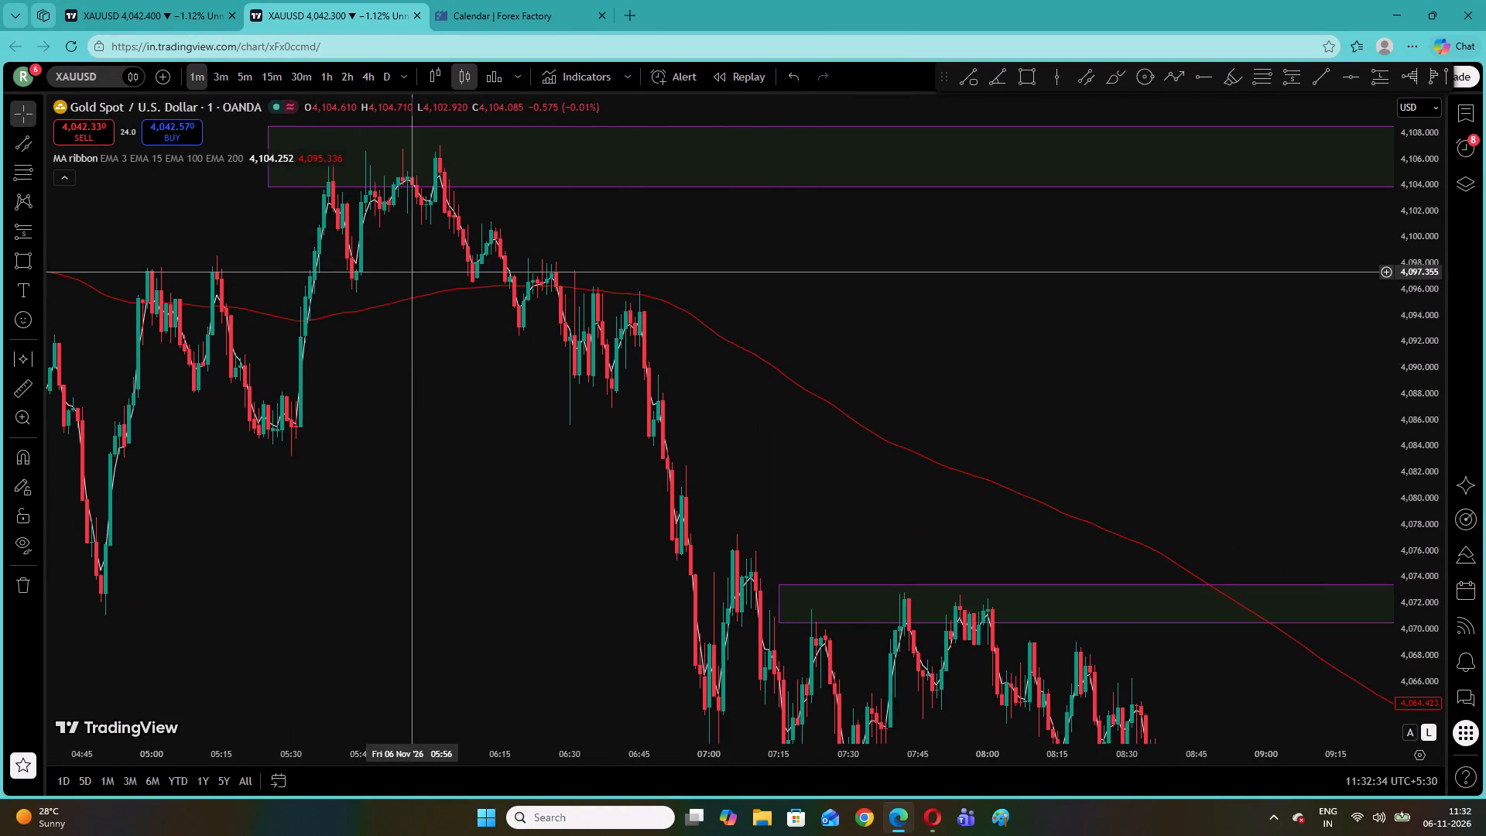
left_click_drag(1247, 481, 984, 231)
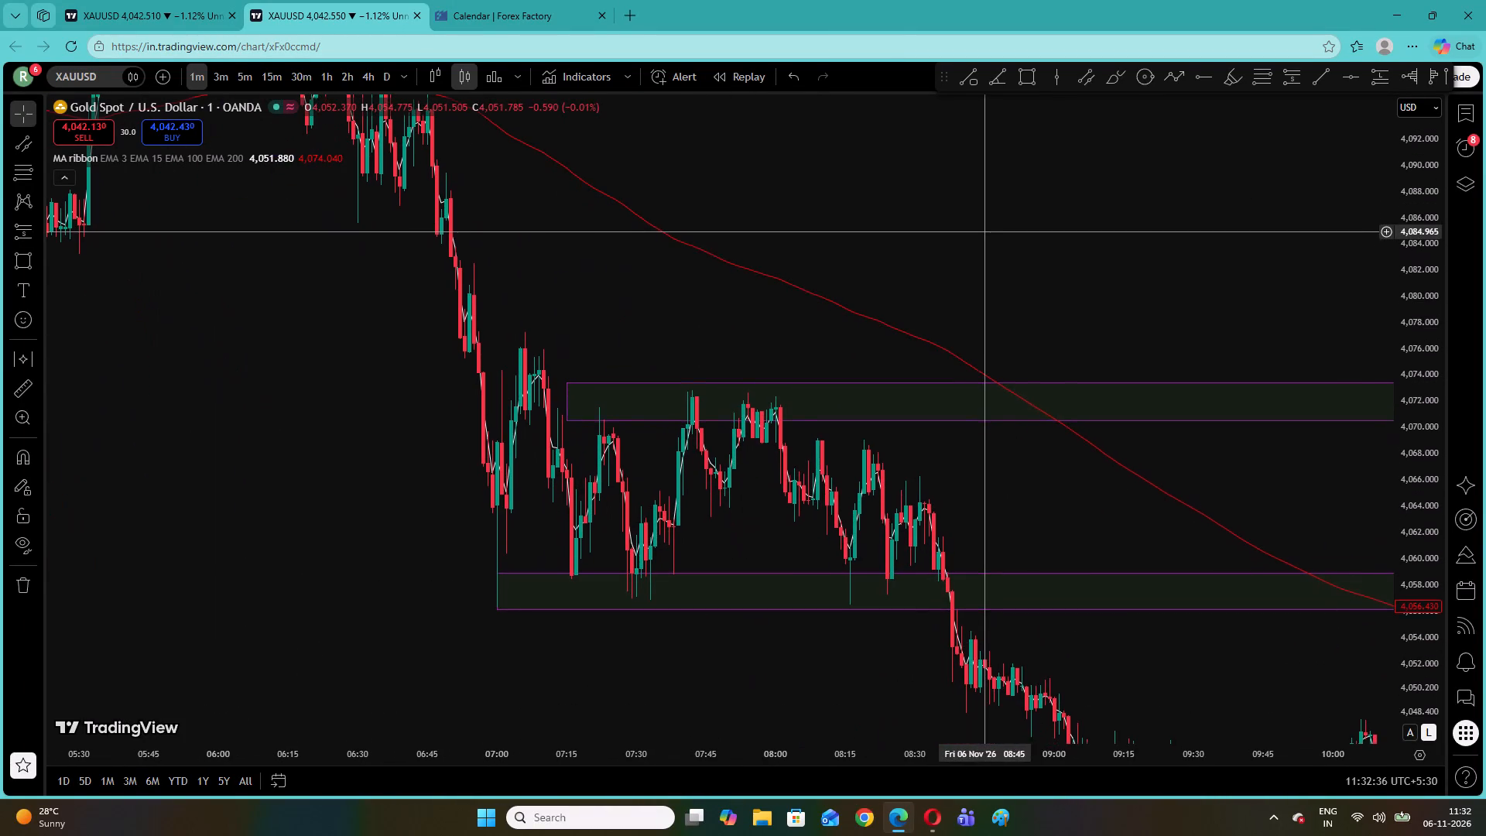
left_click_drag(1107, 508, 716, 144)
left_click_drag(1025, 361, 536, 318)
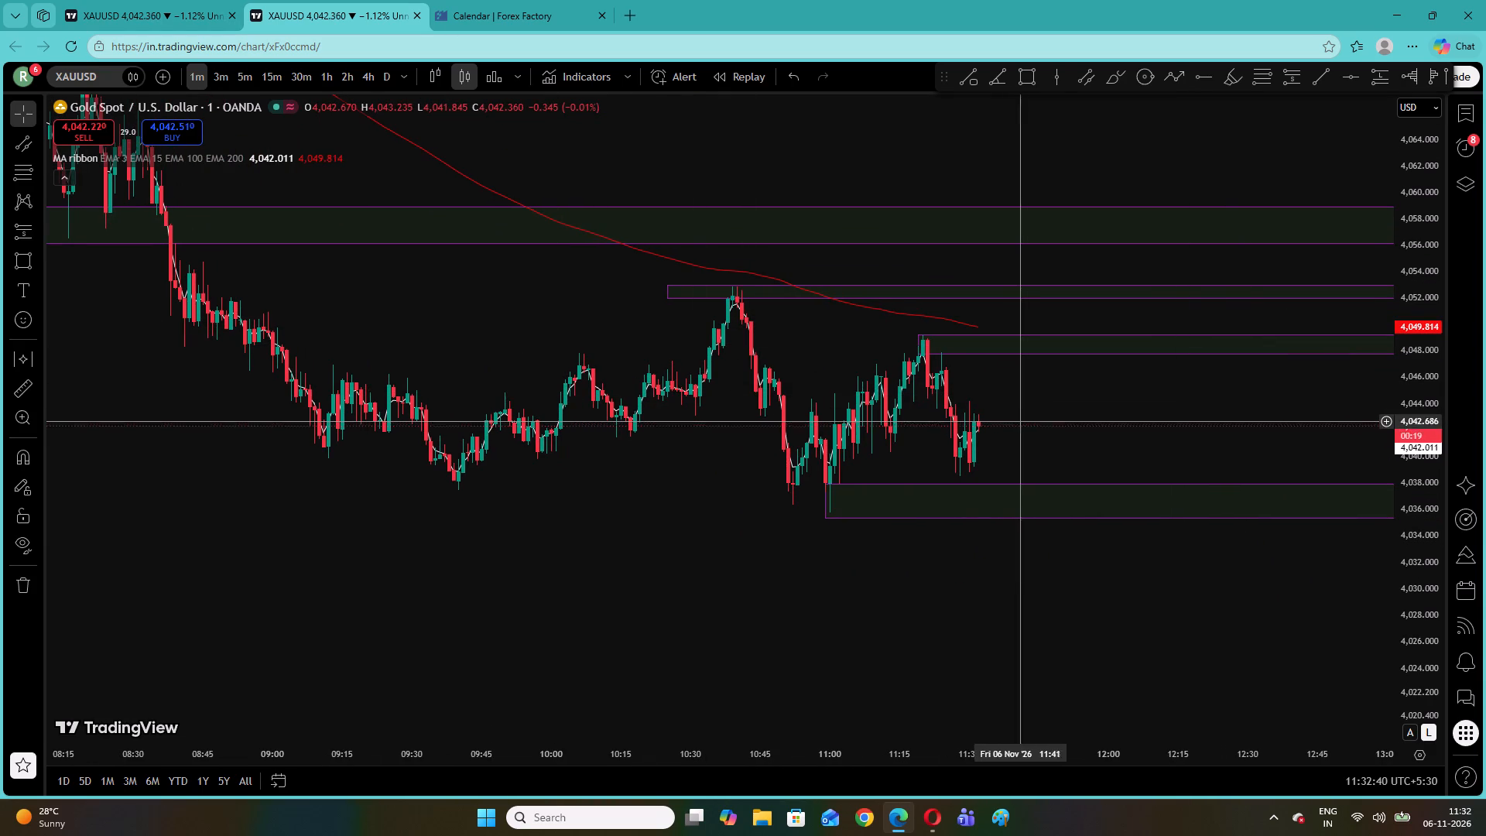
Move the narrow price zone at the 10:40 swing high clear of the candles, starting at about 13:19 near 4,046.
left_click_drag(676, 296, 1485, 386)
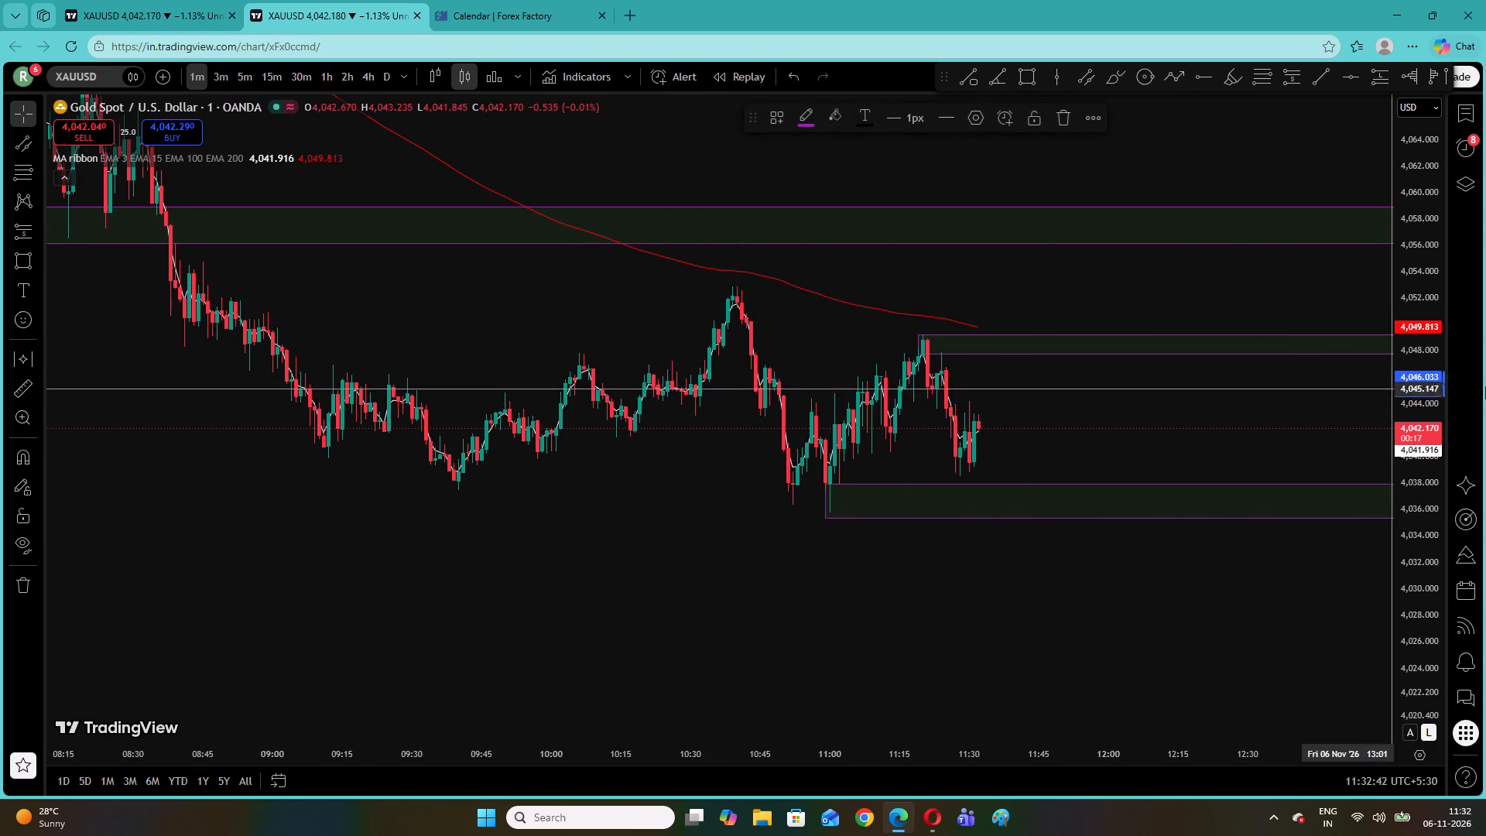
left_click_drag(1485, 386, 1484, 383)
left_click_drag(683, 353, 0, 268)
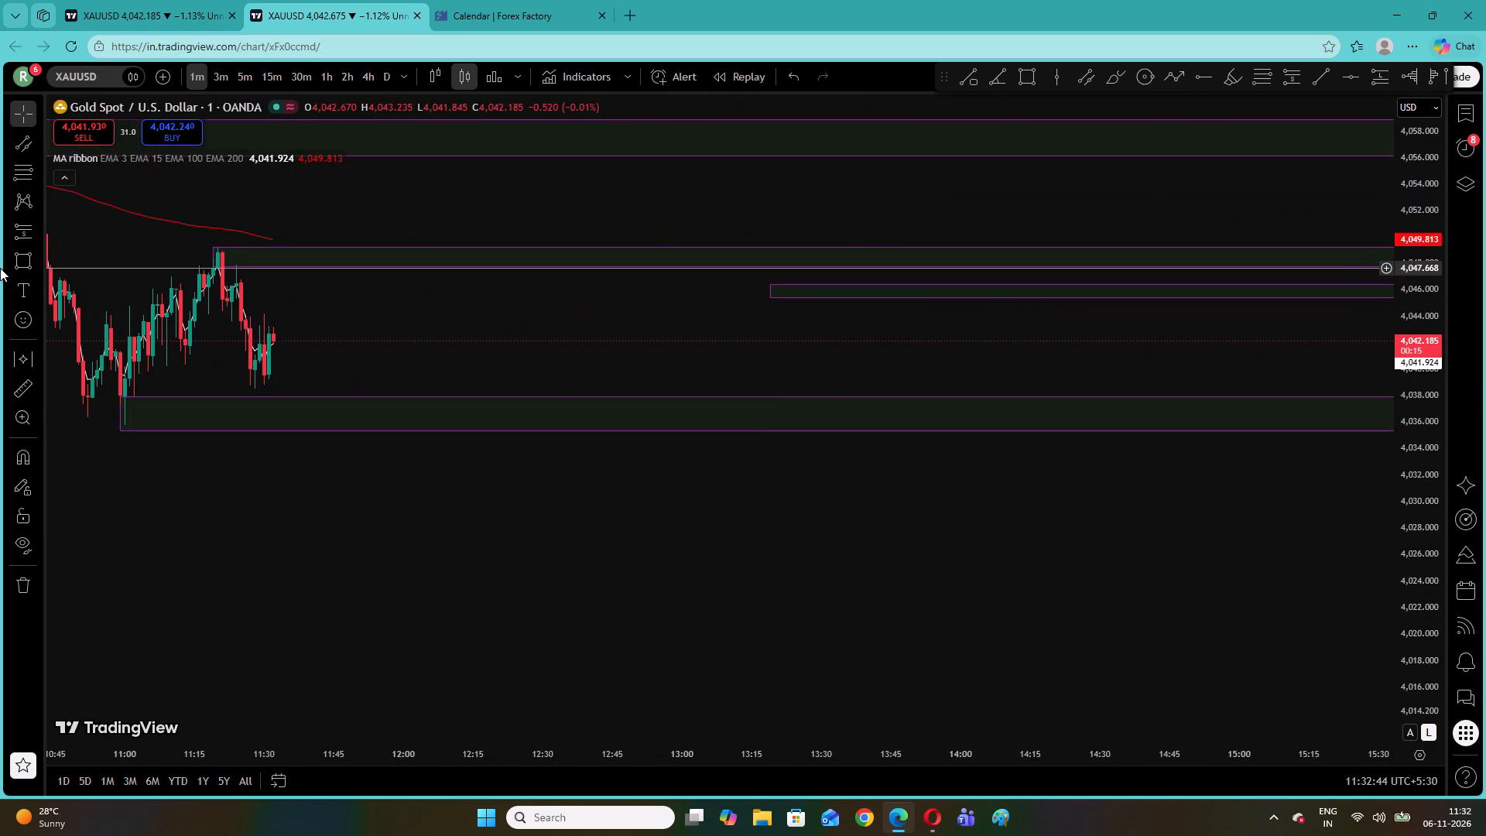
Examine the 1-minute price history back through 5 November, from the late-evening swings to the early-morning rally around 06:00.
left_click_drag(0, 268, 1191, 382)
left_click_drag(296, 466, 1277, 505)
left_click_drag(532, 540, 1240, 546)
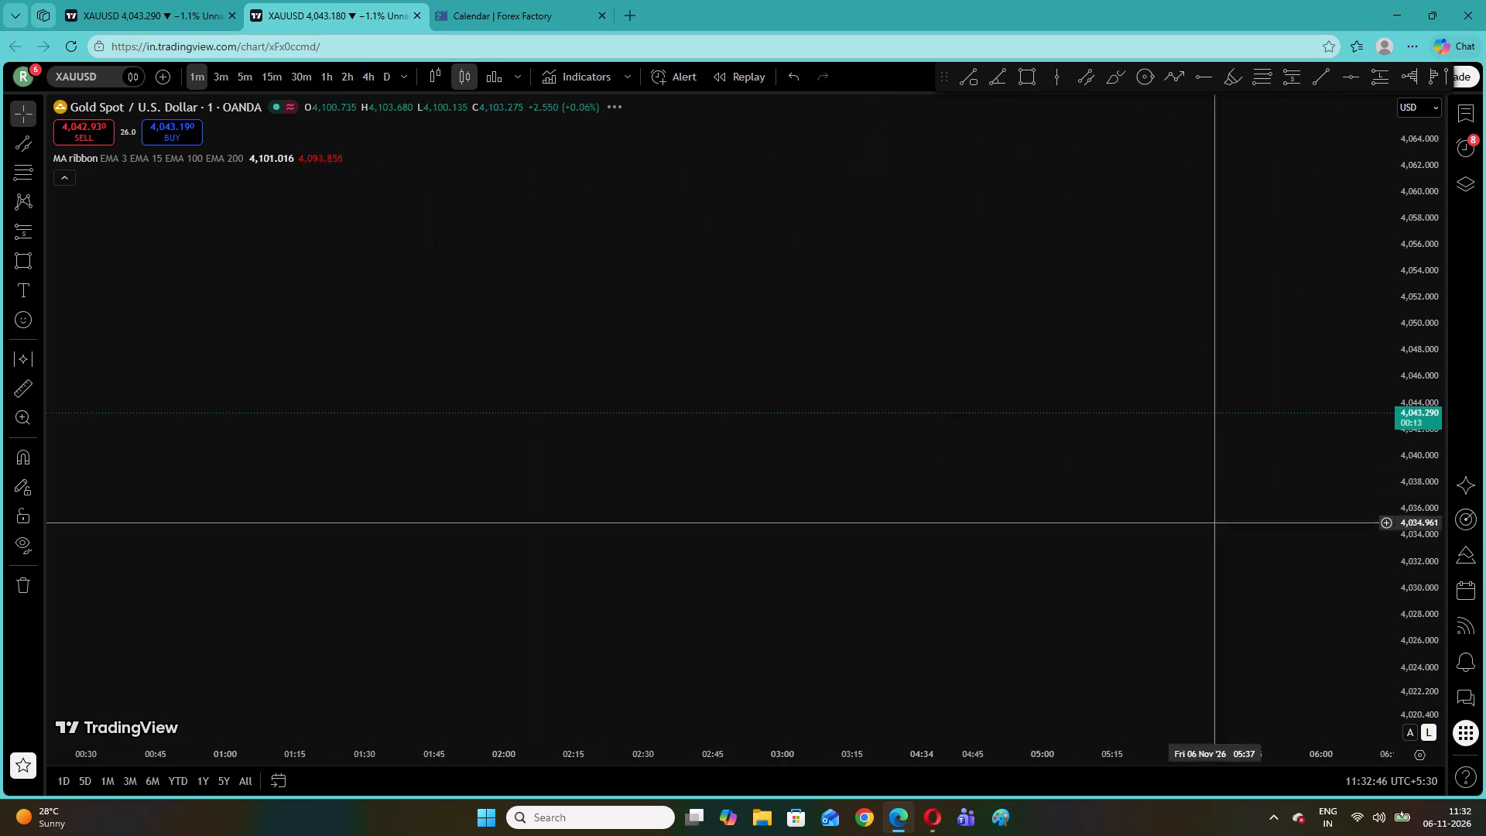
left_click_drag(708, 314, 1036, 666)
left_click_drag(681, 443, 1392, 653)
left_click_drag(720, 444, 1048, 631)
left_click_drag(676, 561, 1303, 708)
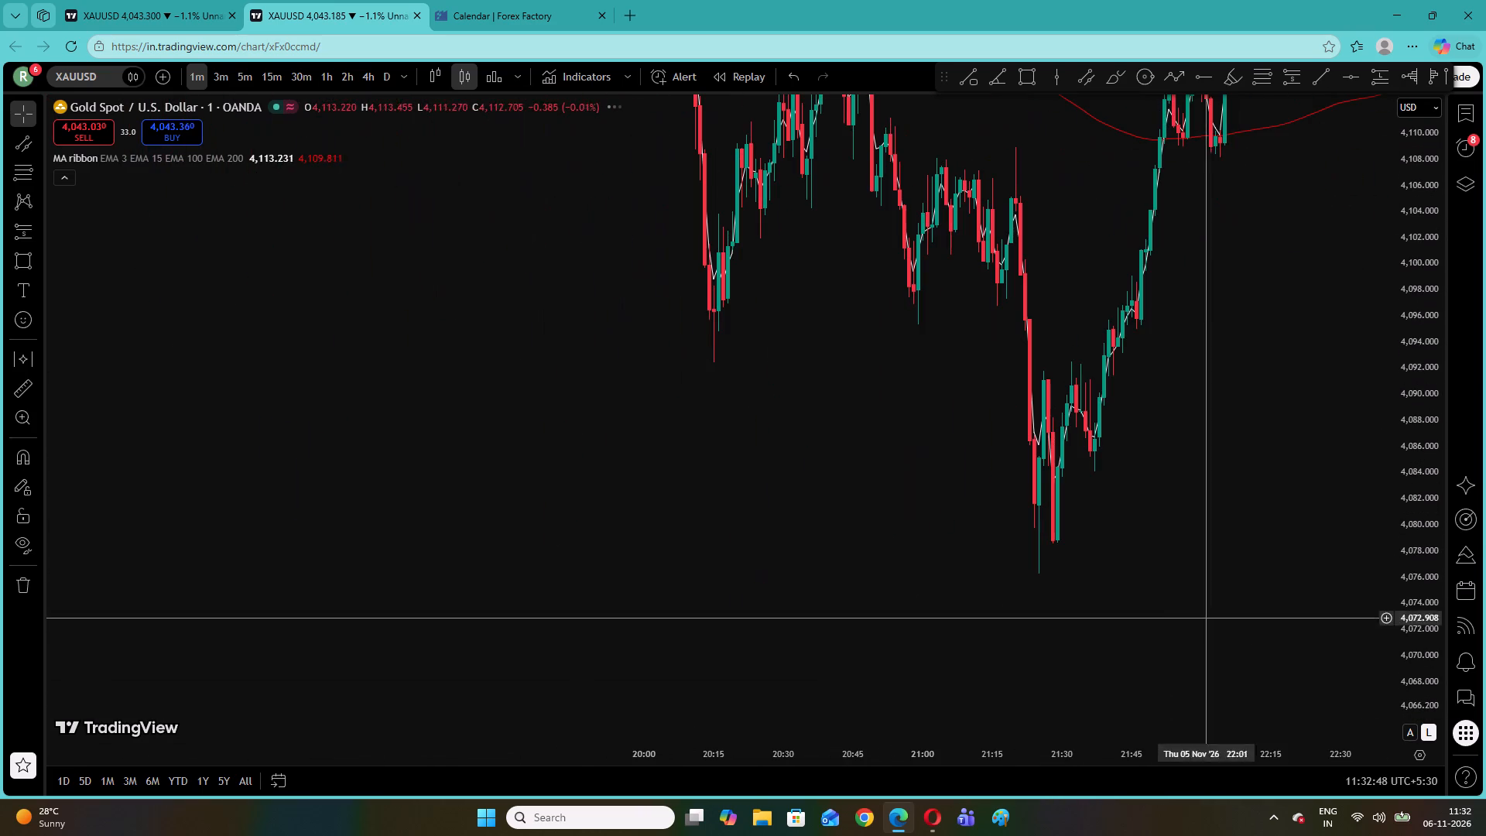
left_click_drag(1416, 310, 1435, 612)
left_click_drag(338, 423, 1196, 598)
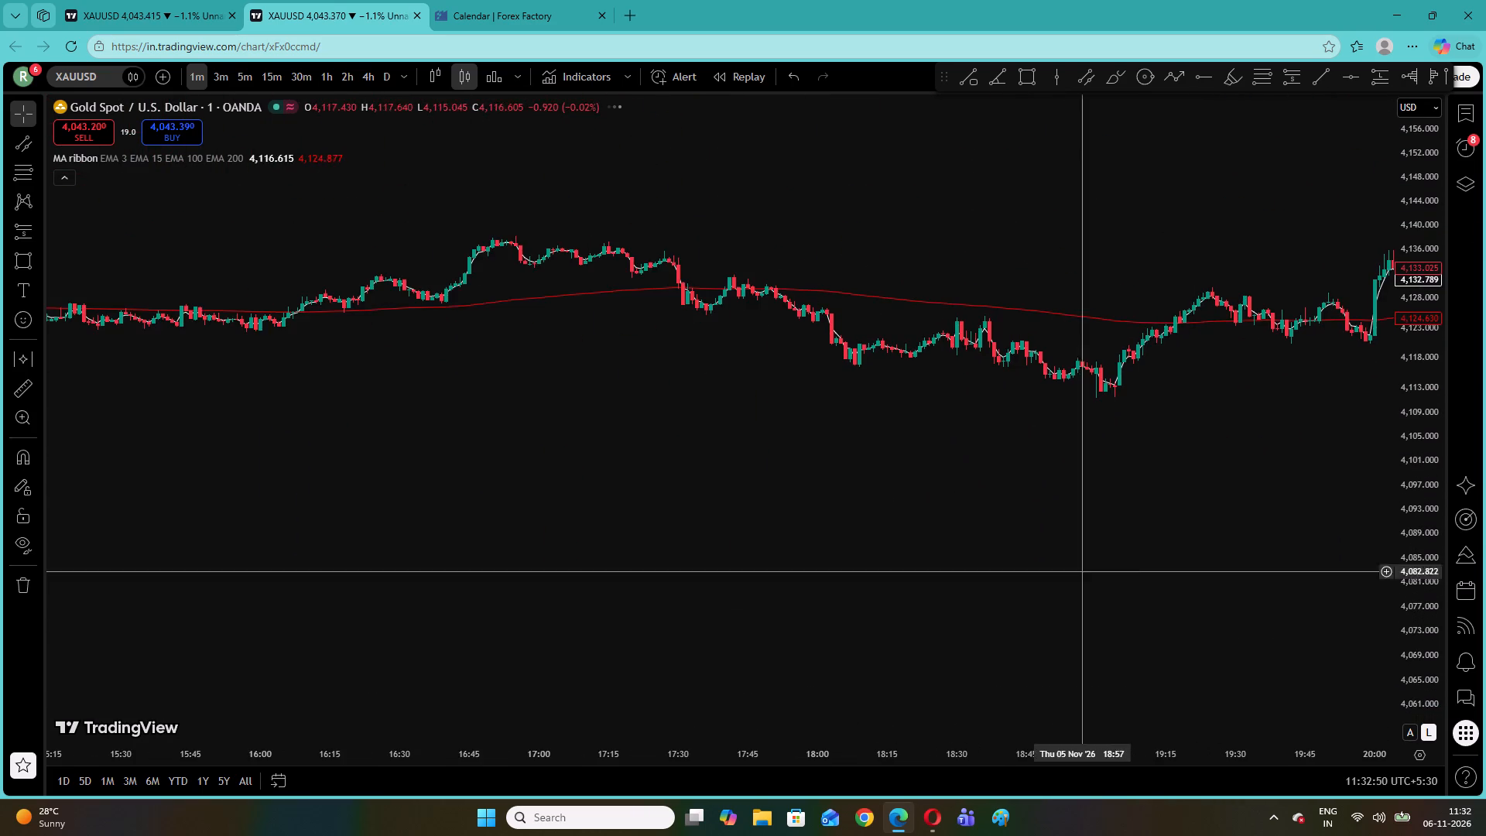
left_click_drag(378, 520, 881, 447)
left_click_drag(330, 456, 1104, 502)
left_click_drag(697, 515, 1485, 562)
left_click_drag(831, 544, 1358, 570)
left_click_drag(491, 599, 1198, 615)
left_click_drag(551, 607, 1256, 698)
left_click_drag(425, 546, 1243, 516)
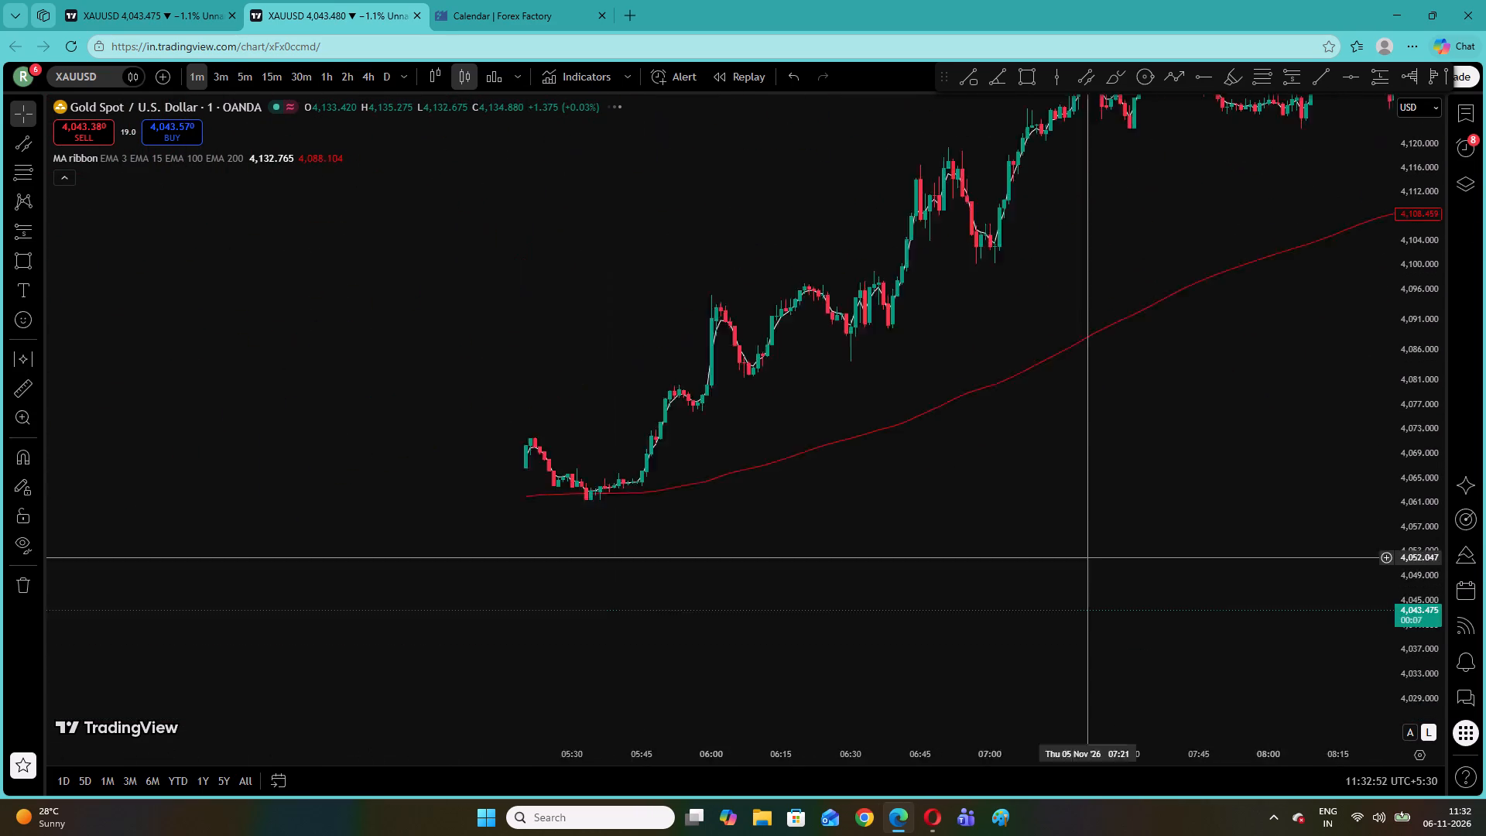
left_click_drag(1243, 516, 1245, 511)
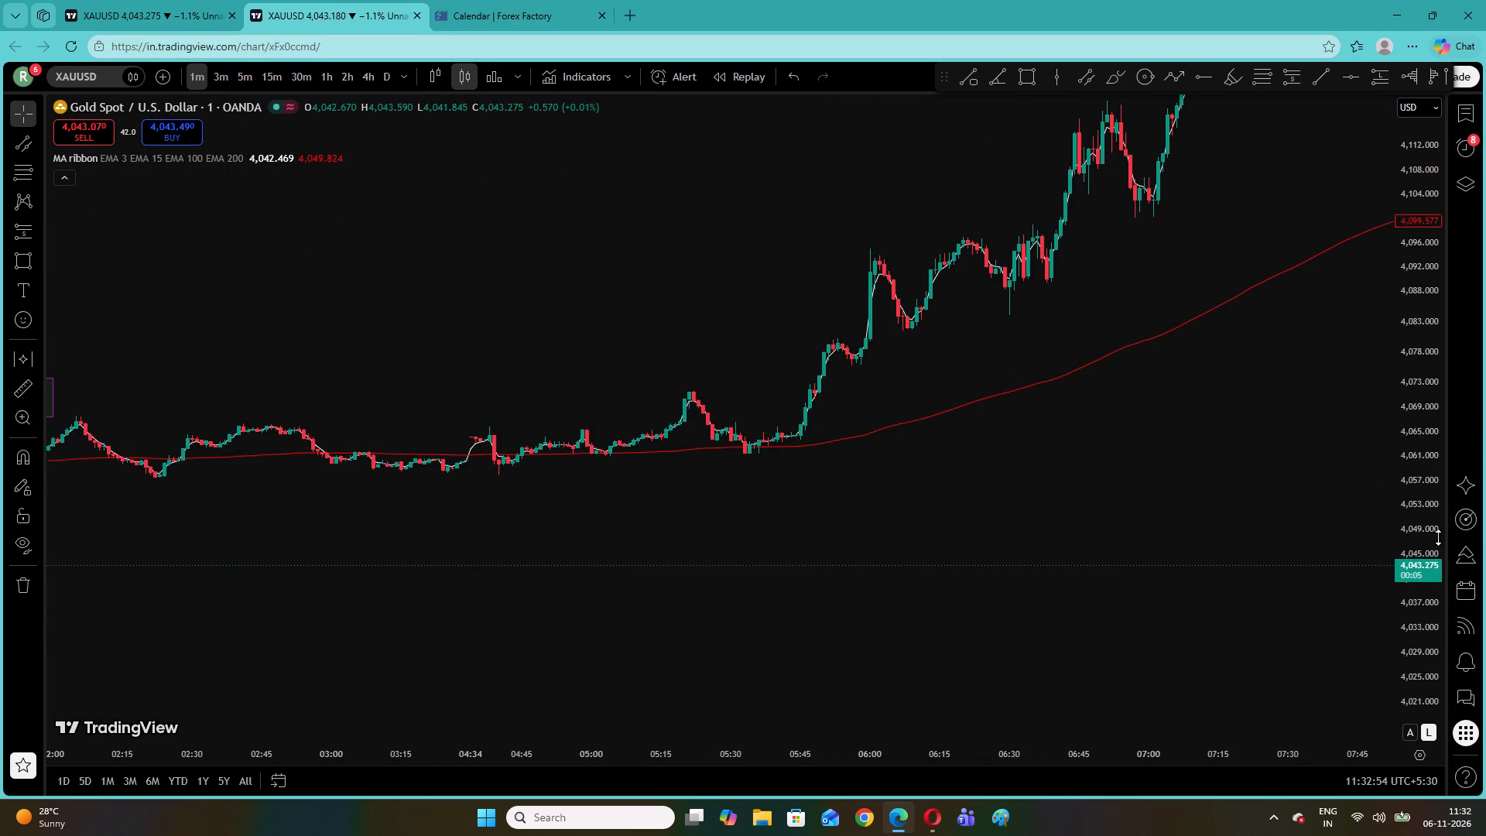
left_click_drag(1436, 537, 1398, 194)
left_click_drag(925, 252, 724, 608)
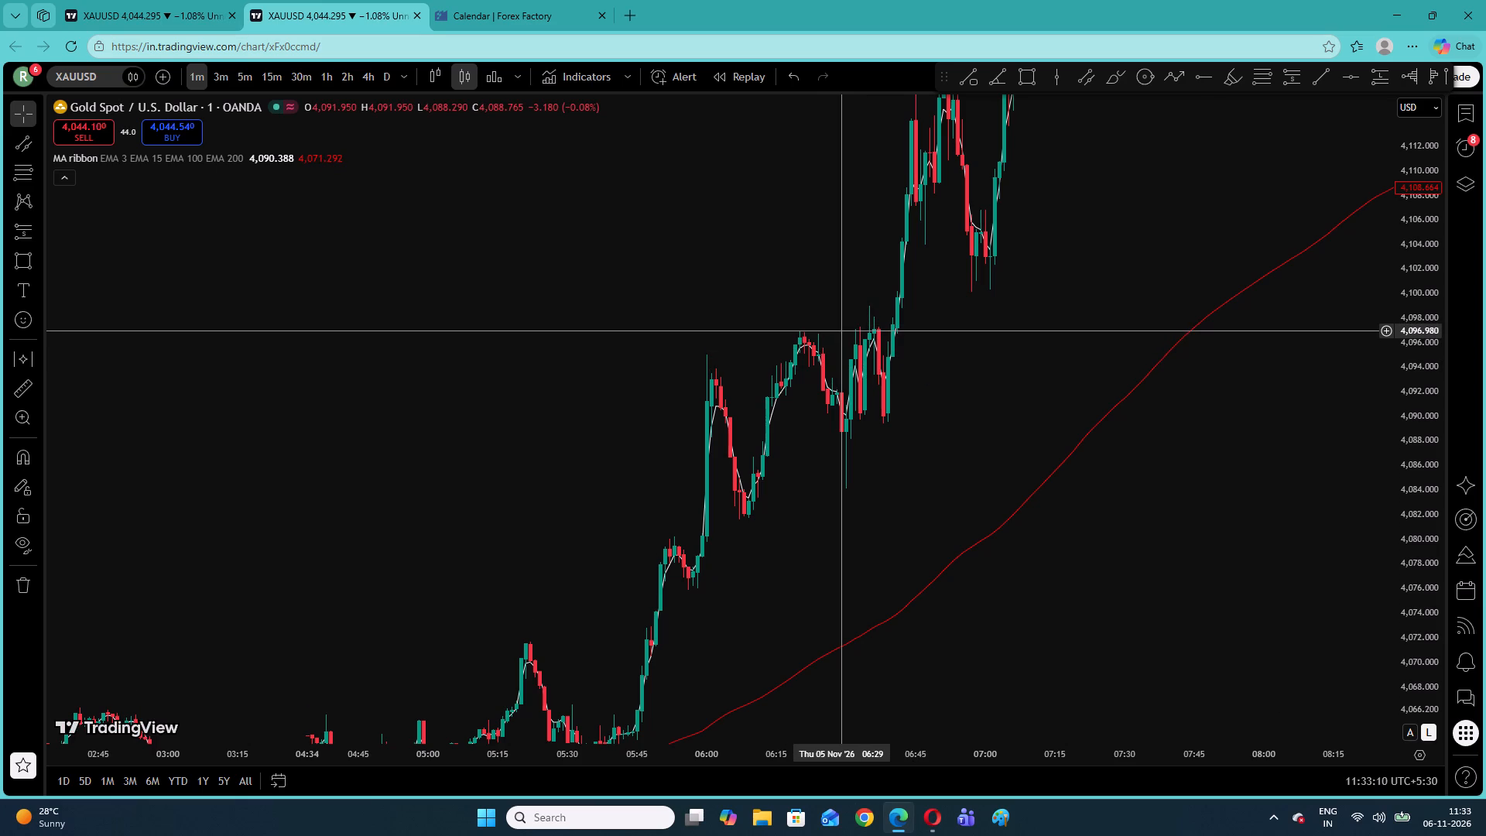
Reset the chart view and examine the latest 1-minute candles between the price zones starting at 11:19 and 10:59.
right_click(669, 285)
left_click(697, 292)
left_click_drag(1426, 506, 1396, 368)
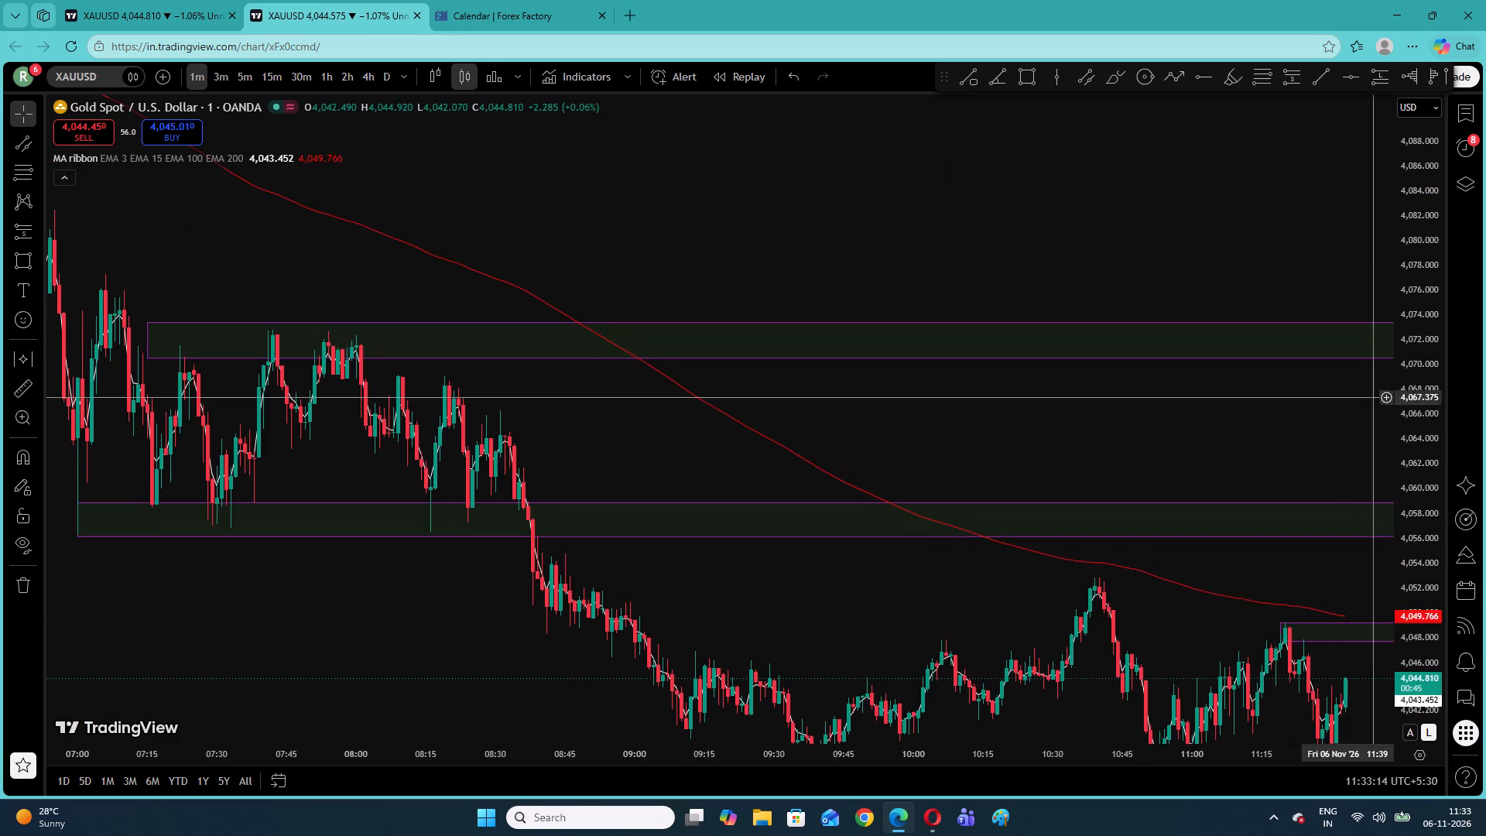
left_click_drag(1300, 467, 898, 231)
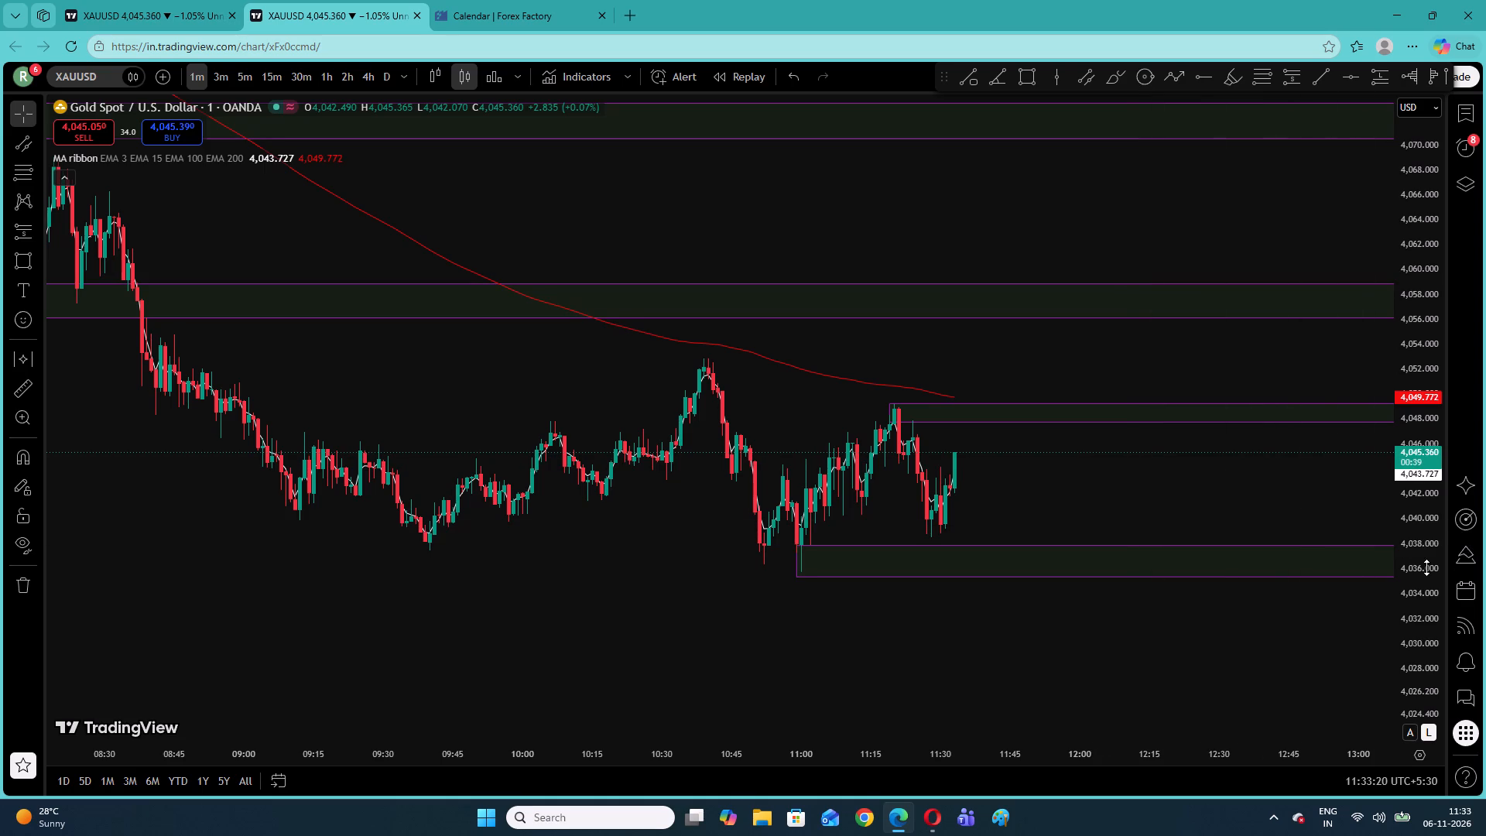
left_click_drag(1419, 570, 1419, 266)
left_click_drag(1084, 620, 1118, 551)
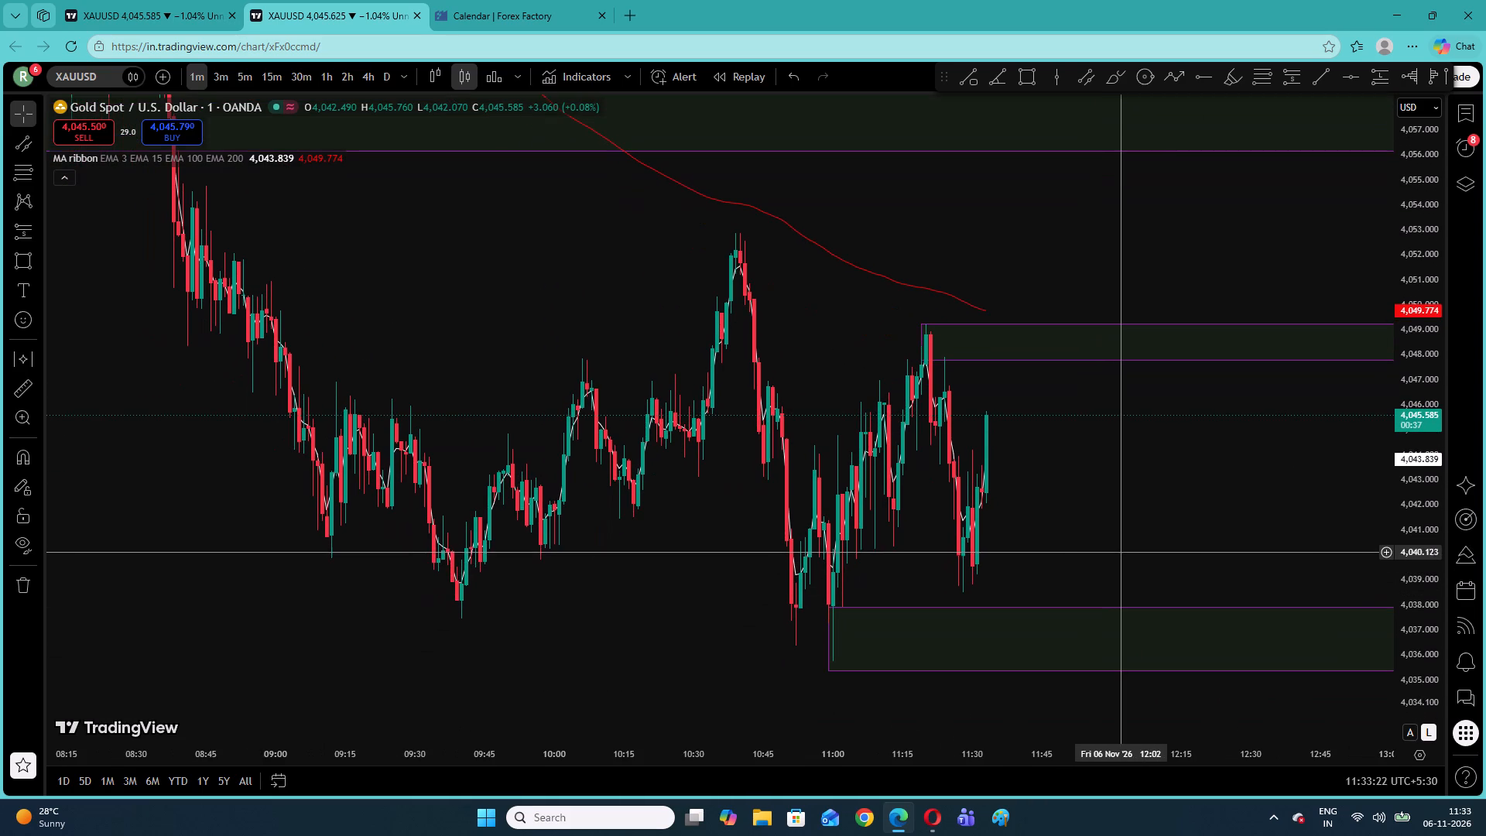
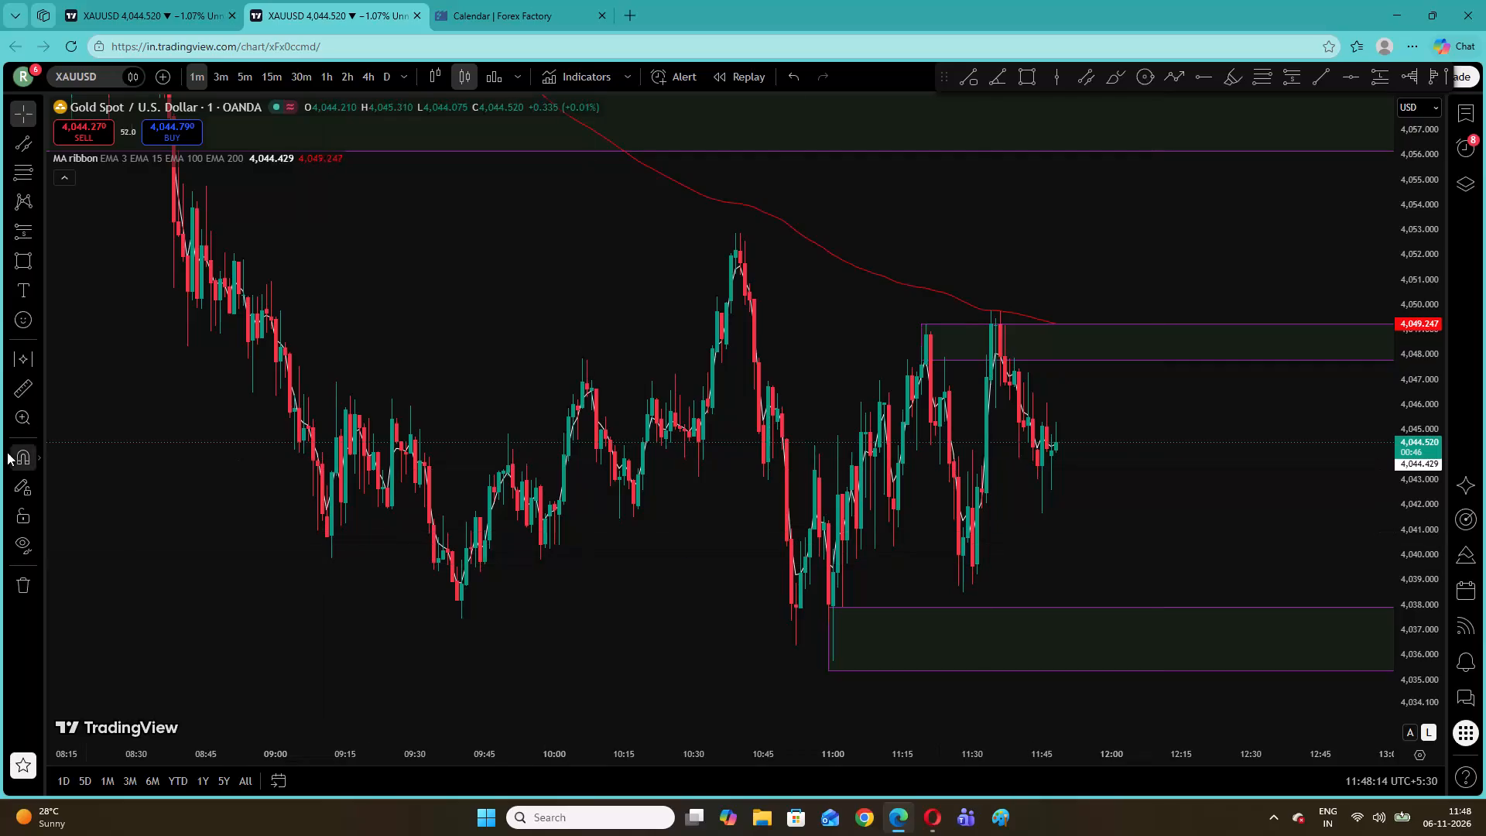
Switch to the 5-minute chart, reset its view and examine the decline since 5 November down to the latest candles and price zones.
left_click(243, 83)
right_click(502, 176)
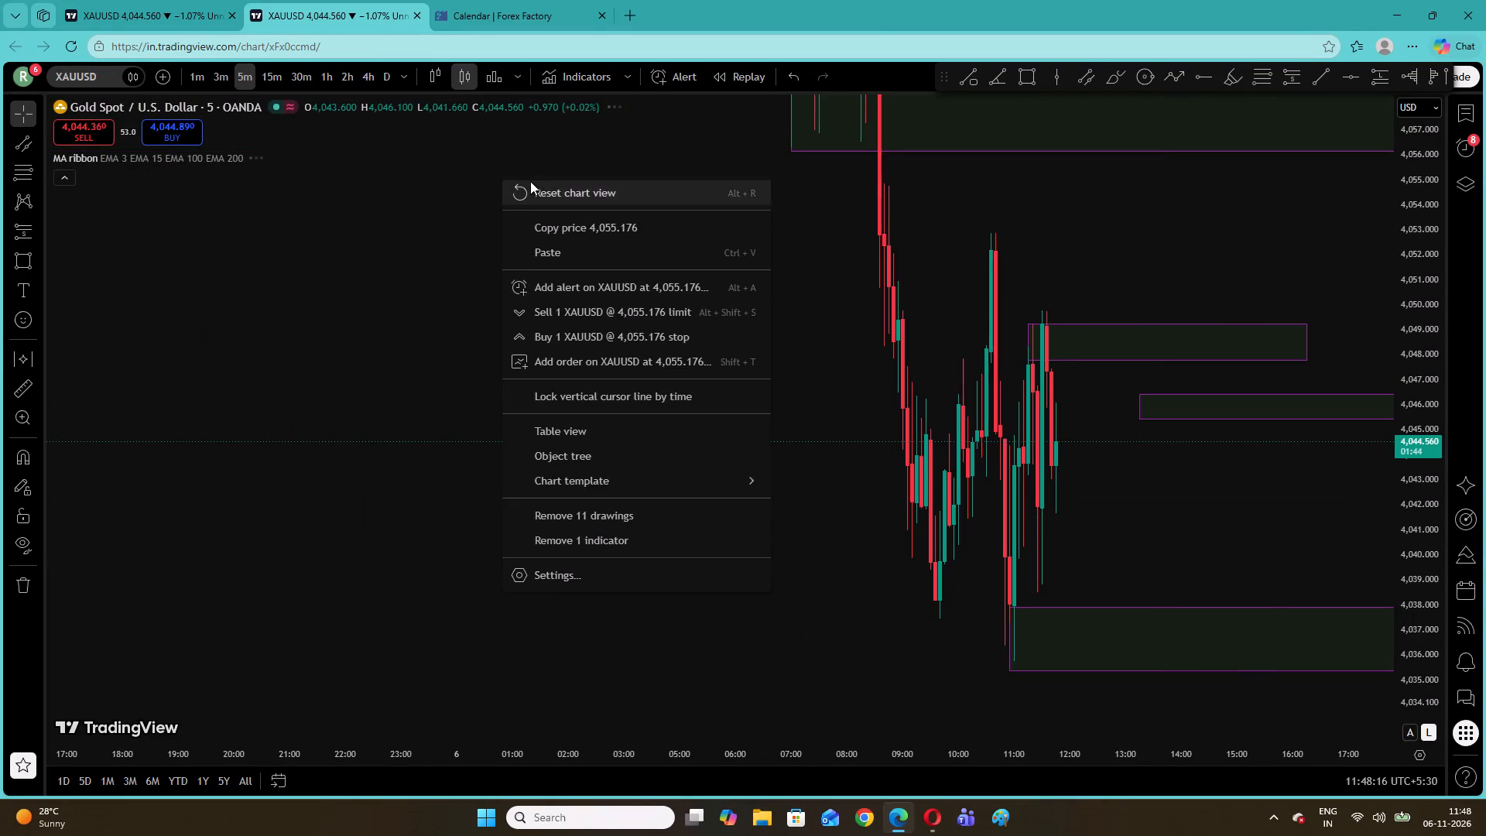
left_click(530, 181)
left_click_drag(1413, 511, 1351, 427)
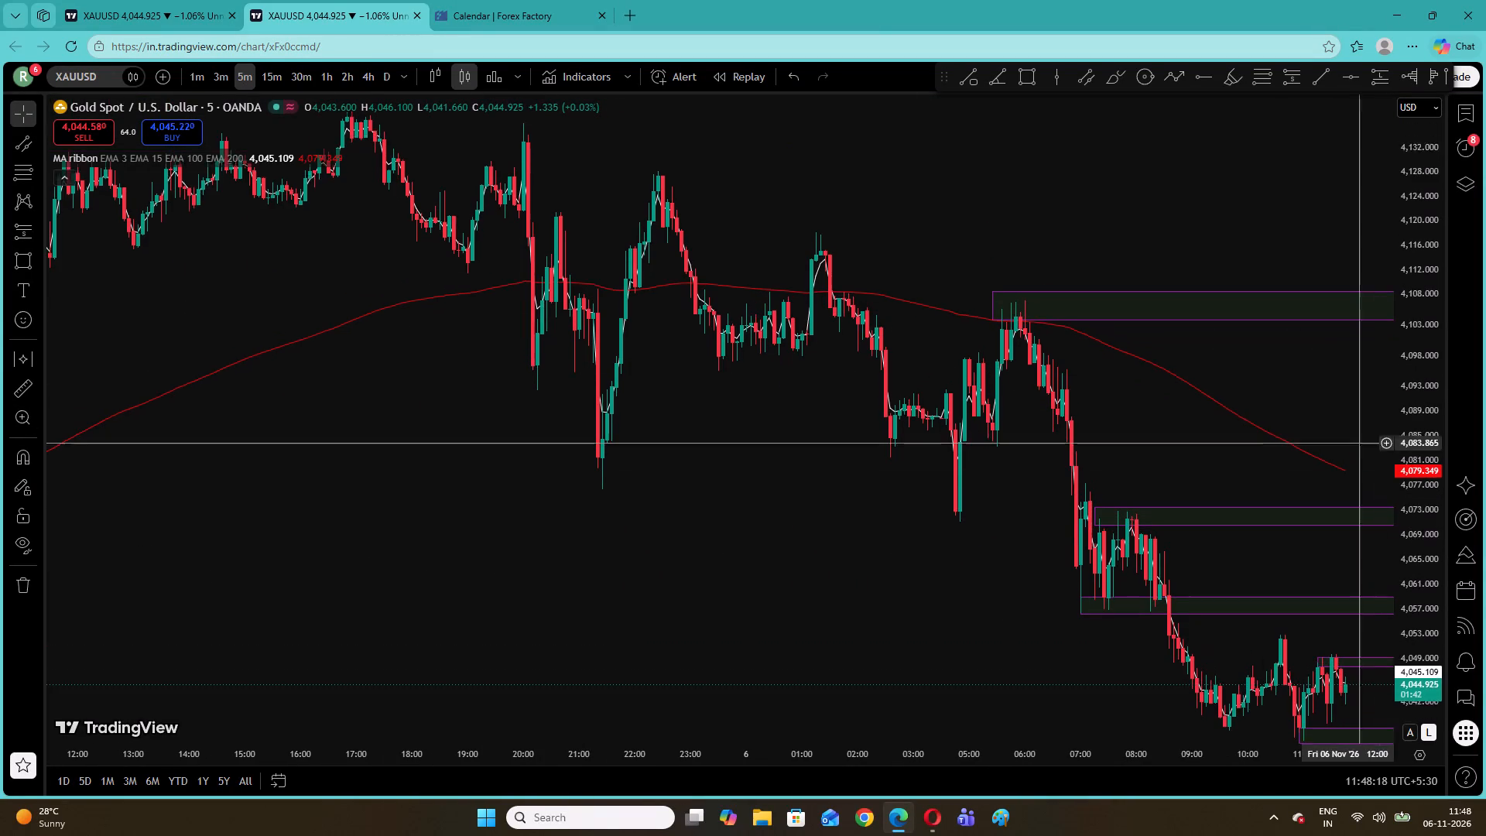
left_click_drag(1351, 427, 1340, 390)
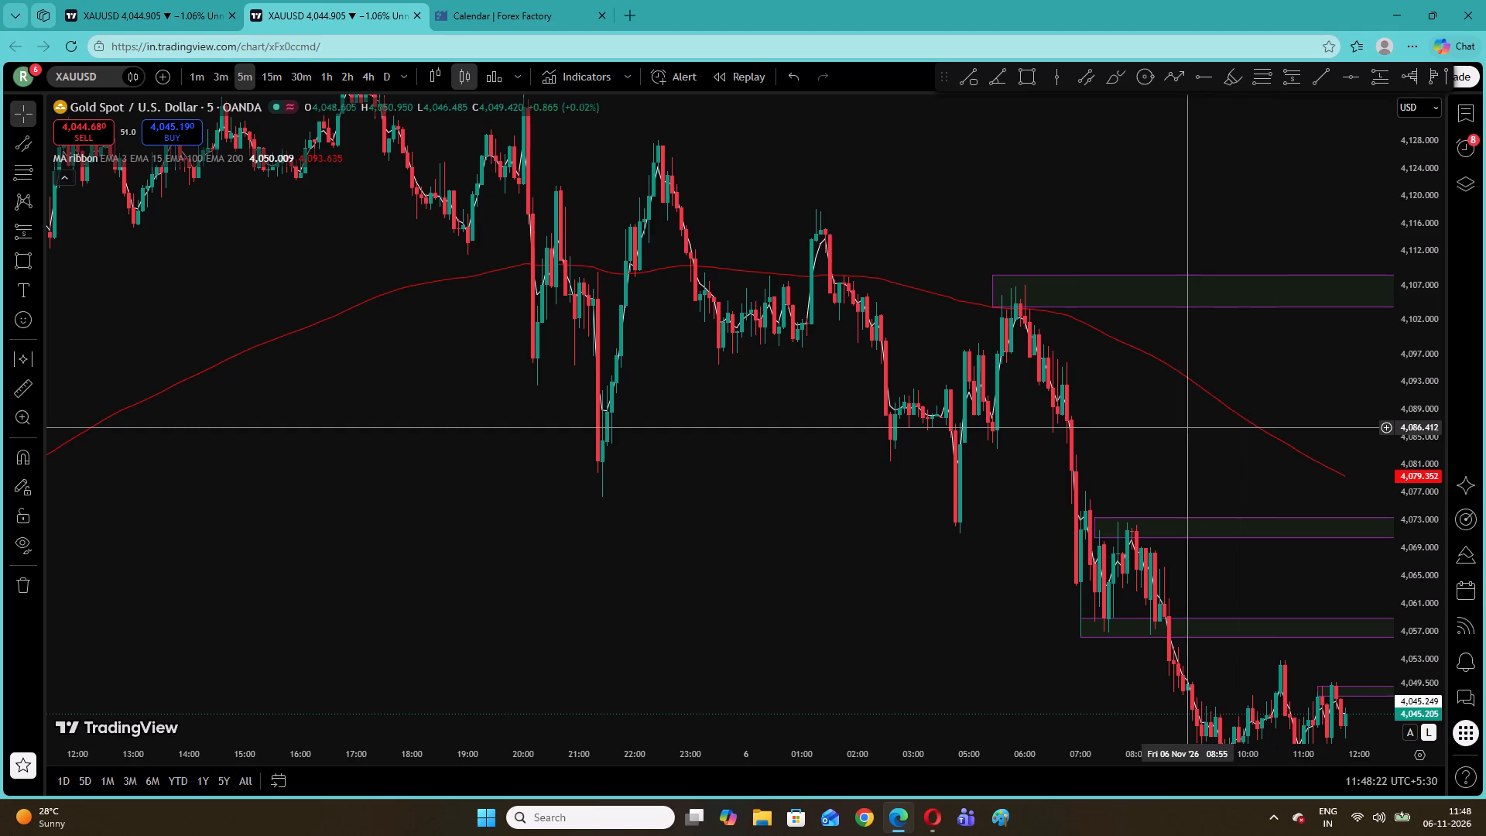
left_click_drag(1190, 414, 959, 325)
left_click_drag(1427, 450, 1419, 474)
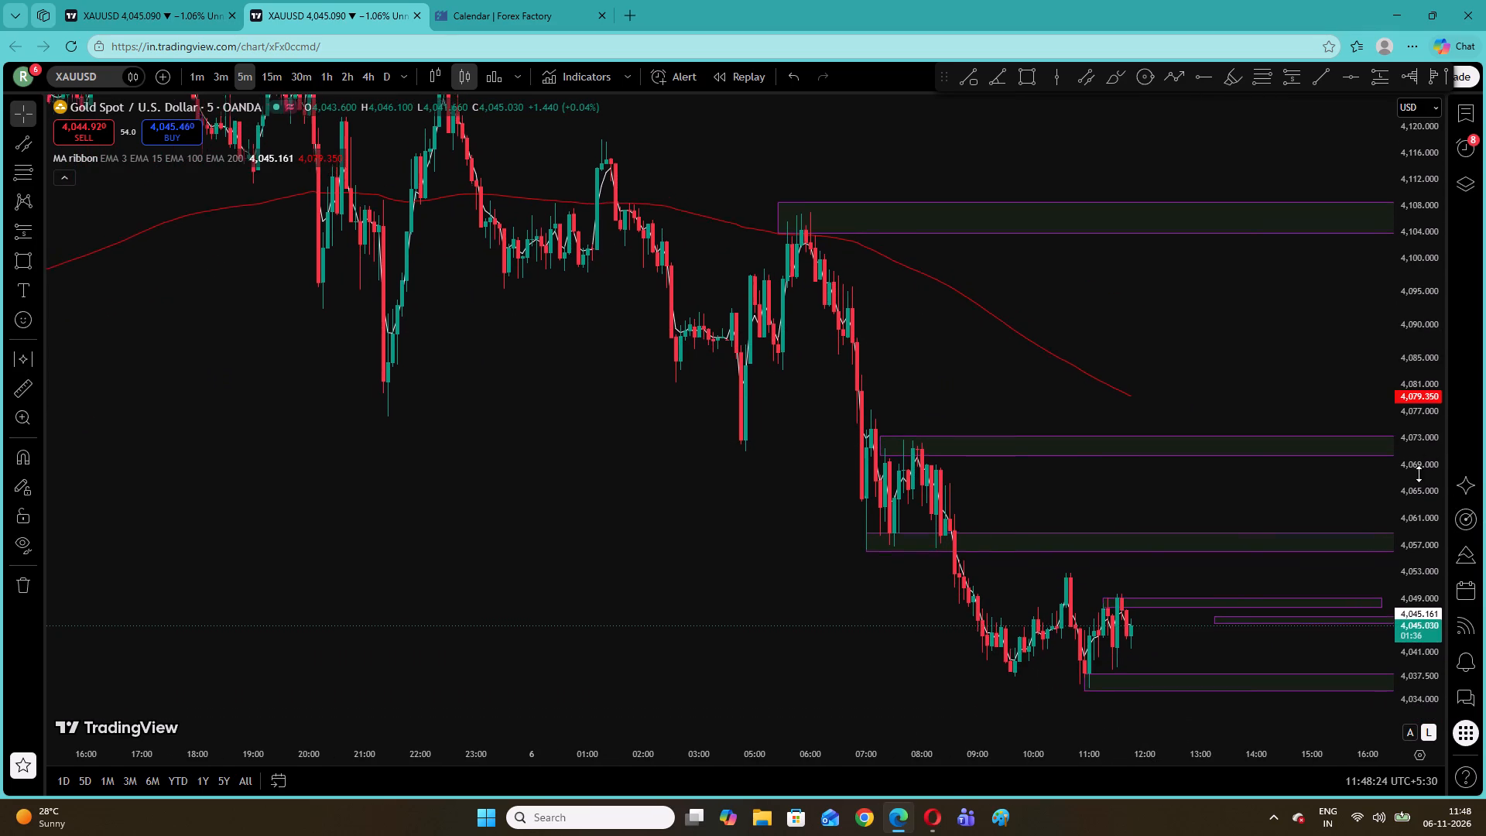
left_click_drag(1419, 474, 1416, 475)
left_click_drag(1327, 487, 1157, 413)
left_click_drag(1420, 580, 1412, 436)
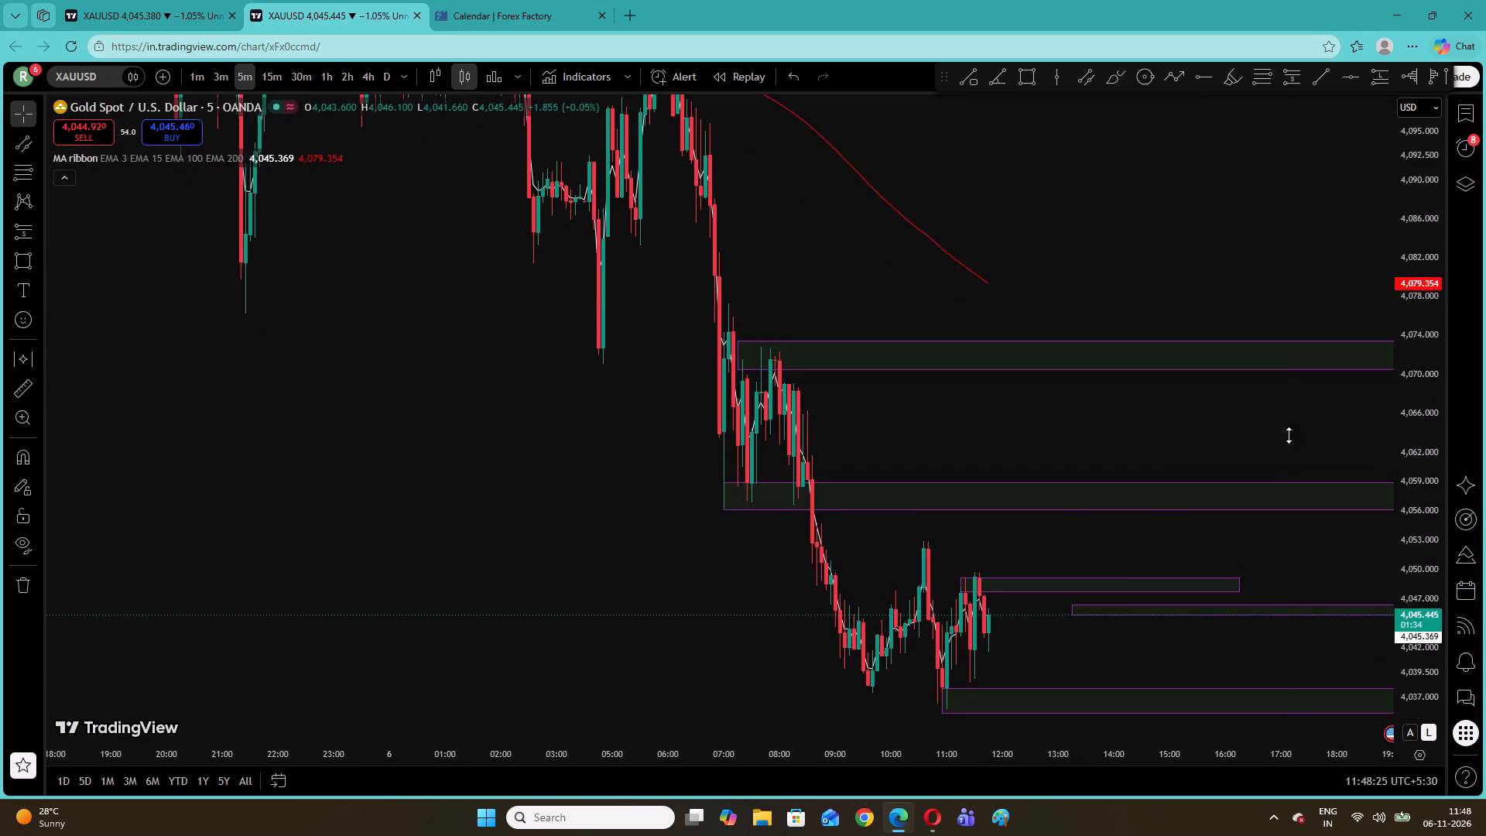
left_click_drag(1286, 433, 1232, 419)
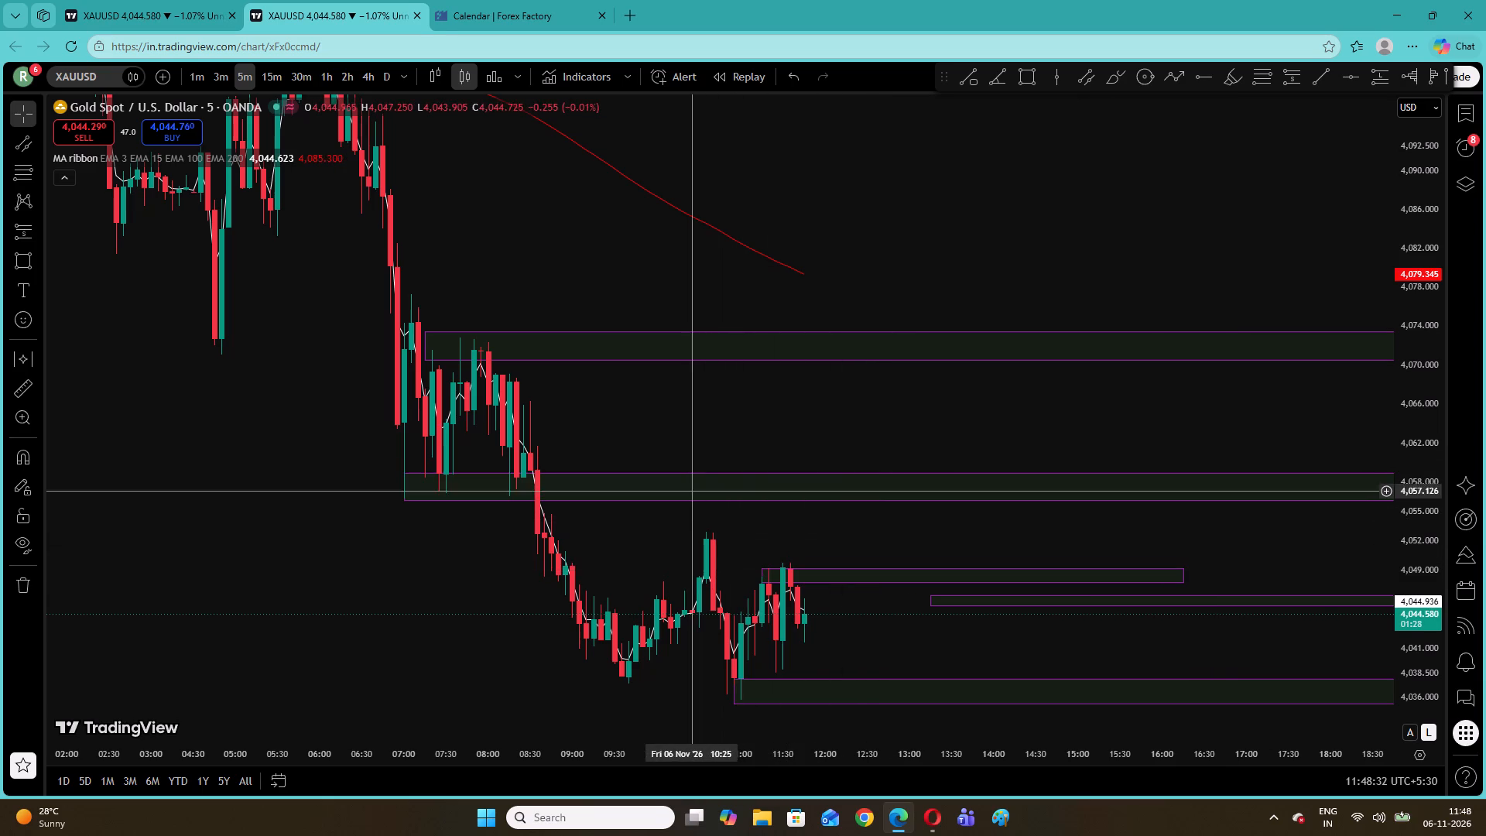
left_click_drag(673, 445, 689, 496)
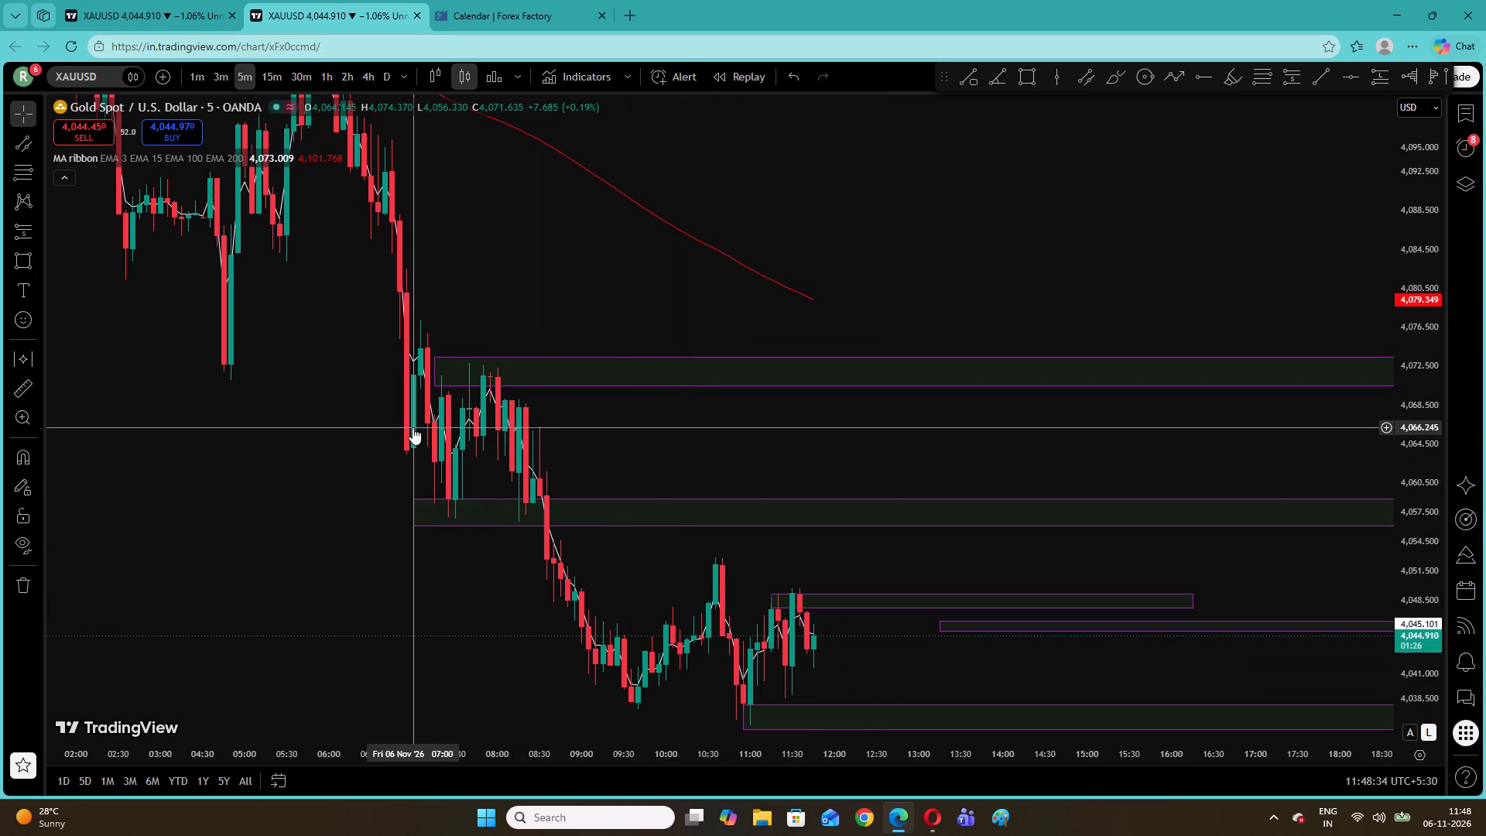
Draw a Fibonacci retracement on the 5-minute chart from the 00:55 high near 4,117.9 down to about 4,071.1 at 05:20.
left_click_drag(363, 328, 623, 642)
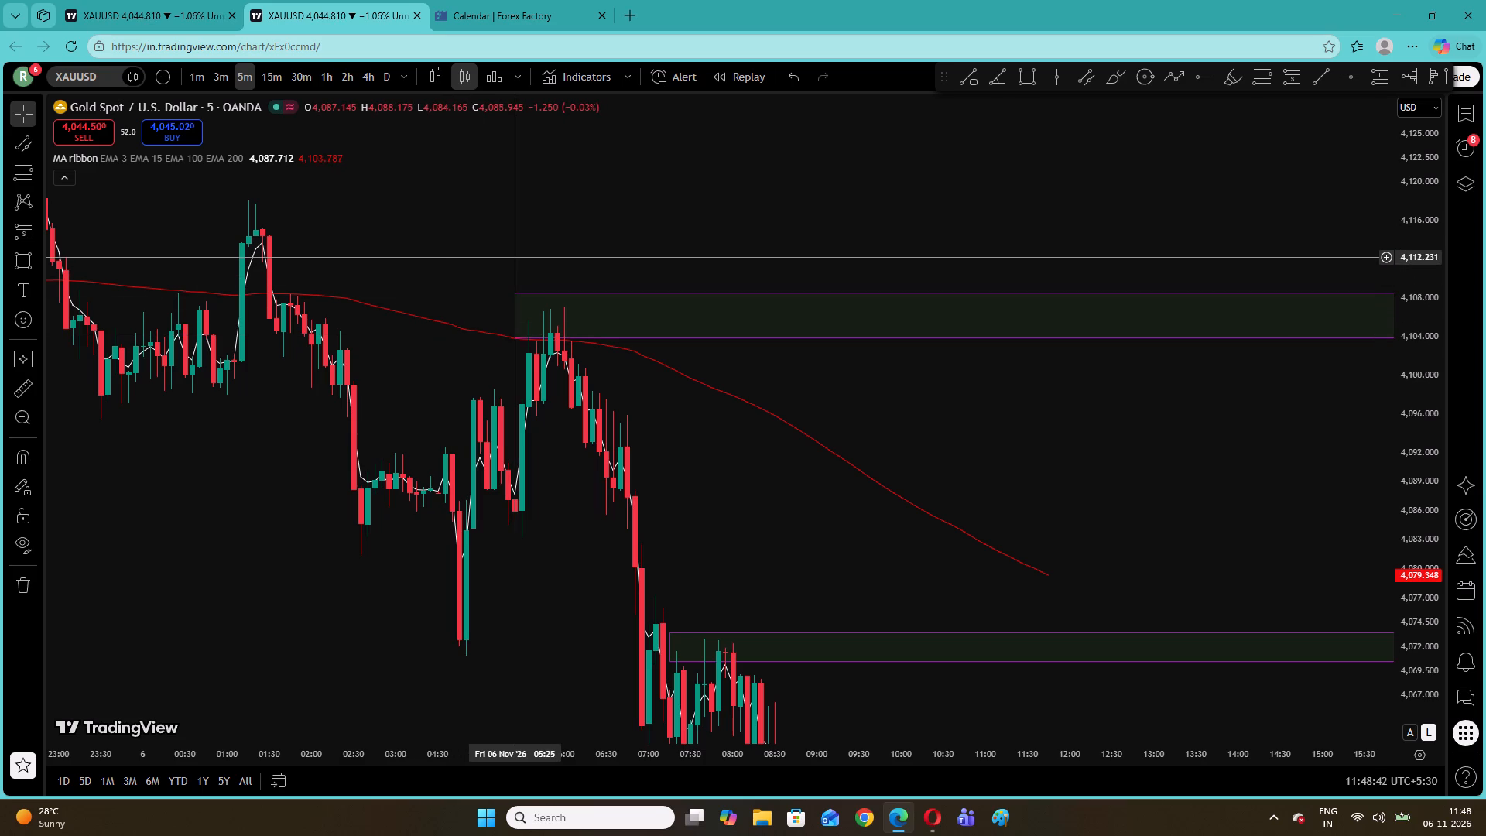
left_click(35, 174)
left_click(29, 173)
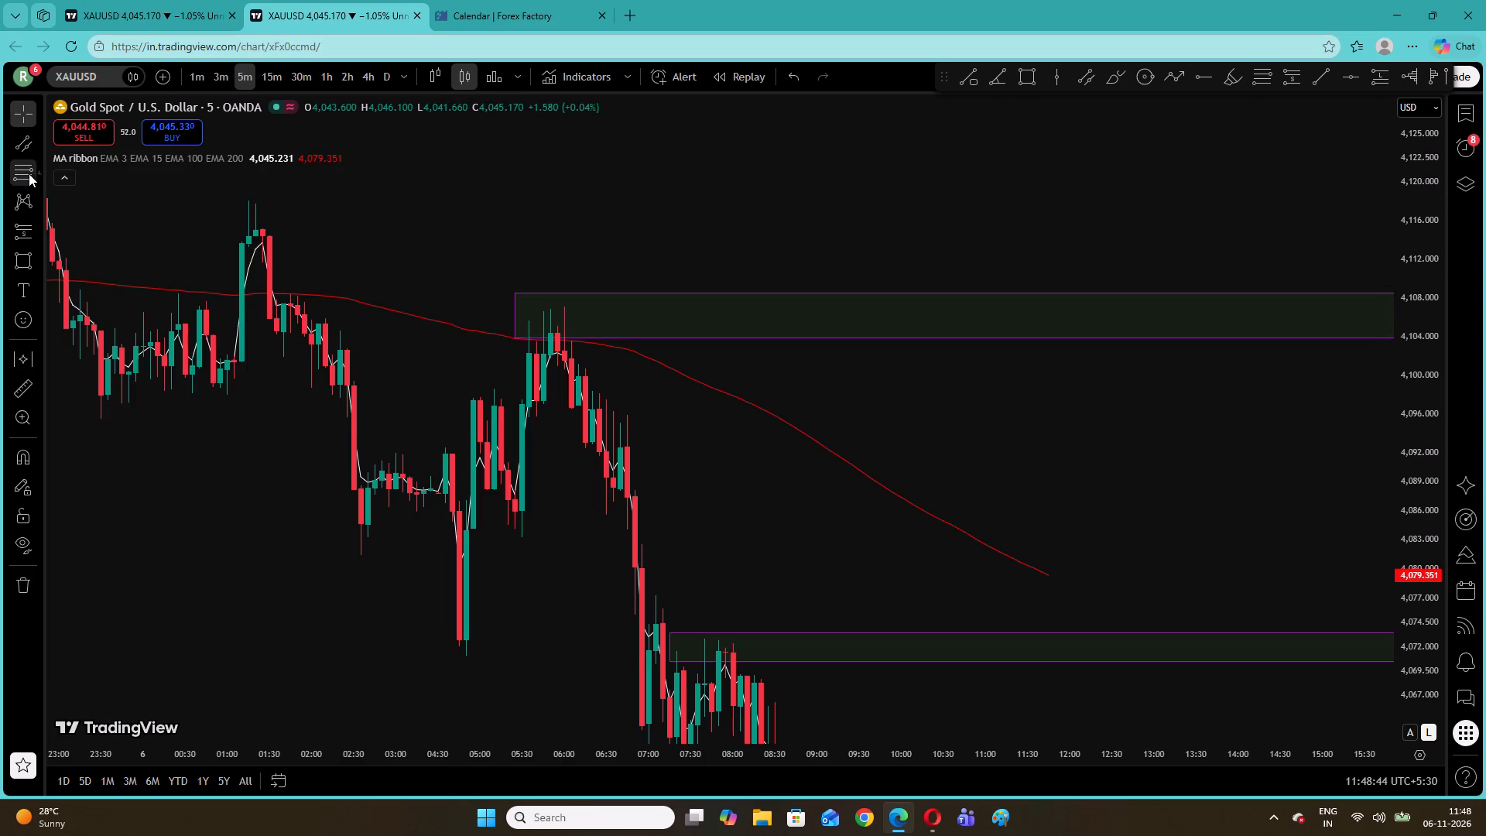
left_click(220, 203)
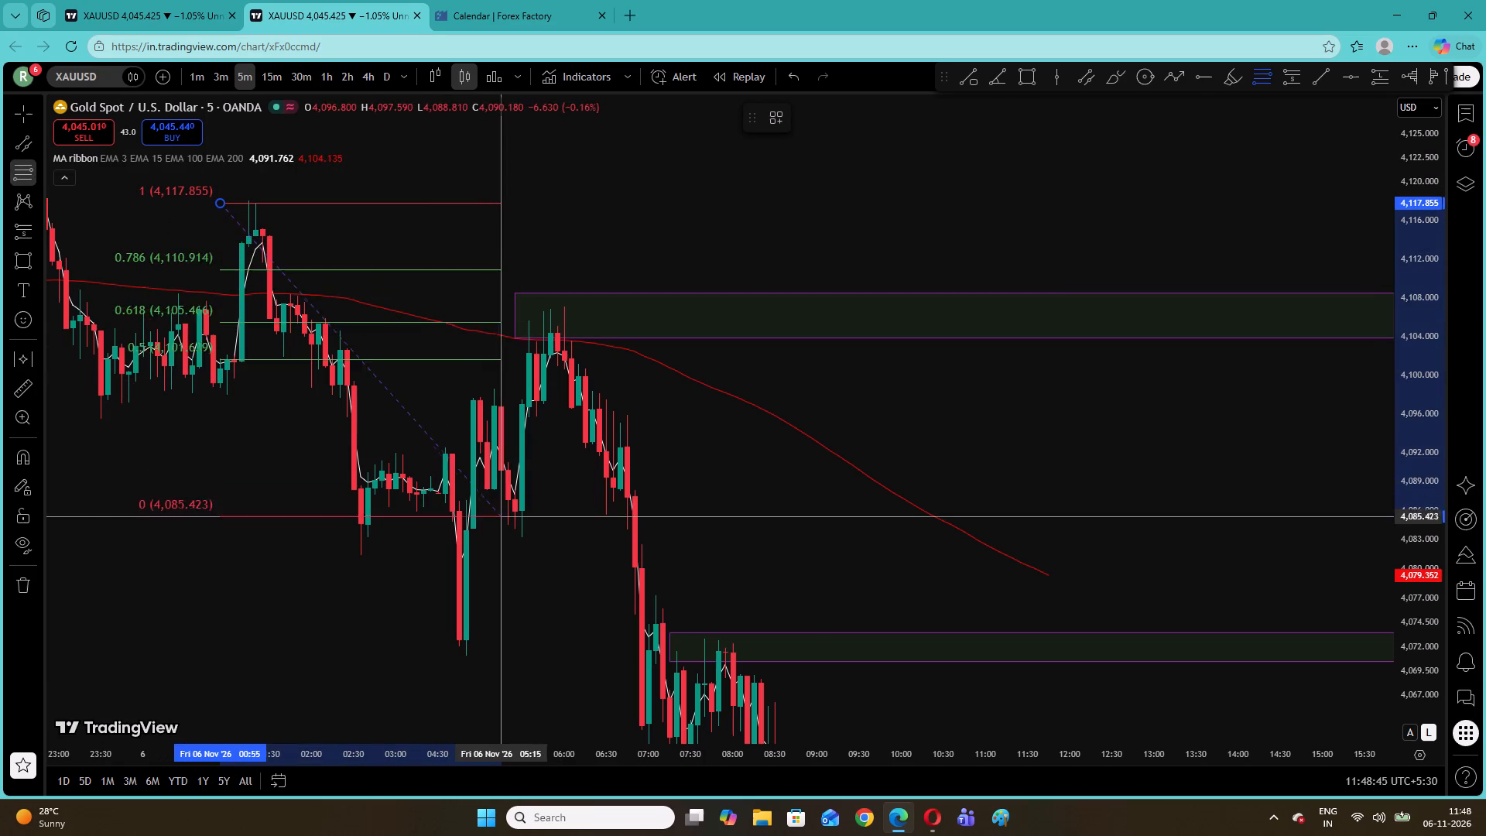
left_click(509, 656)
Compare the latest candles on the 5-minute and 1-minute charts, ending on the 1-minute swings between the 11:19 and 10:59 zones.
left_click_drag(553, 616, 330, 300)
left_click(199, 77)
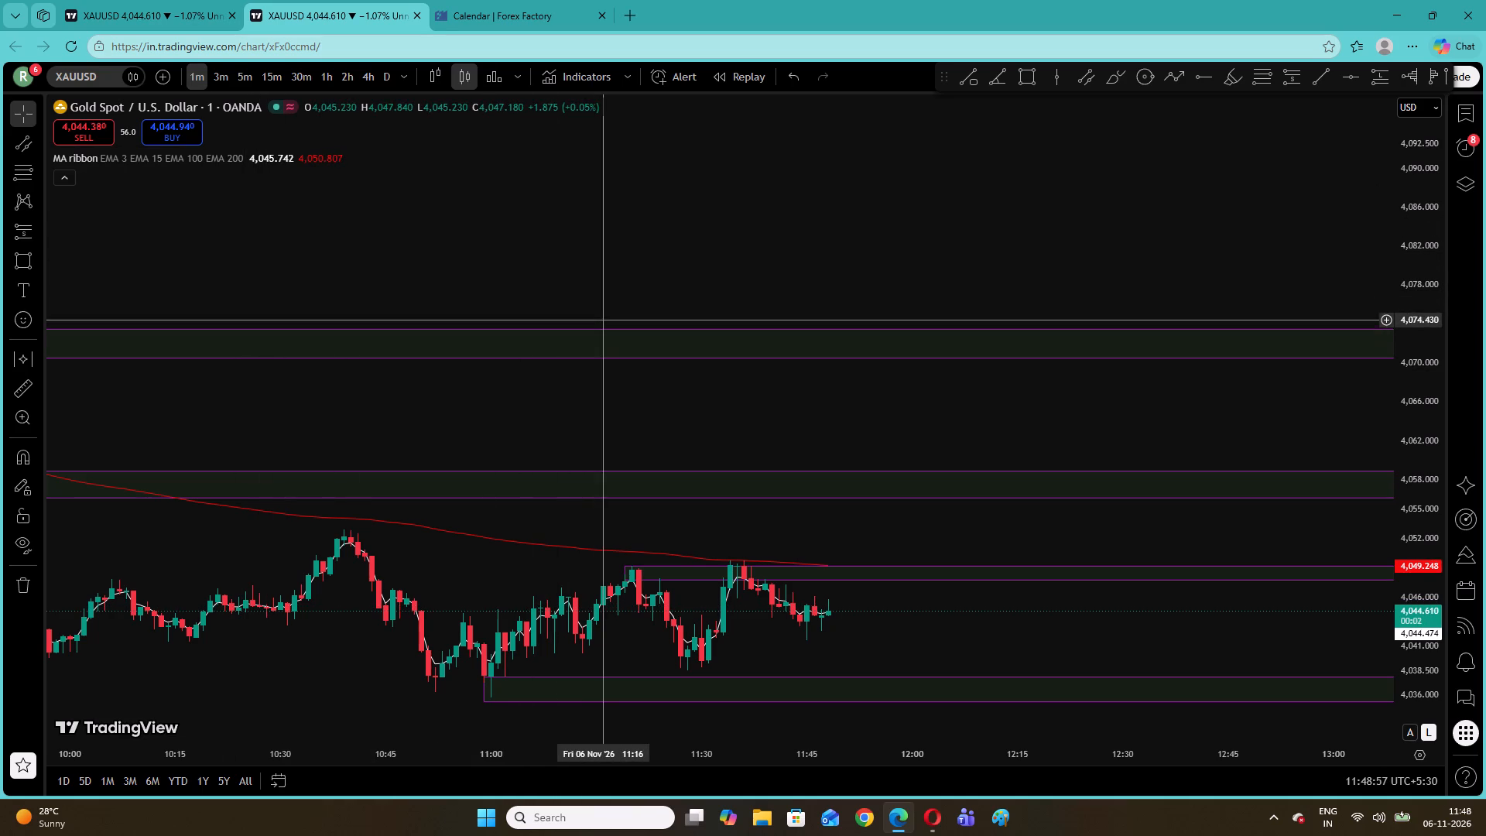
left_click_drag(606, 316, 485, 194)
left_click_drag(252, 73, 244, 71)
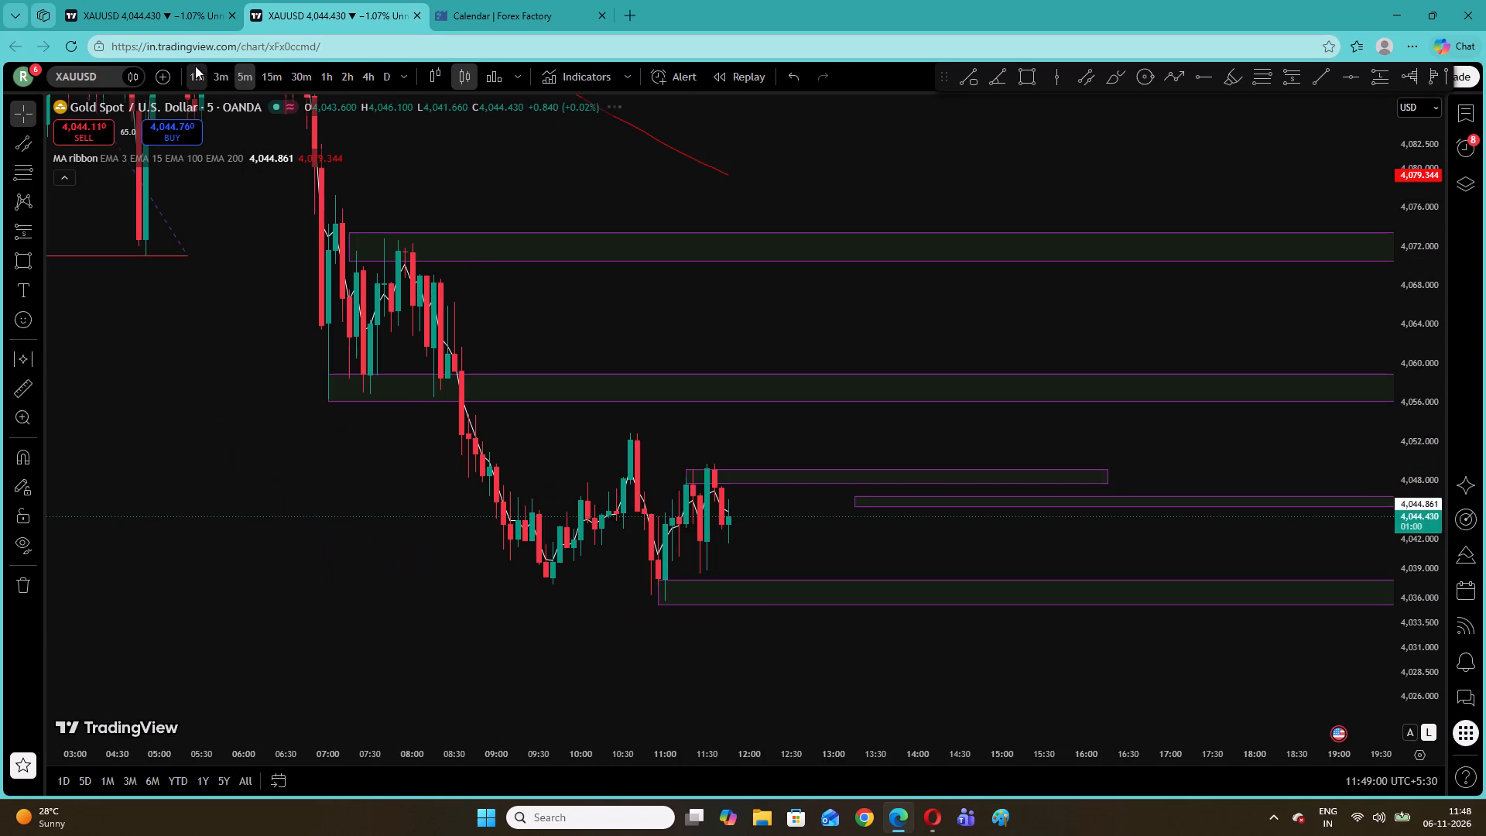
left_click(195, 66)
left_click_drag(935, 521, 911, 475)
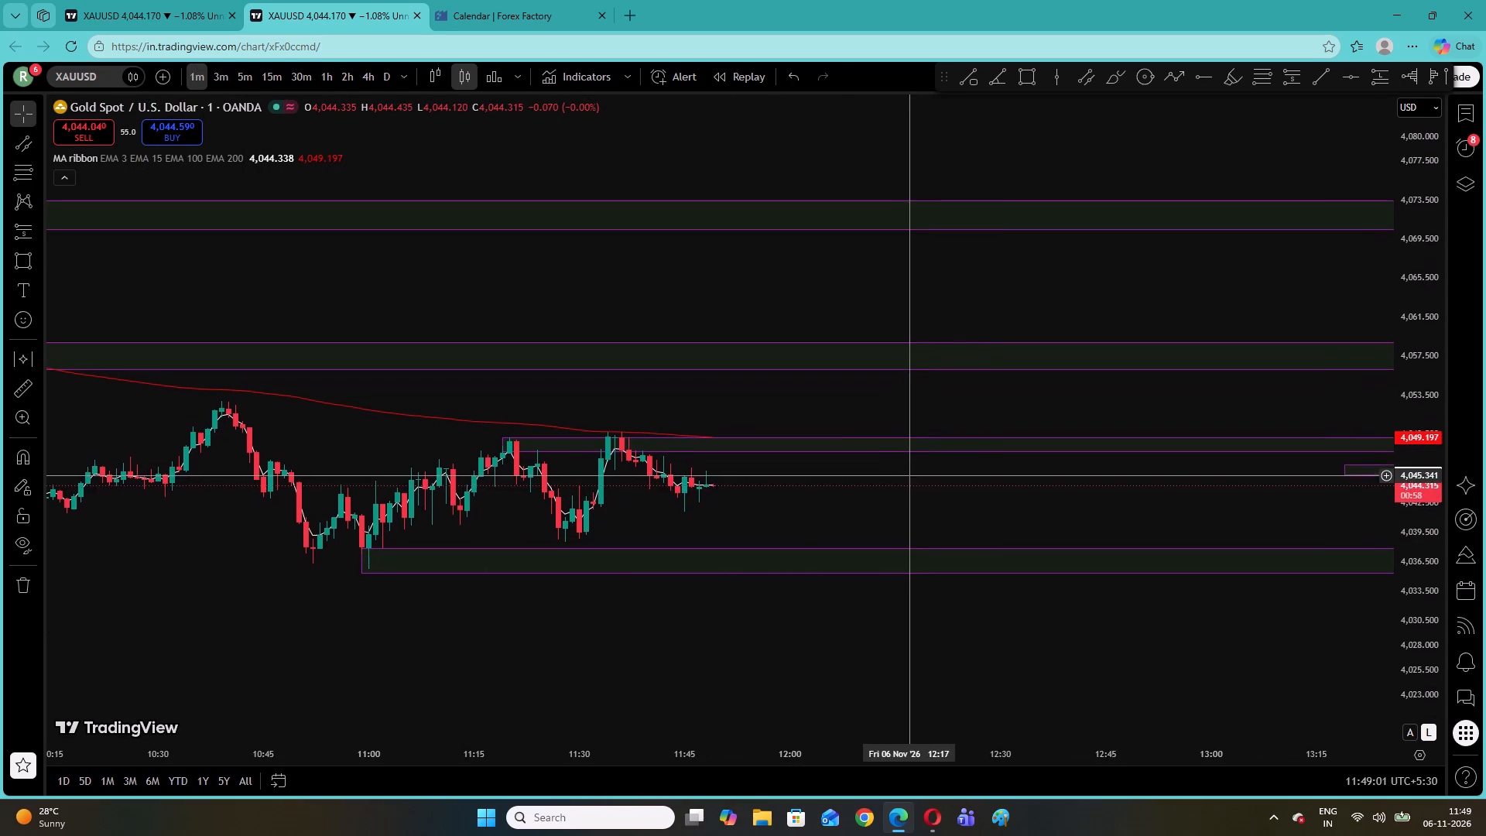
left_click_drag(1429, 588, 1379, 257)
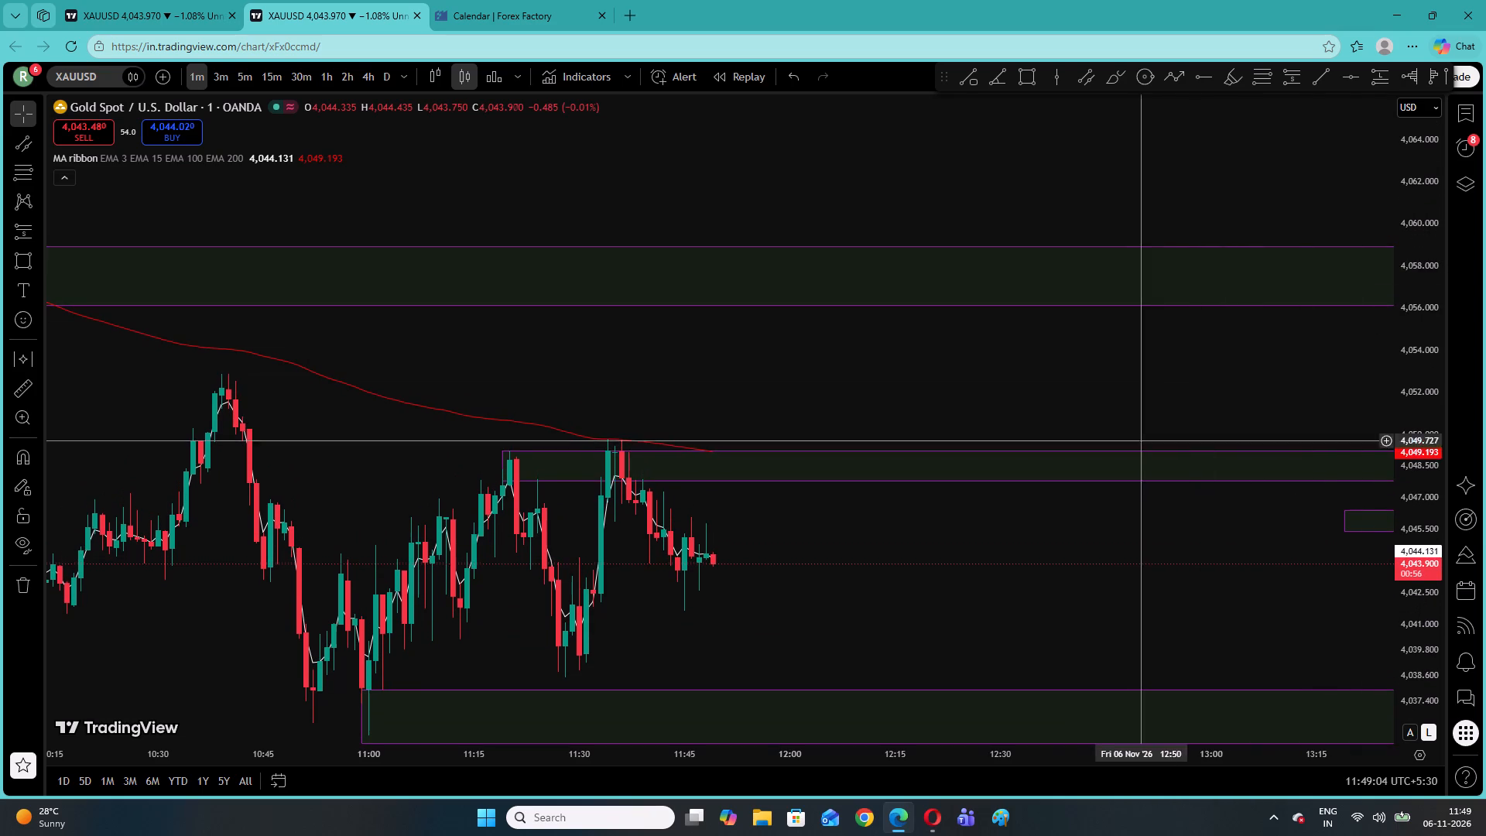
left_click_drag(1109, 506, 896, 406)
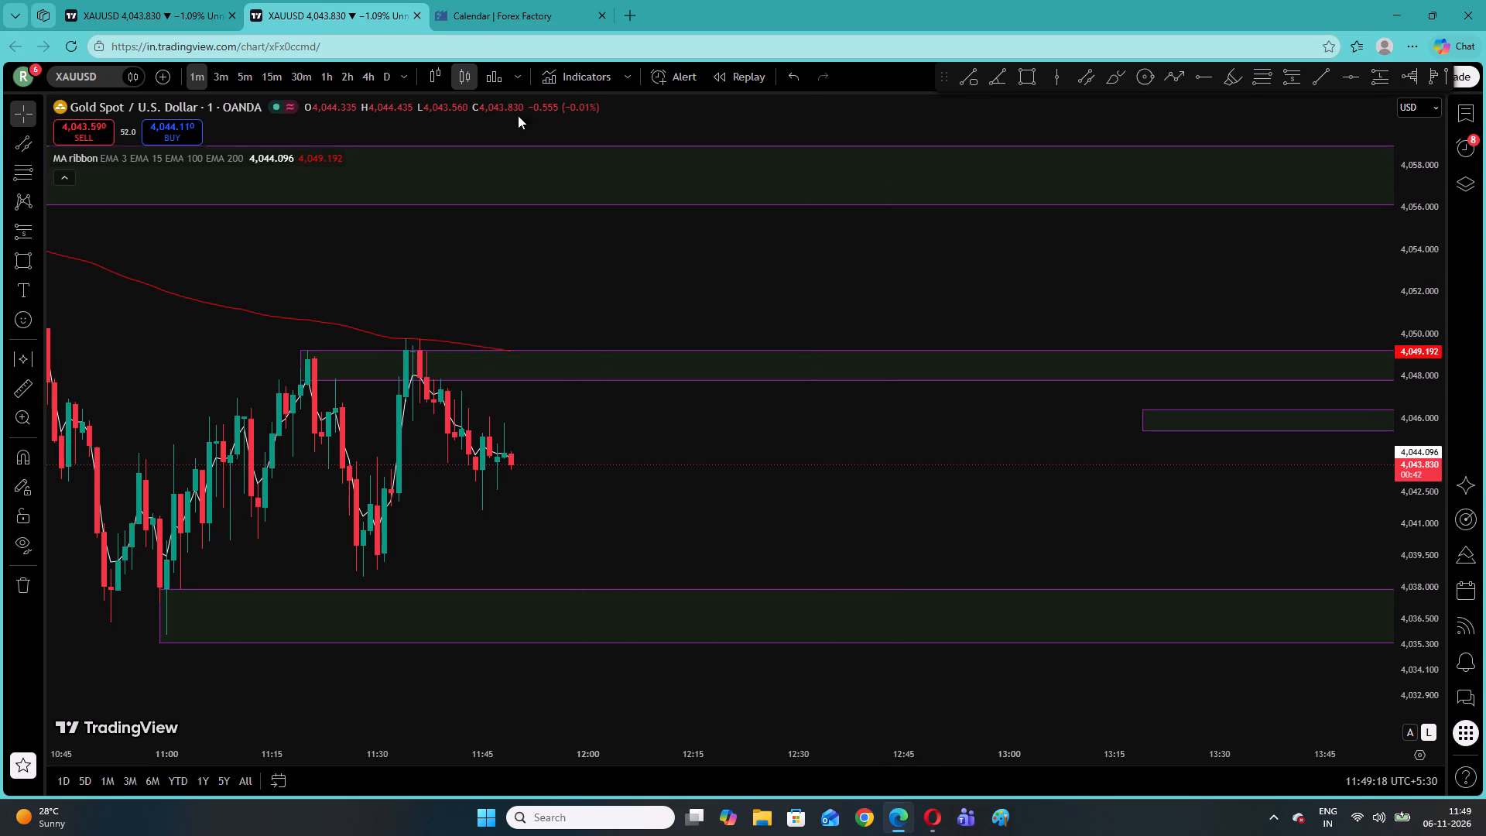
Draw a descending trendline on the 1-minute chart over the recent highs, from 11:45 near 4,046.1 to about 12:00 near 4,044.3.
left_click(43, 137)
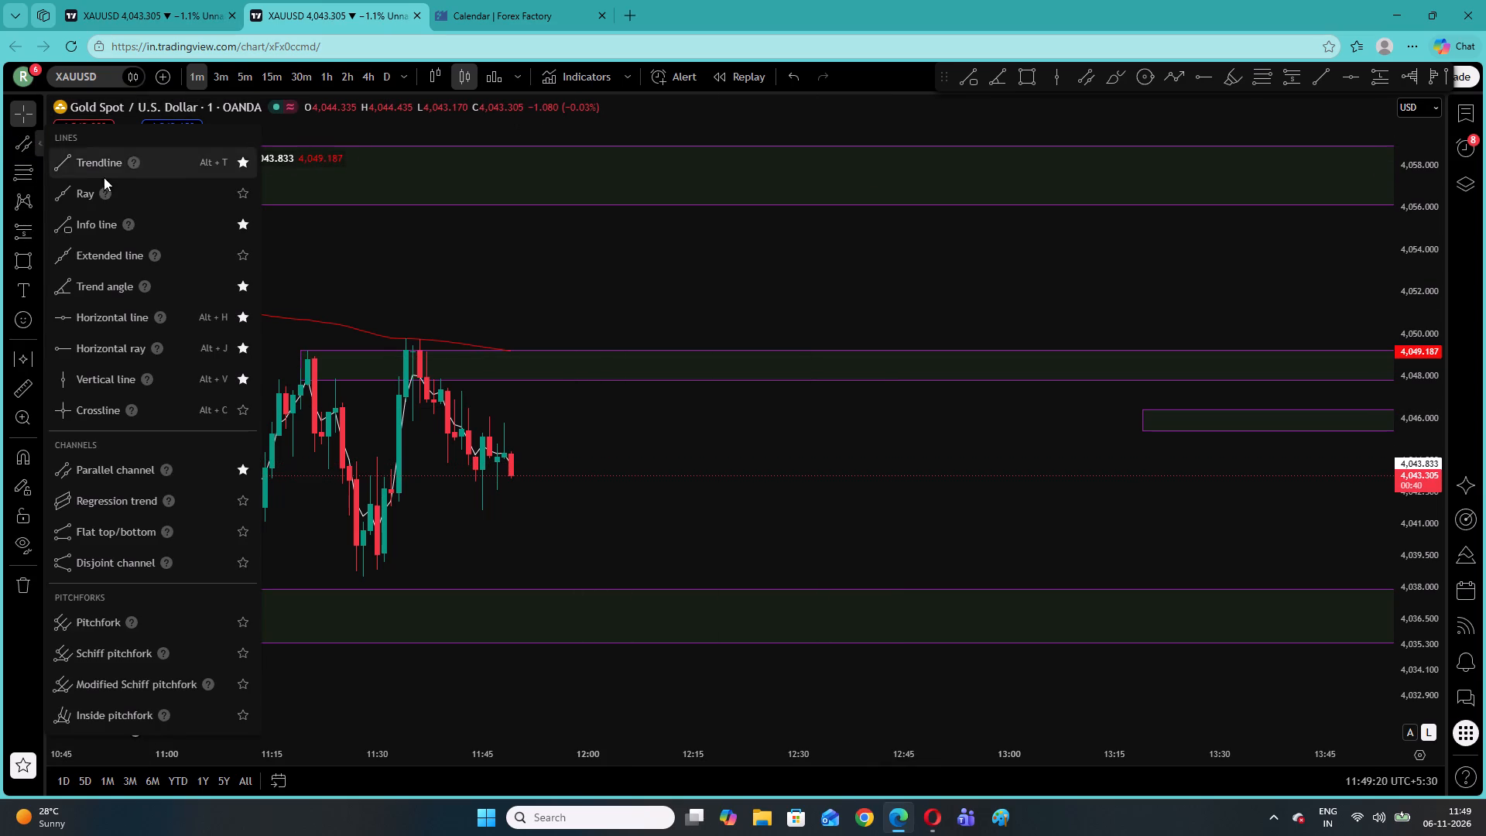
left_click(119, 168)
left_click(485, 416)
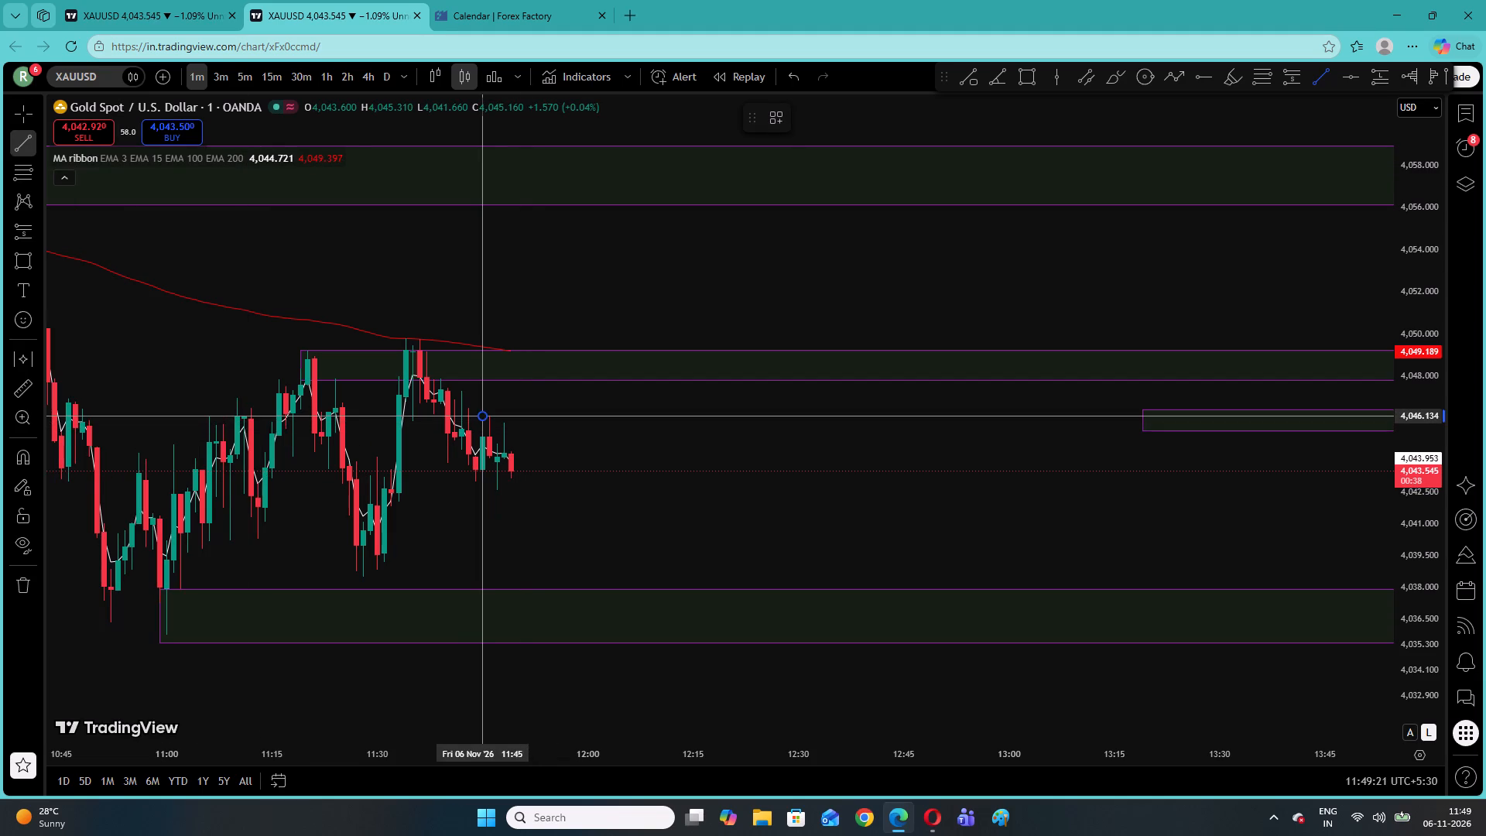
left_click(586, 454)
left_click(632, 427)
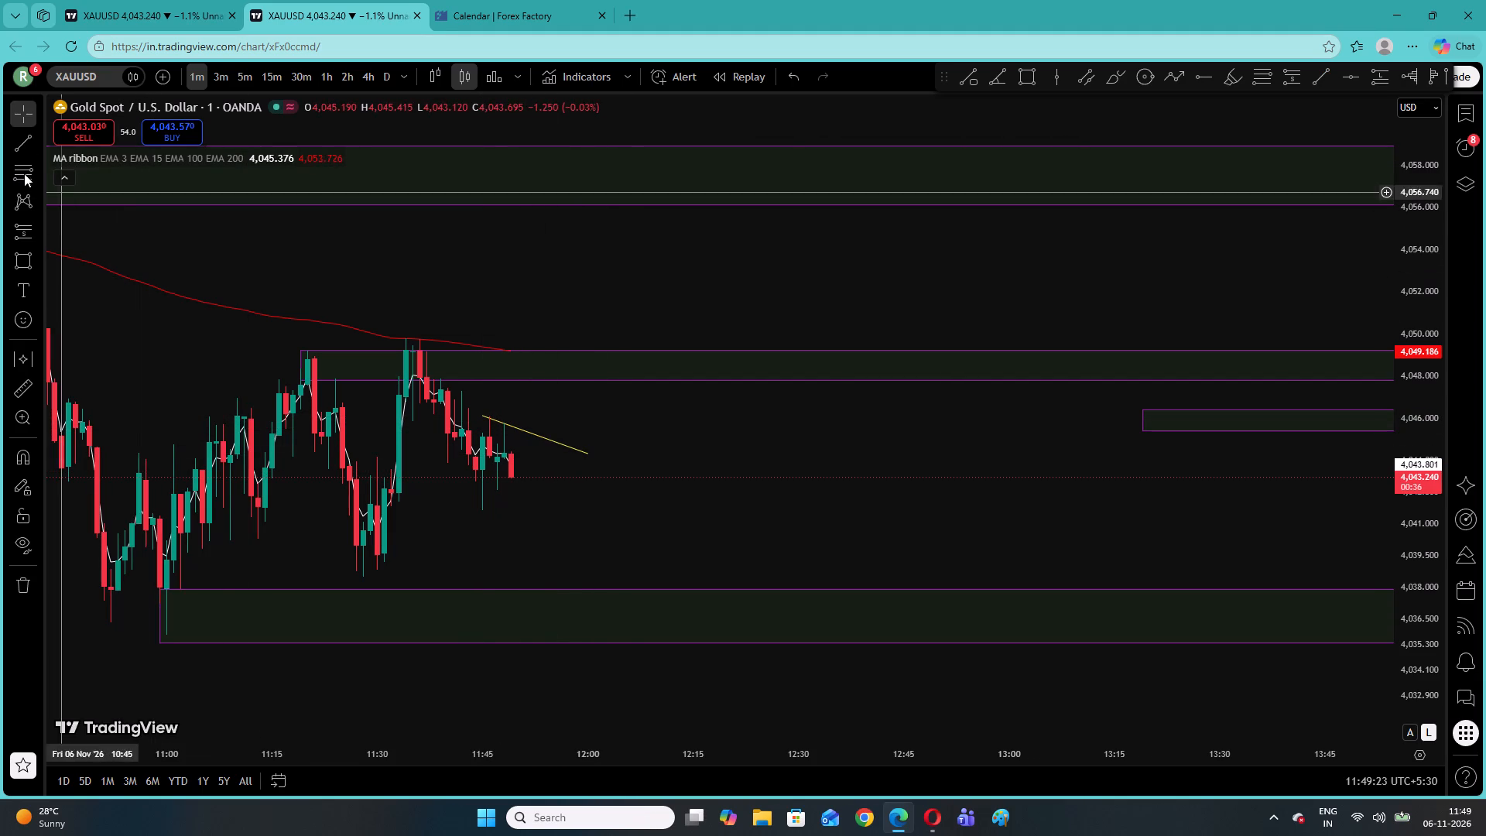
Draw a rising trendline under the recent 1-minute lows, from 11:45 near 4,041.6 to about 11:53 near 4,044.8.
left_click(15, 144)
left_click_drag(482, 512, 490, 507)
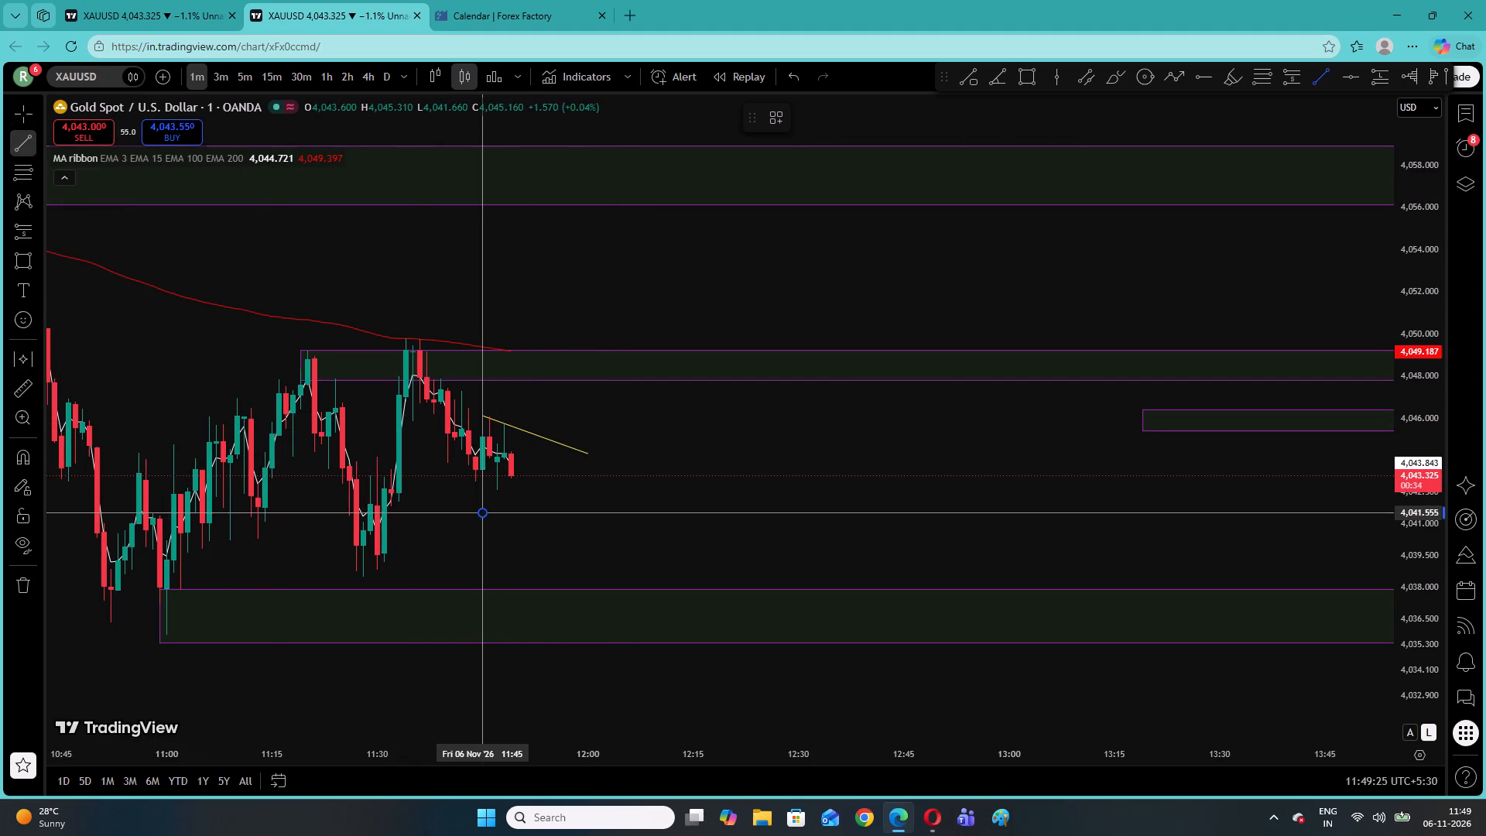
left_click_drag(490, 507, 505, 495)
left_click(537, 443)
left_click(598, 419)
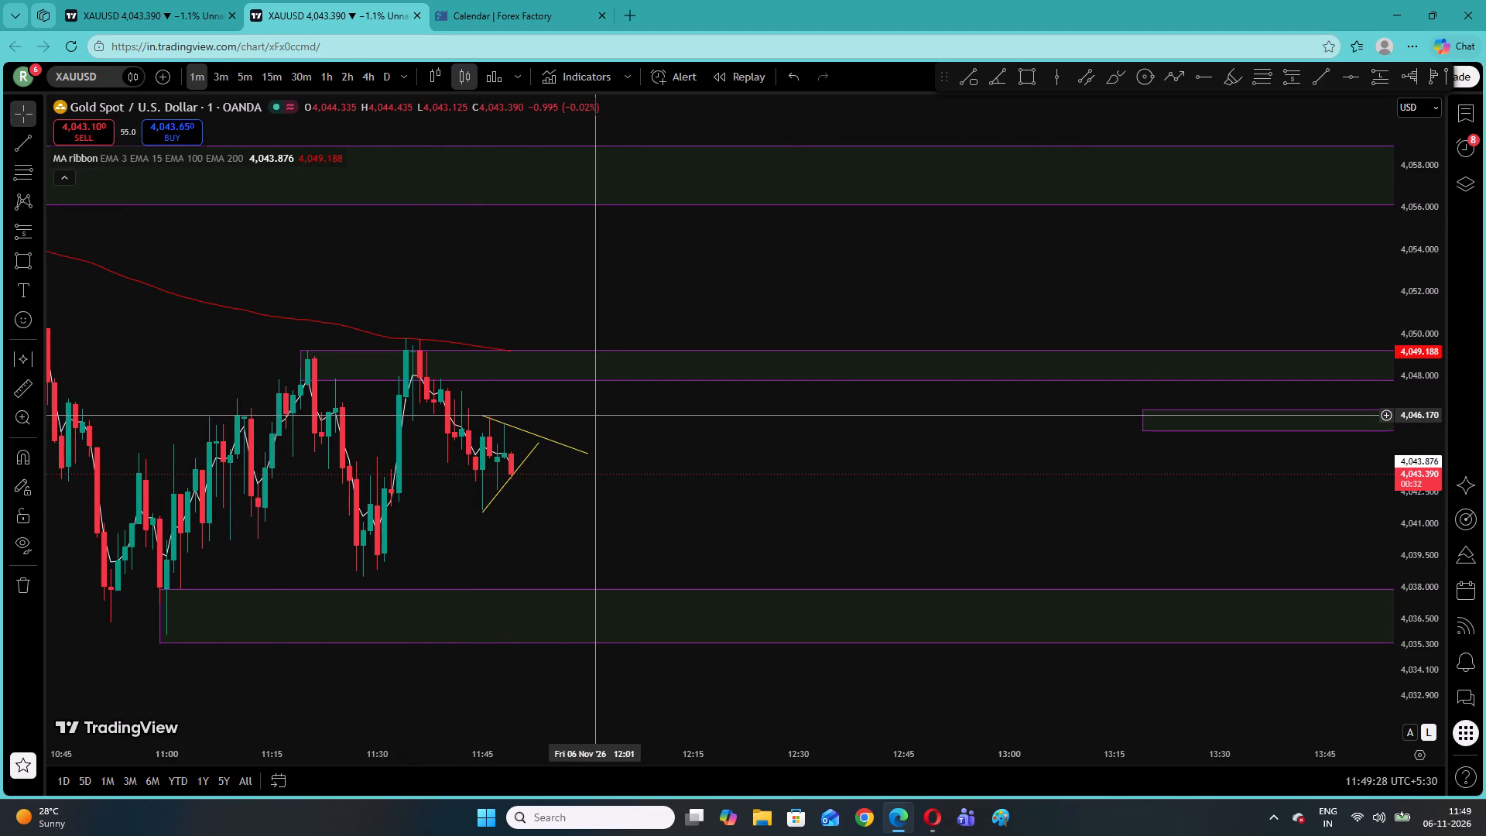
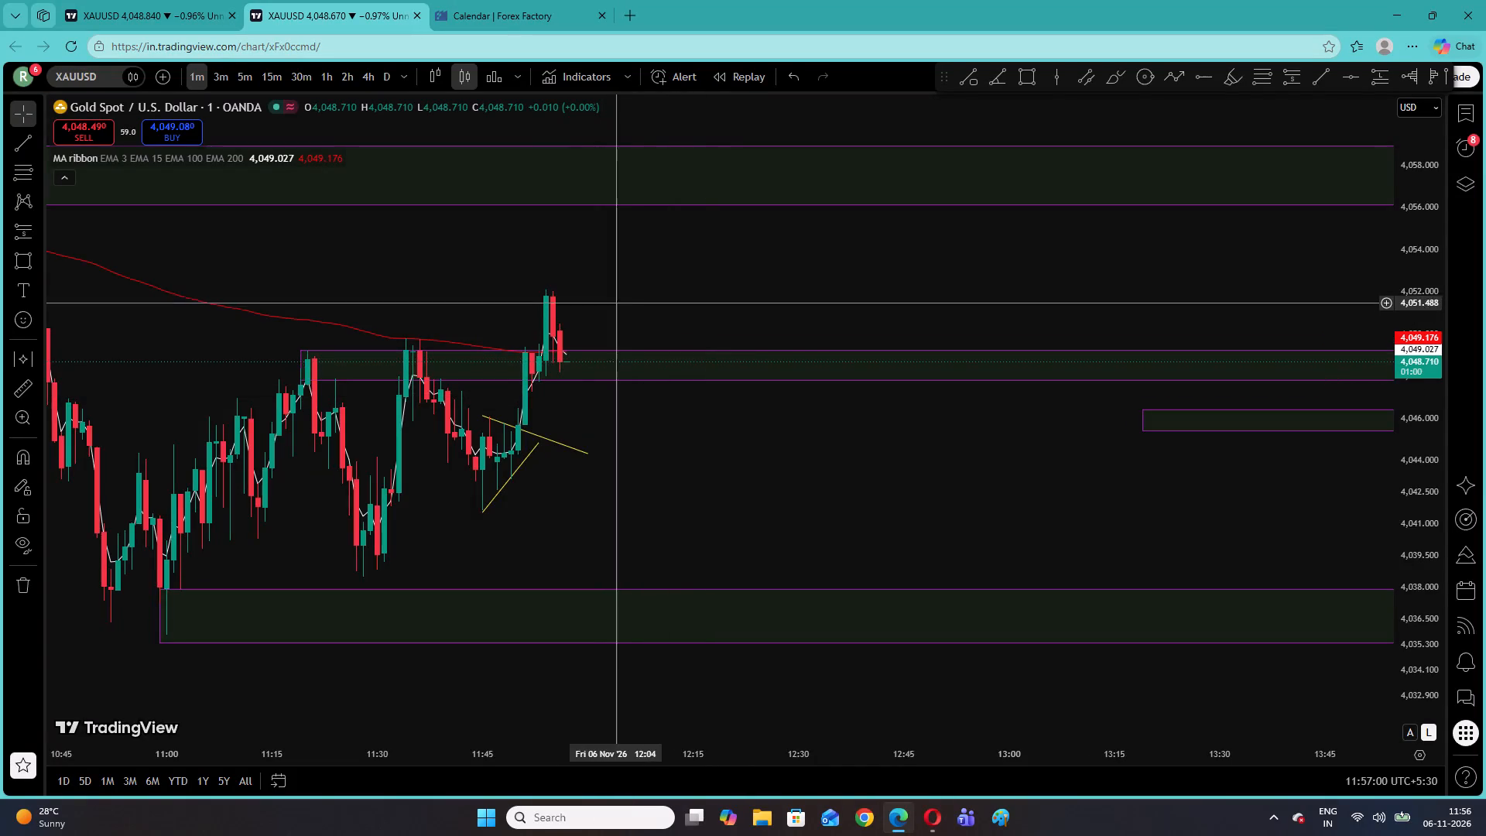
Delete the descending and rising yellow trendlines around the 11:45–12:00 candles on the 1-minute chart.
left_click_drag(595, 290, 897, 307)
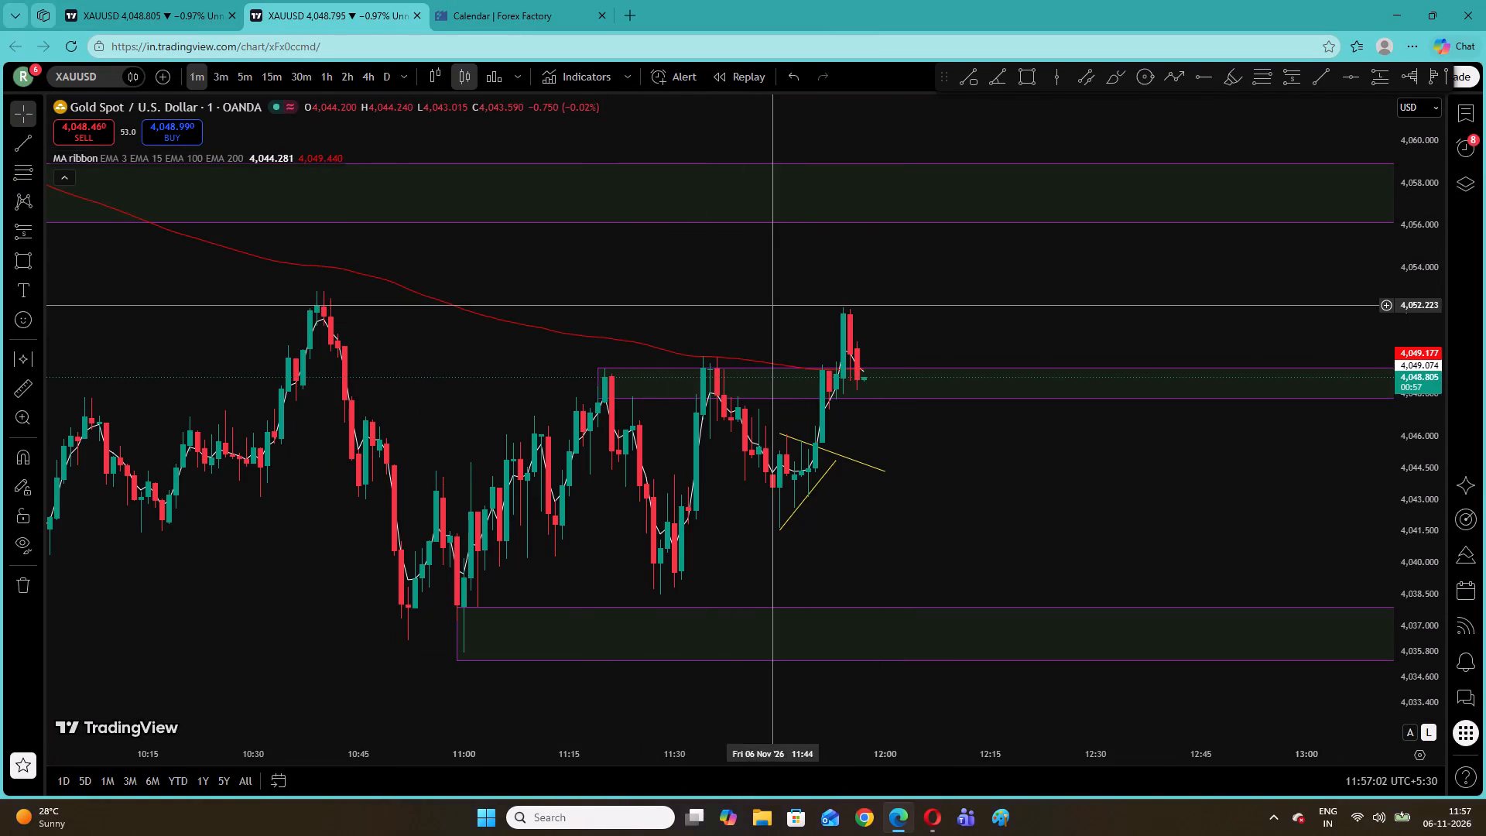
left_click_drag(661, 290, 892, 355)
left_click_drag(690, 342, 1087, 389)
left_click_drag(622, 374, 1008, 412)
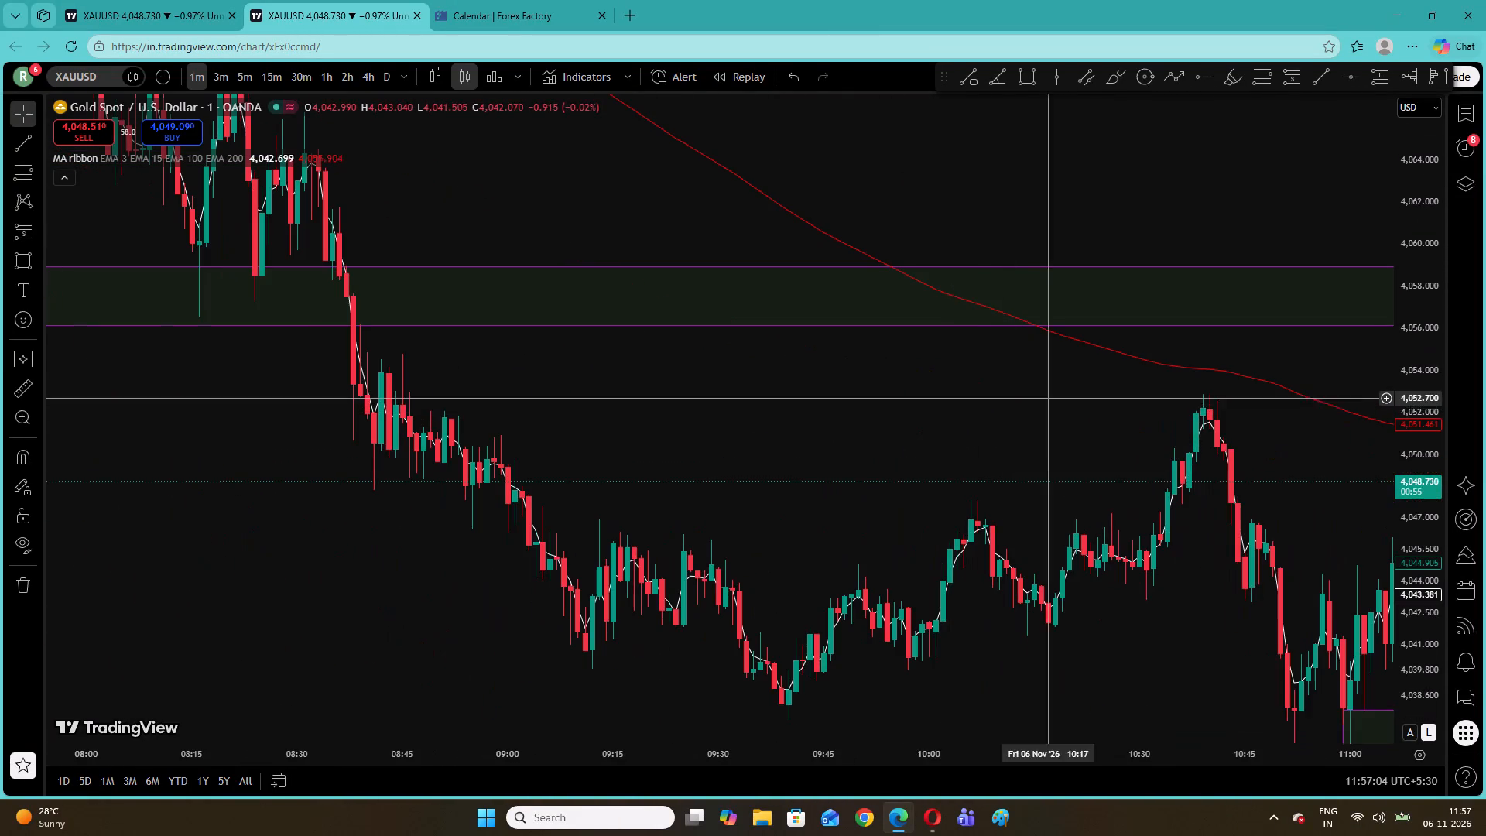
left_click_drag(1043, 396, 495, 384)
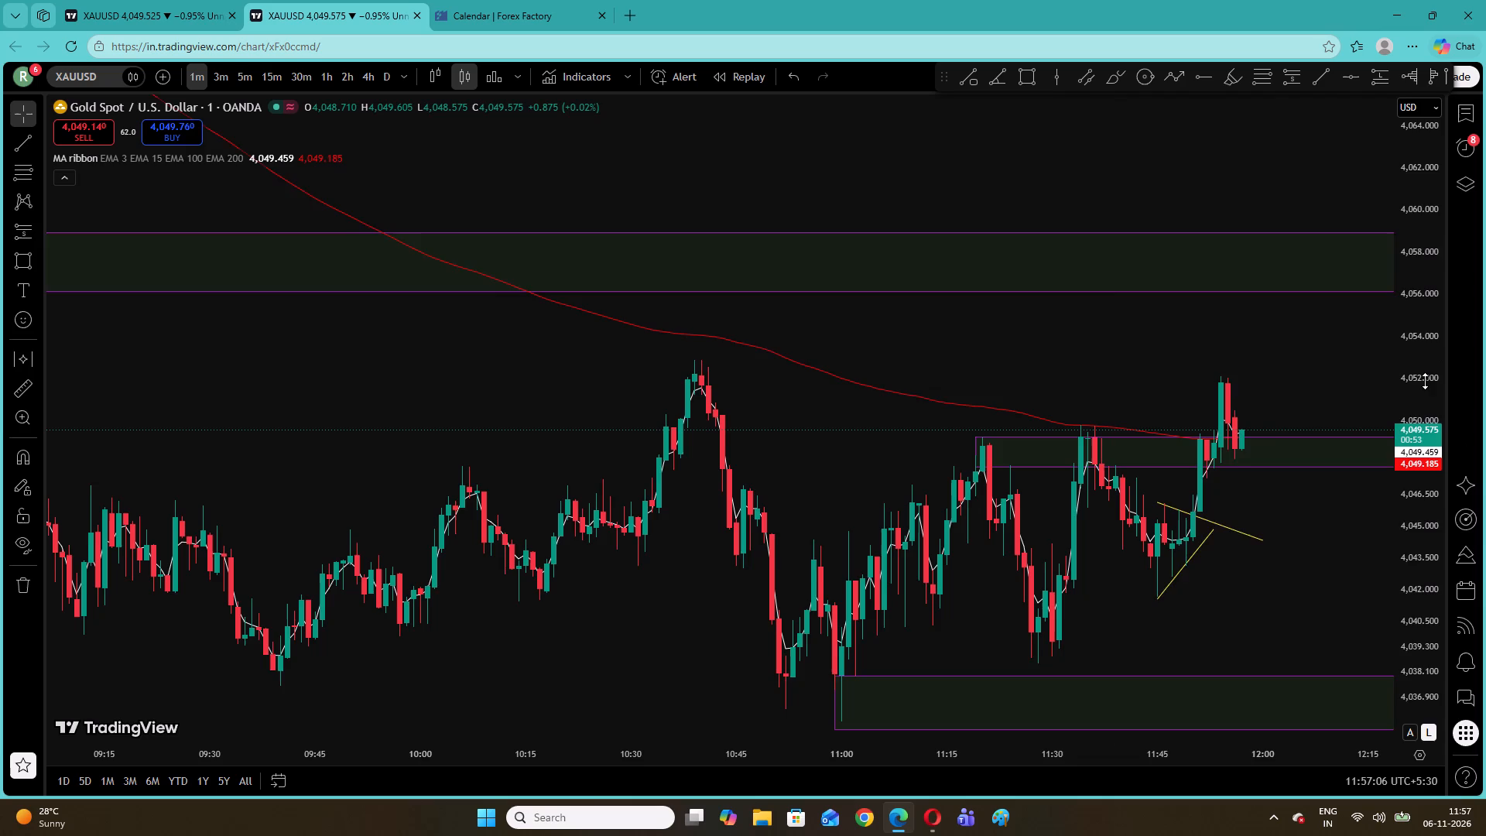
left_click_drag(1425, 381, 1421, 466)
left_click_drag(1235, 401, 962, 384)
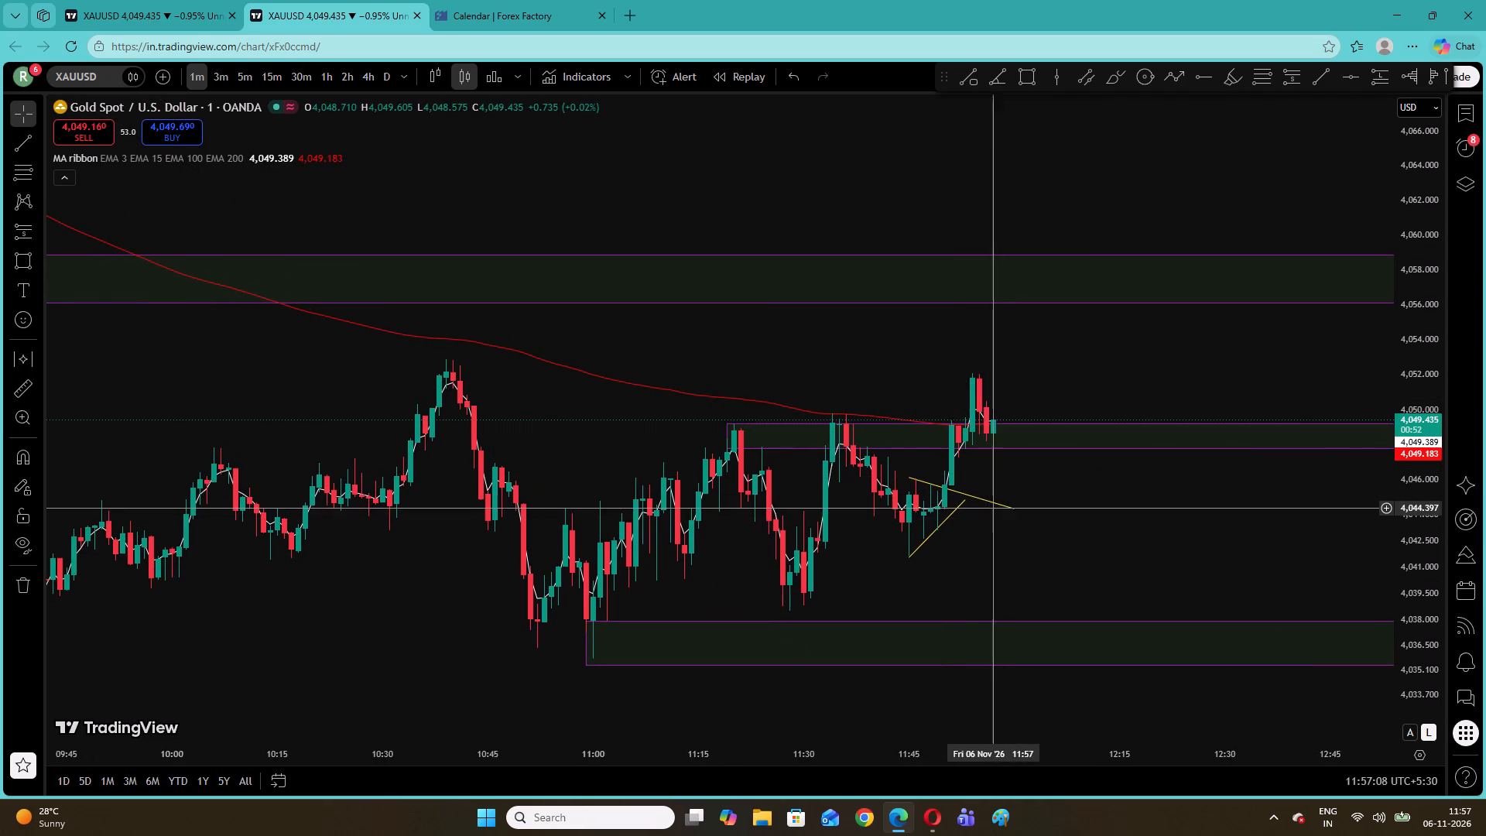
left_click(998, 502)
left_click(1034, 129)
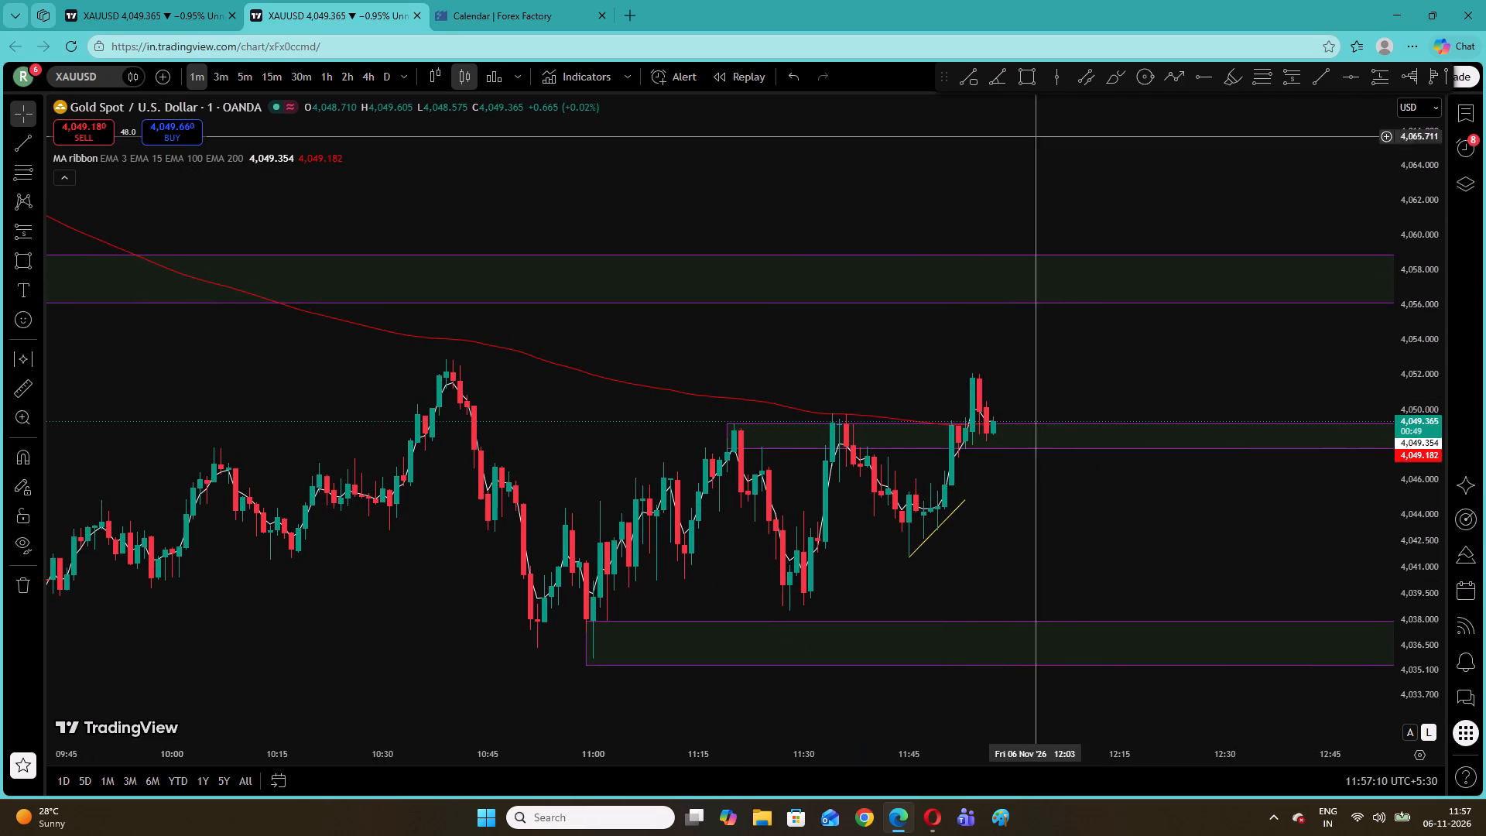
left_click(962, 502)
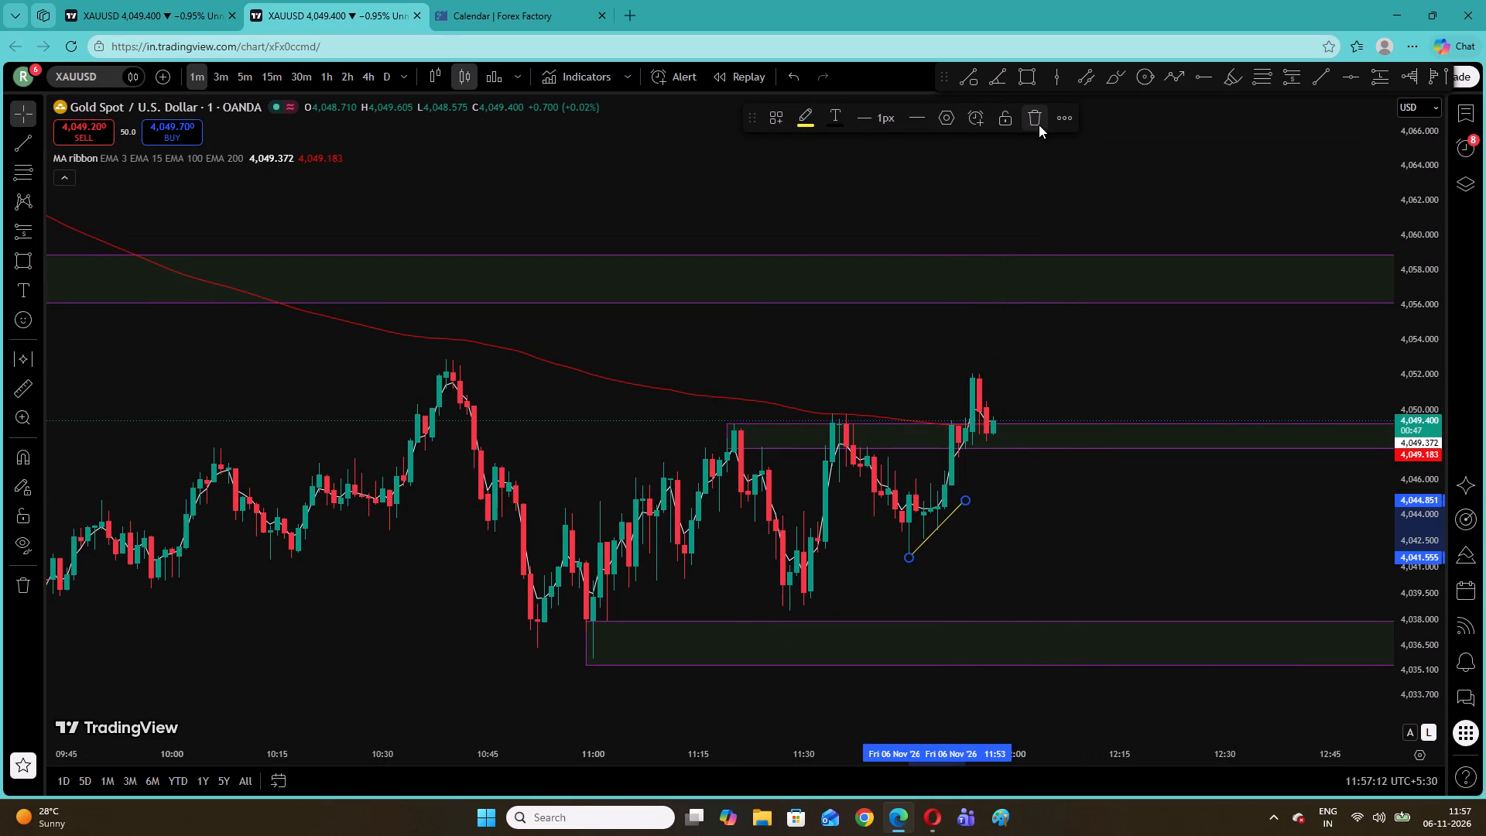
left_click(1036, 120)
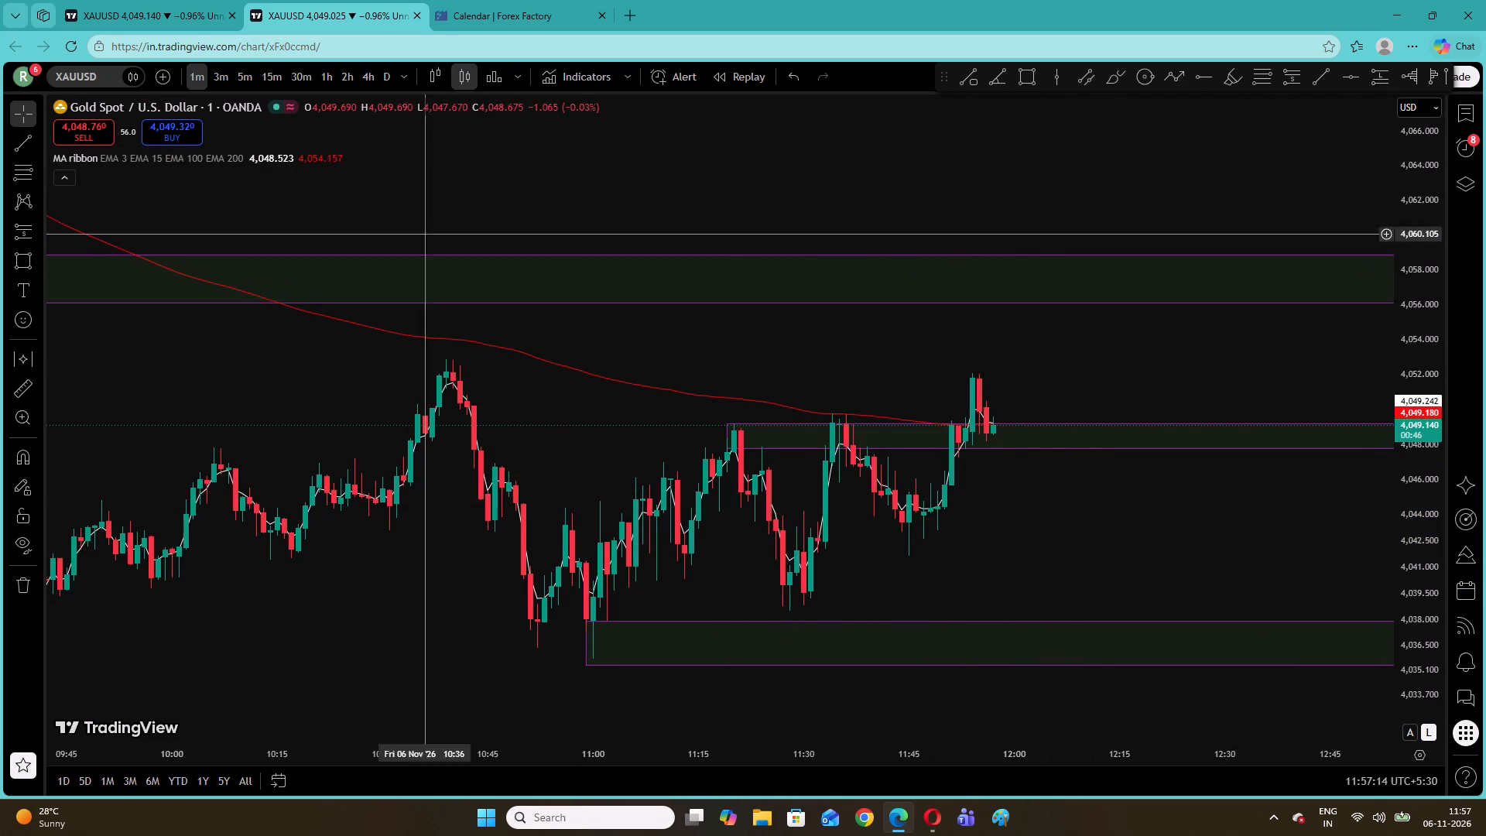
Check the 5-minute chart, then delete the price zone starting at 11:19 near 4,049 from the 1-minute chart.
left_click(247, 79)
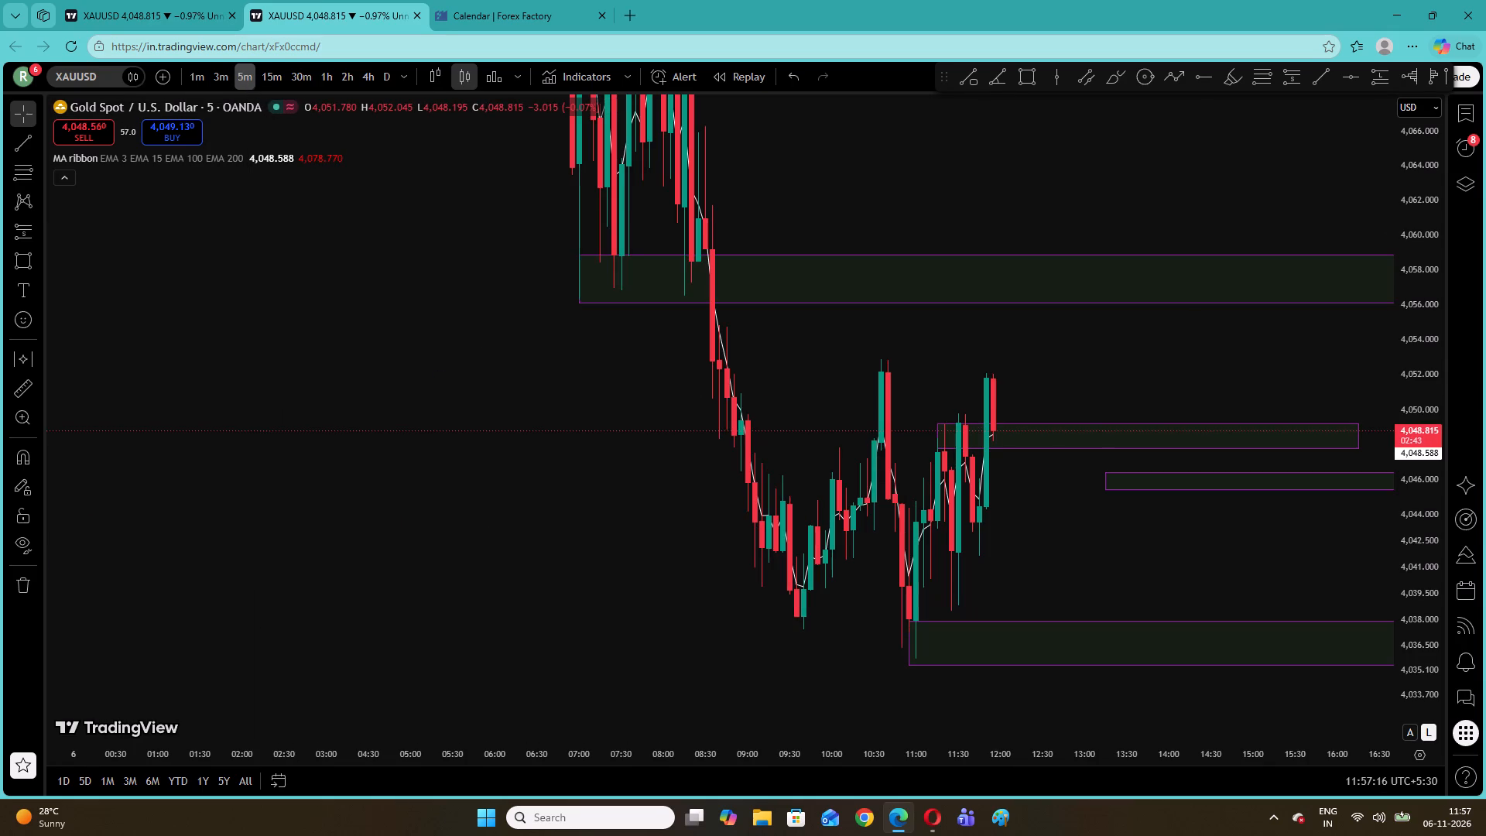
left_click(190, 77)
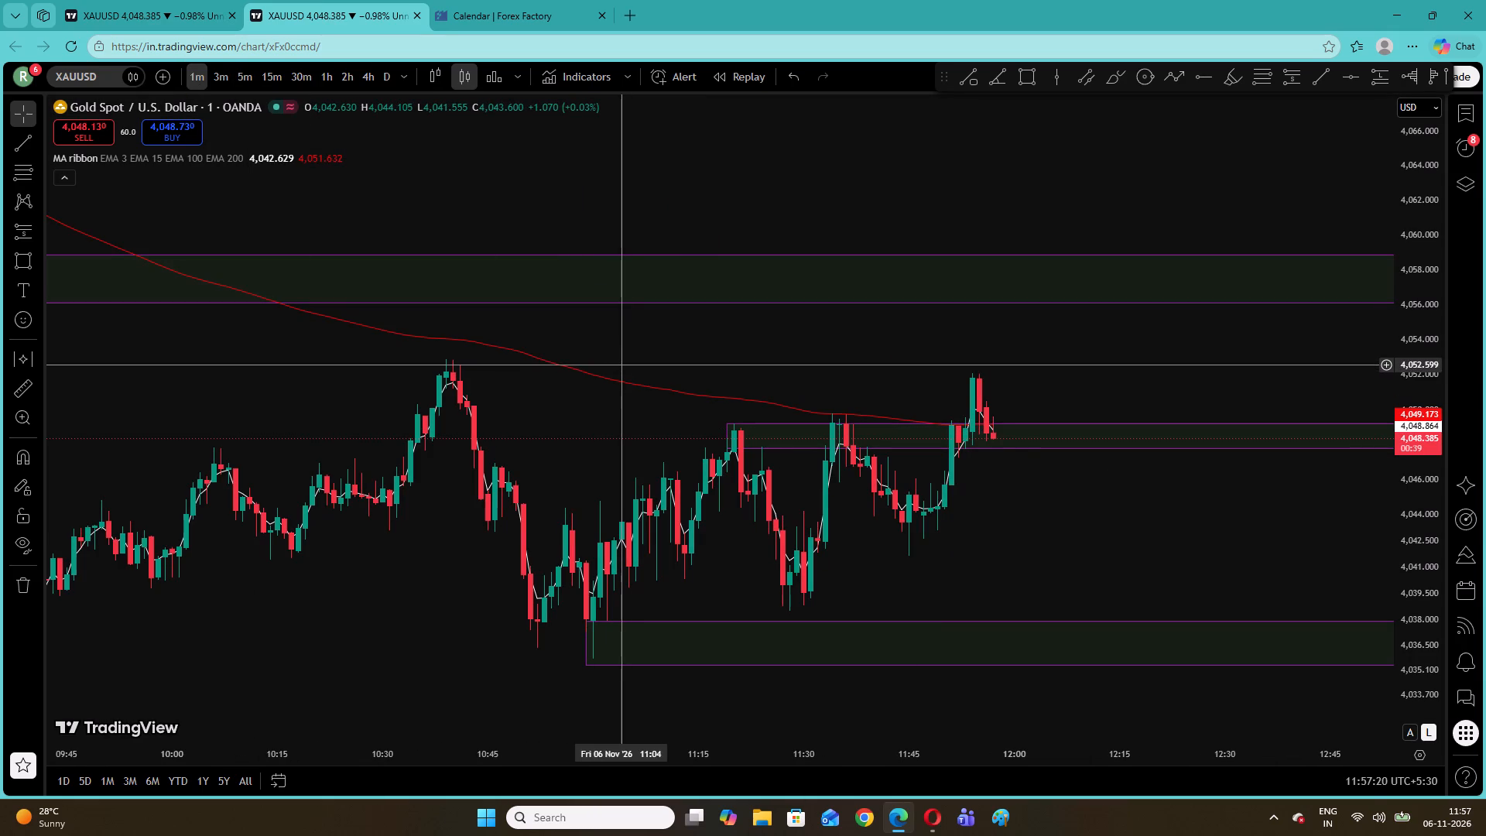
left_click(782, 422)
left_click(1067, 125)
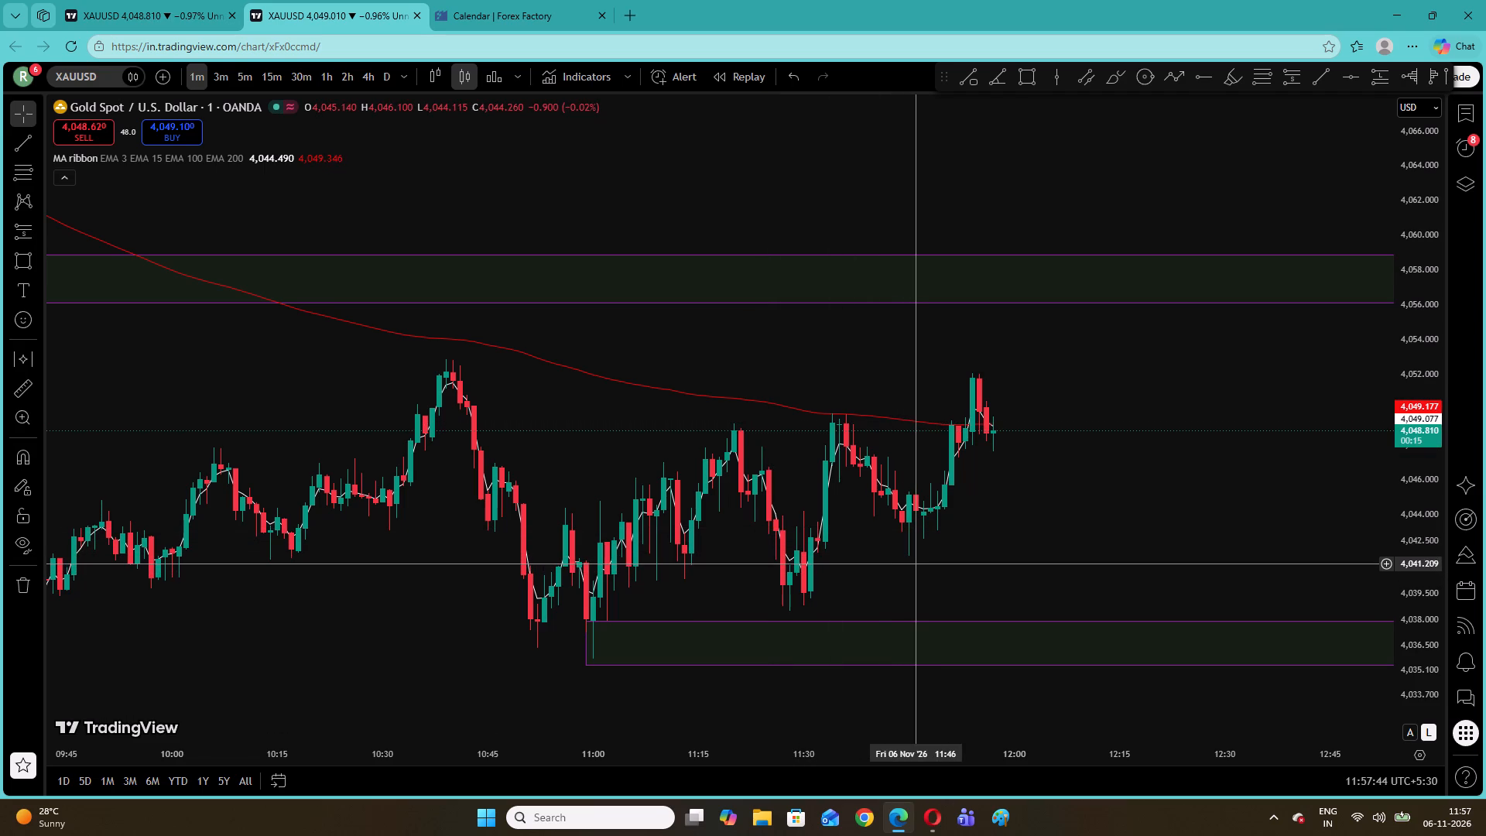
Delete the Fibonacci retracement spanning 4,117.855 to 4,071.091 from the 5-minute chart.
left_click_drag(700, 589, 1059, 452)
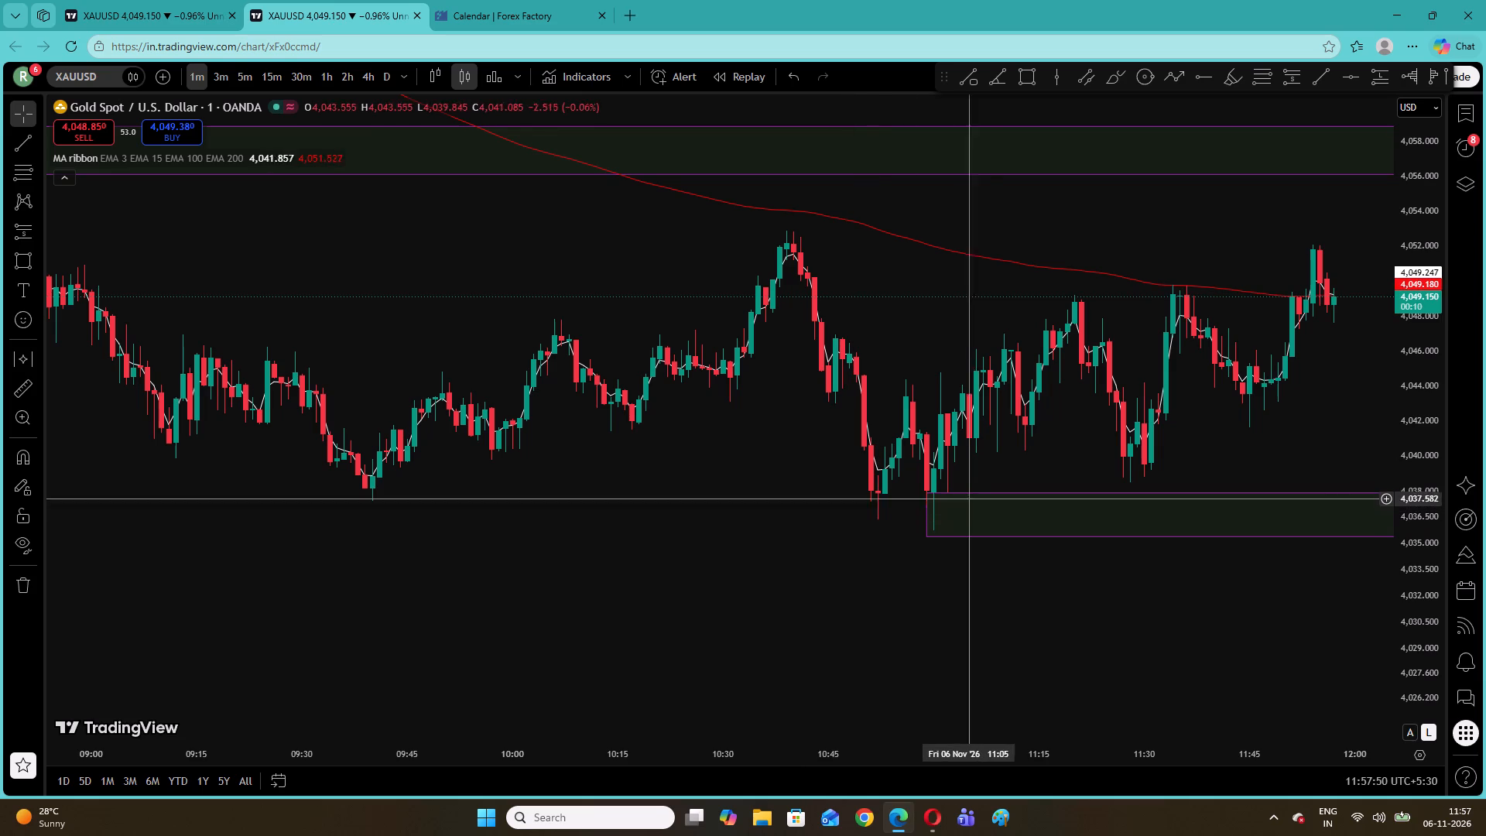
left_click_drag(1015, 454, 728, 532)
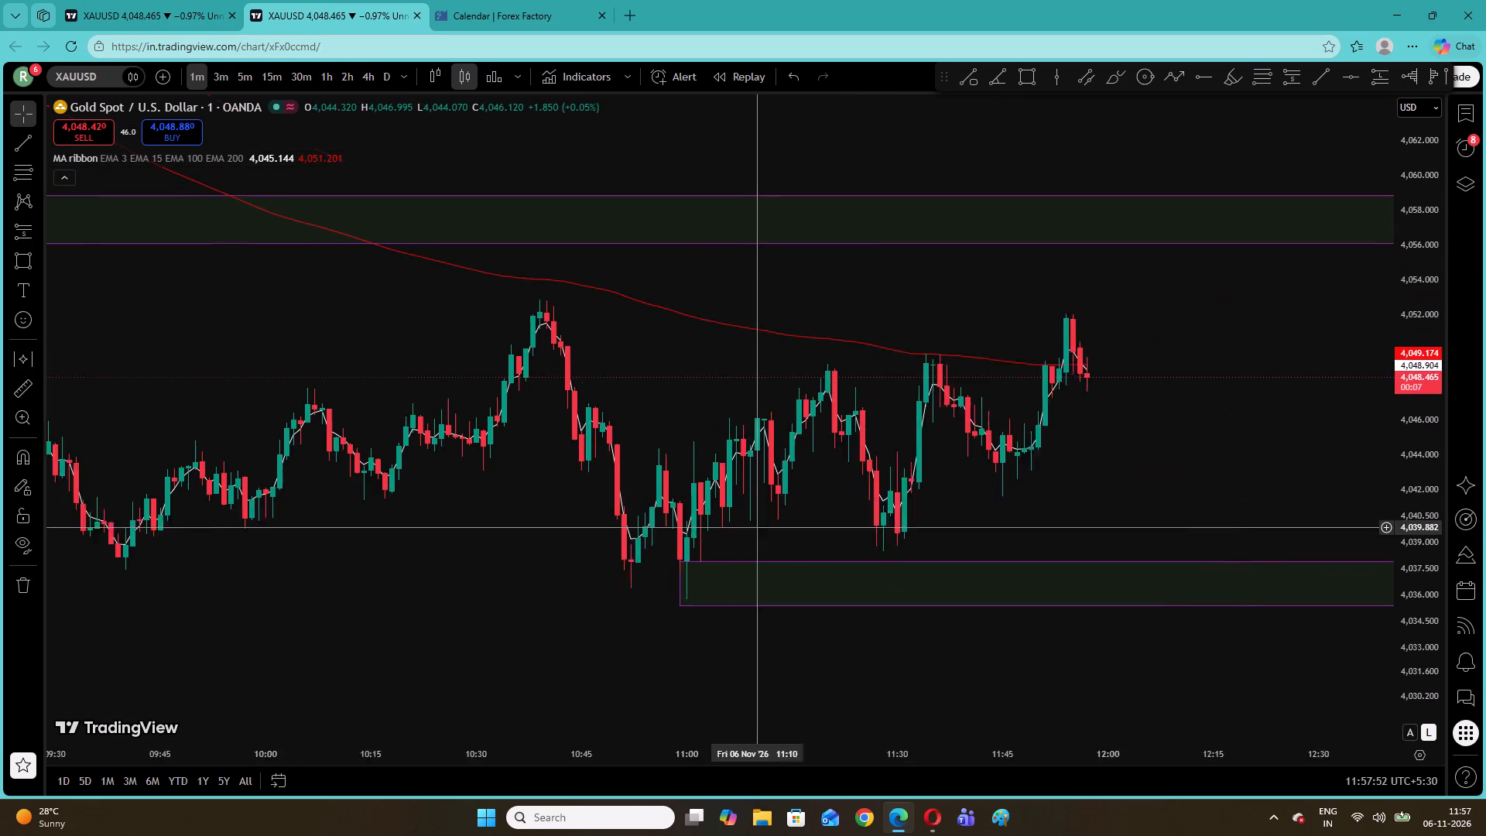
left_click_drag(728, 532, 718, 534)
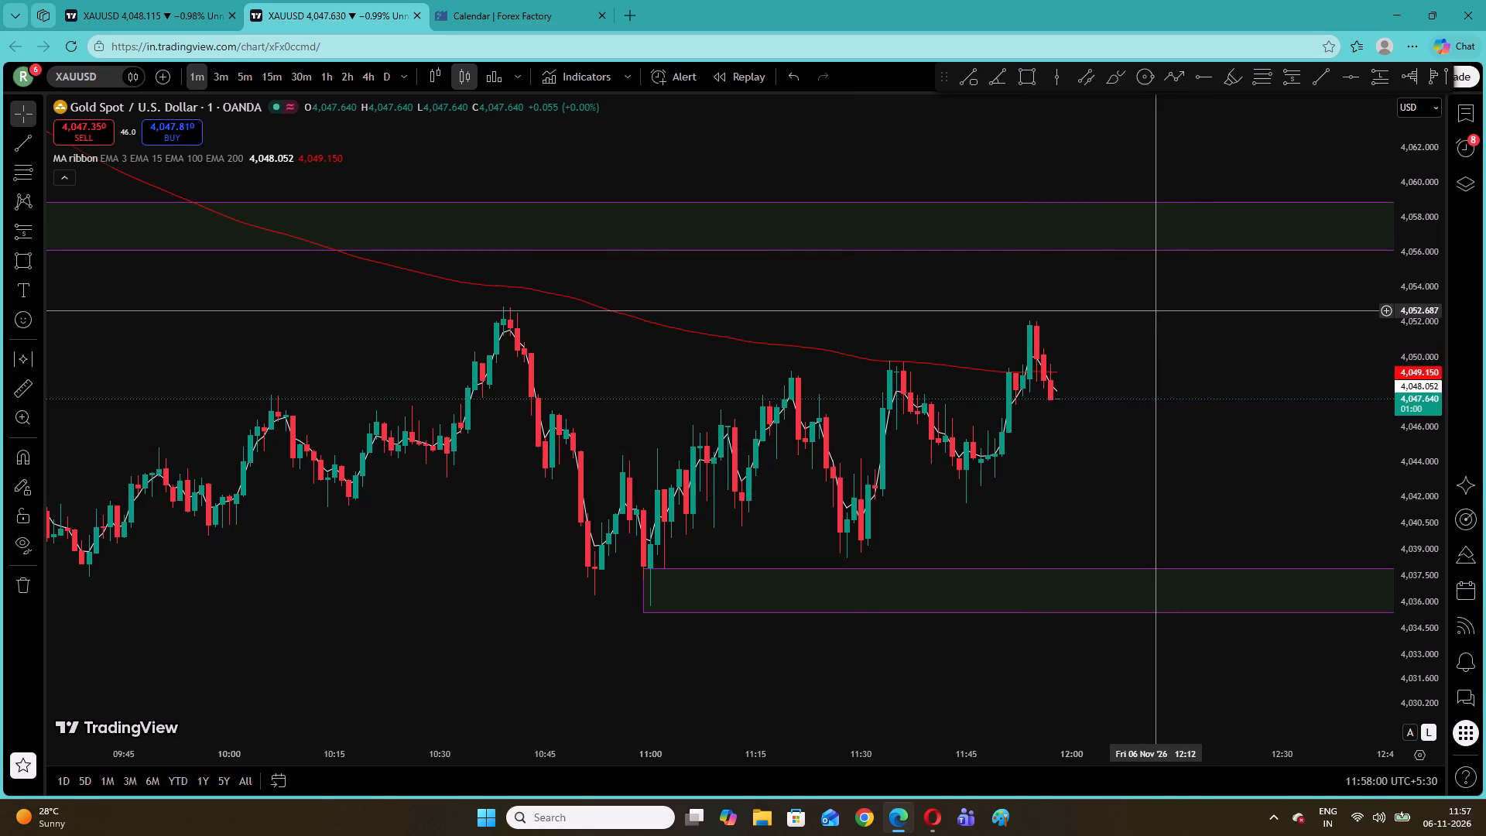
right_click(1165, 337)
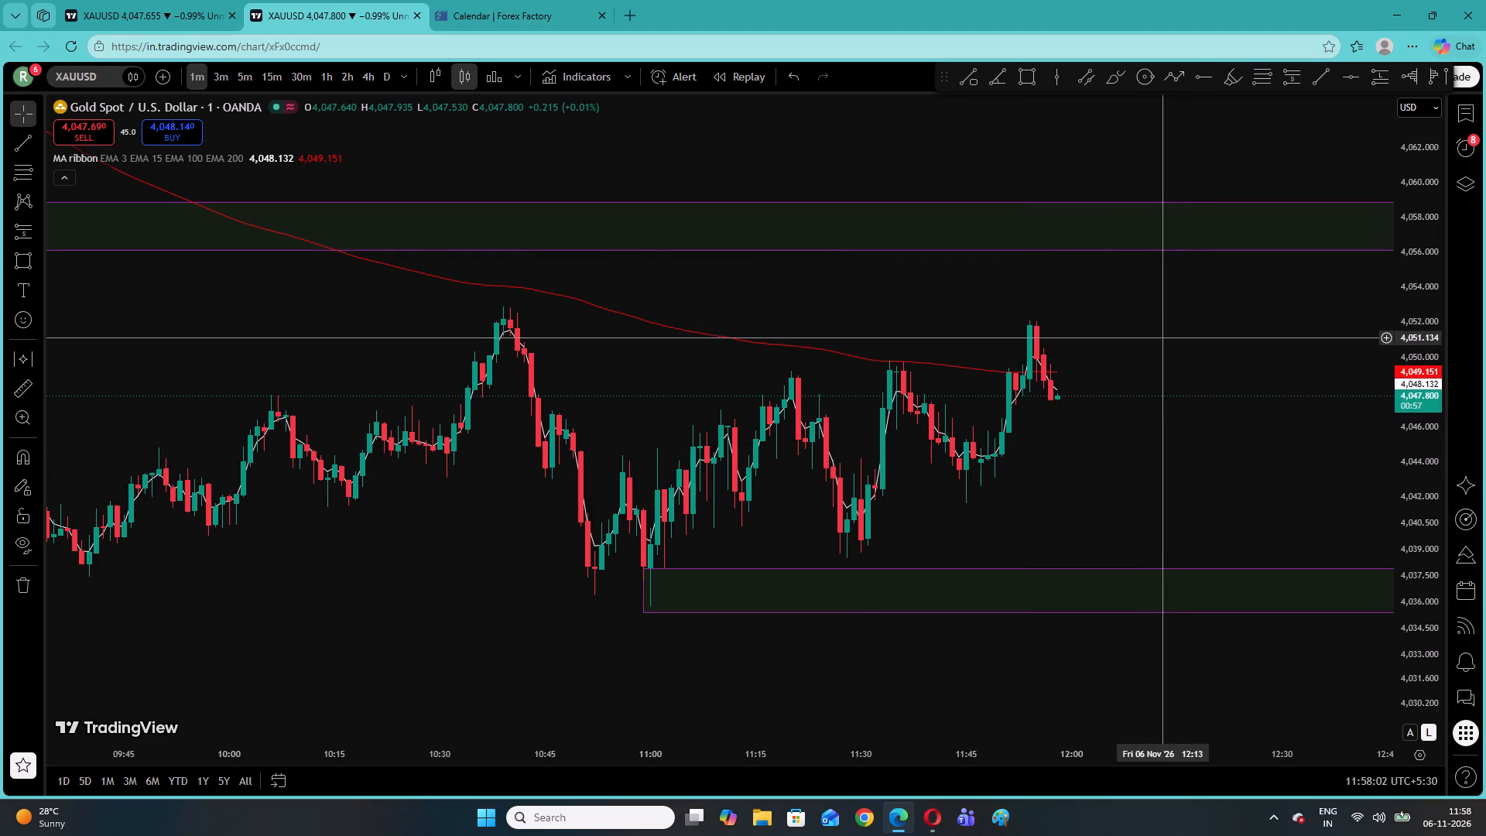
left_click(1176, 345)
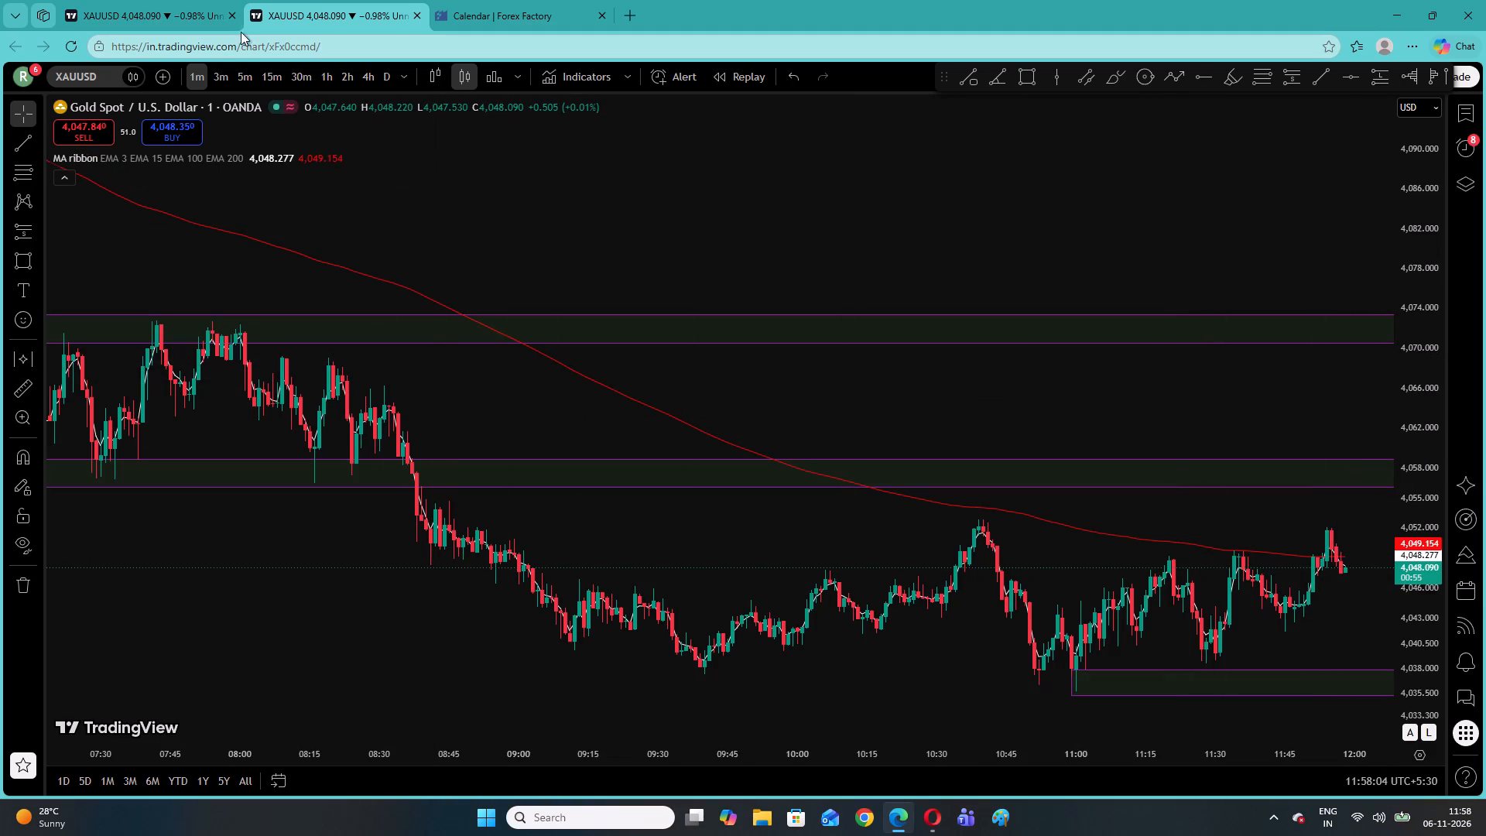
left_click(241, 82)
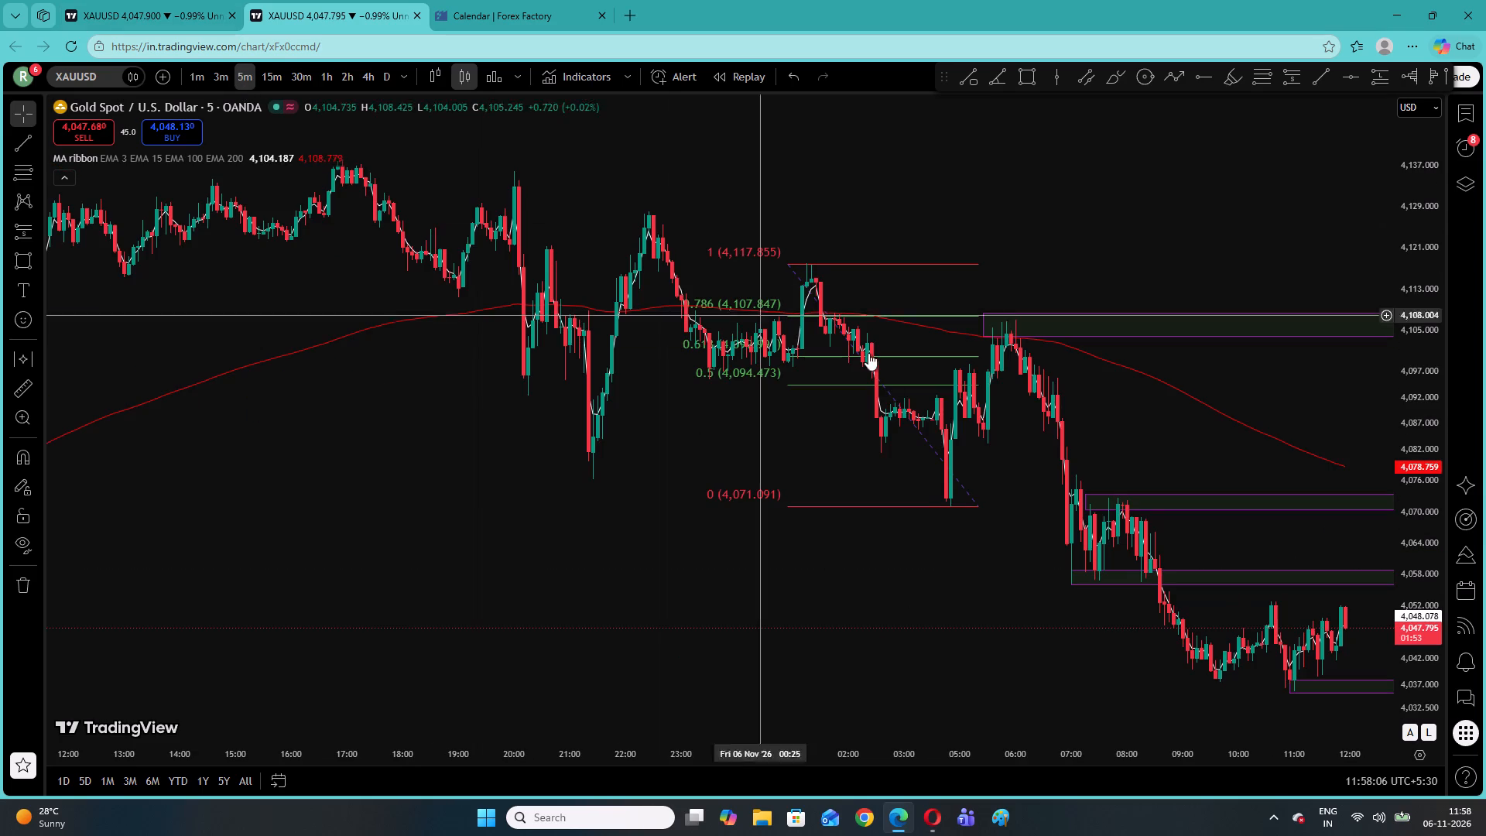
left_click_drag(1418, 577, 1412, 533)
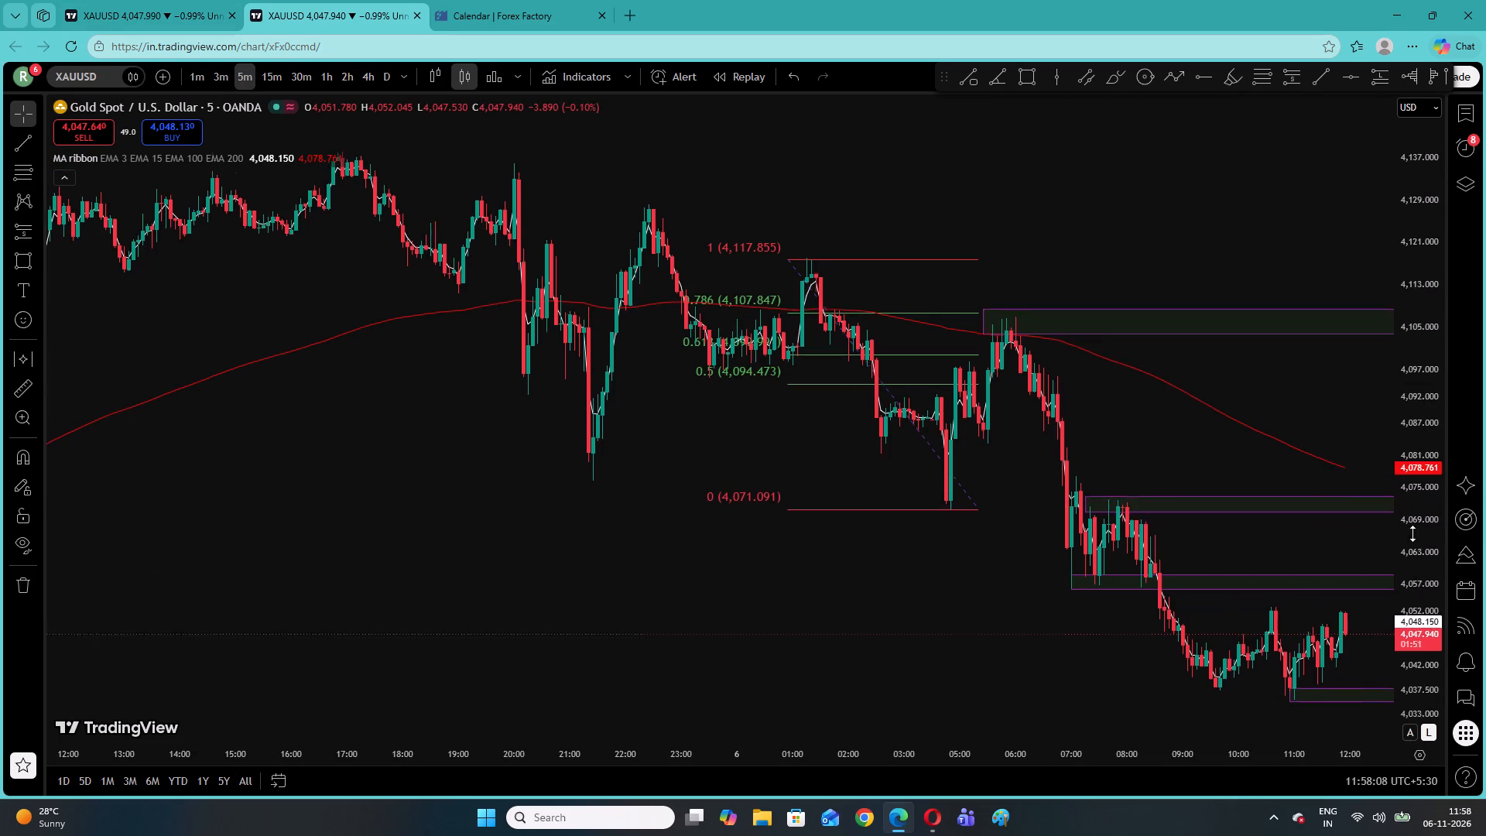
left_click_drag(1412, 533, 1399, 470)
left_click_drag(1323, 448, 958, 337)
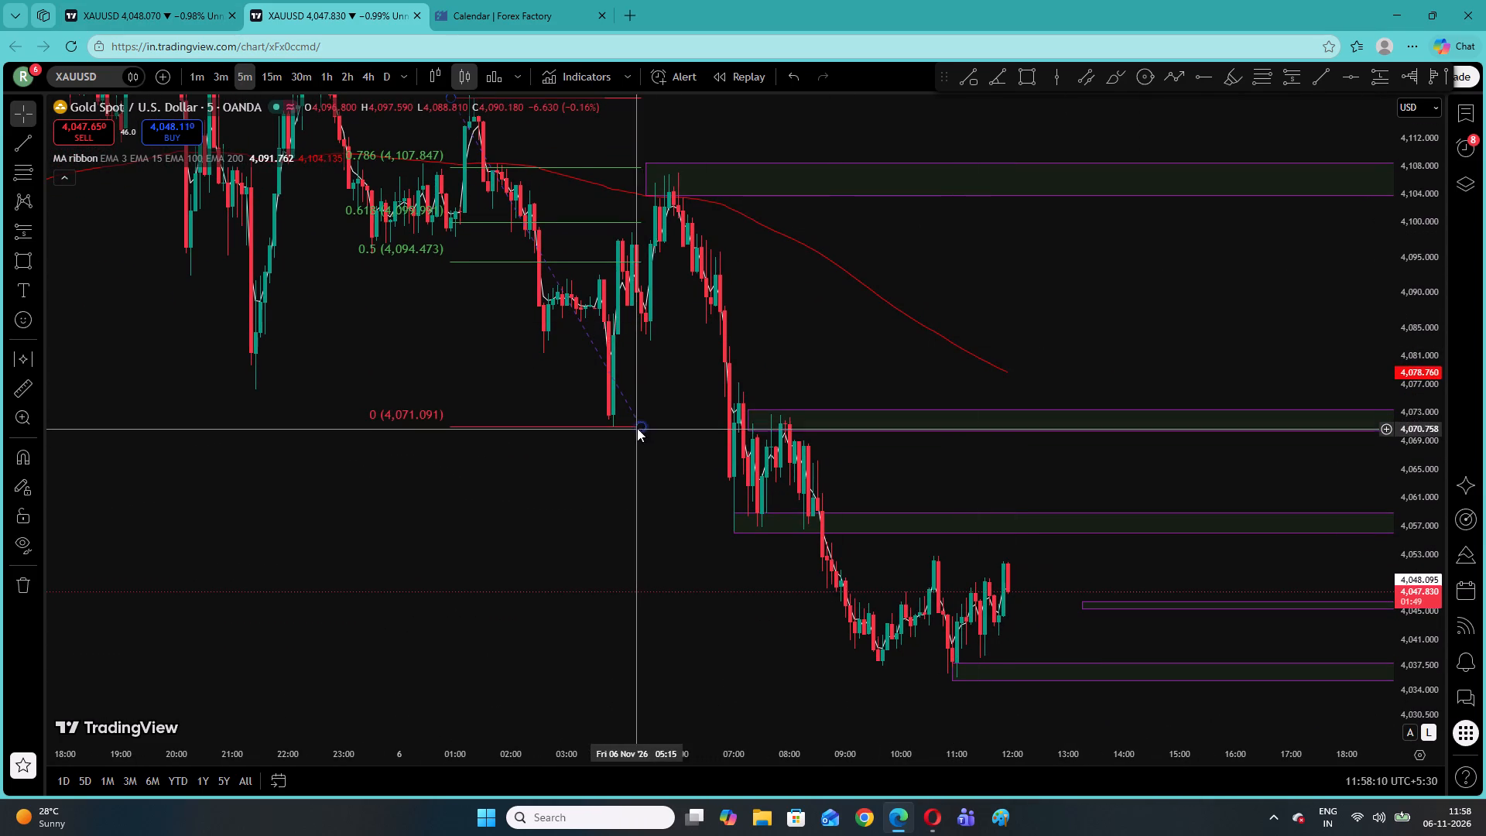
left_click(636, 428)
left_click(971, 122)
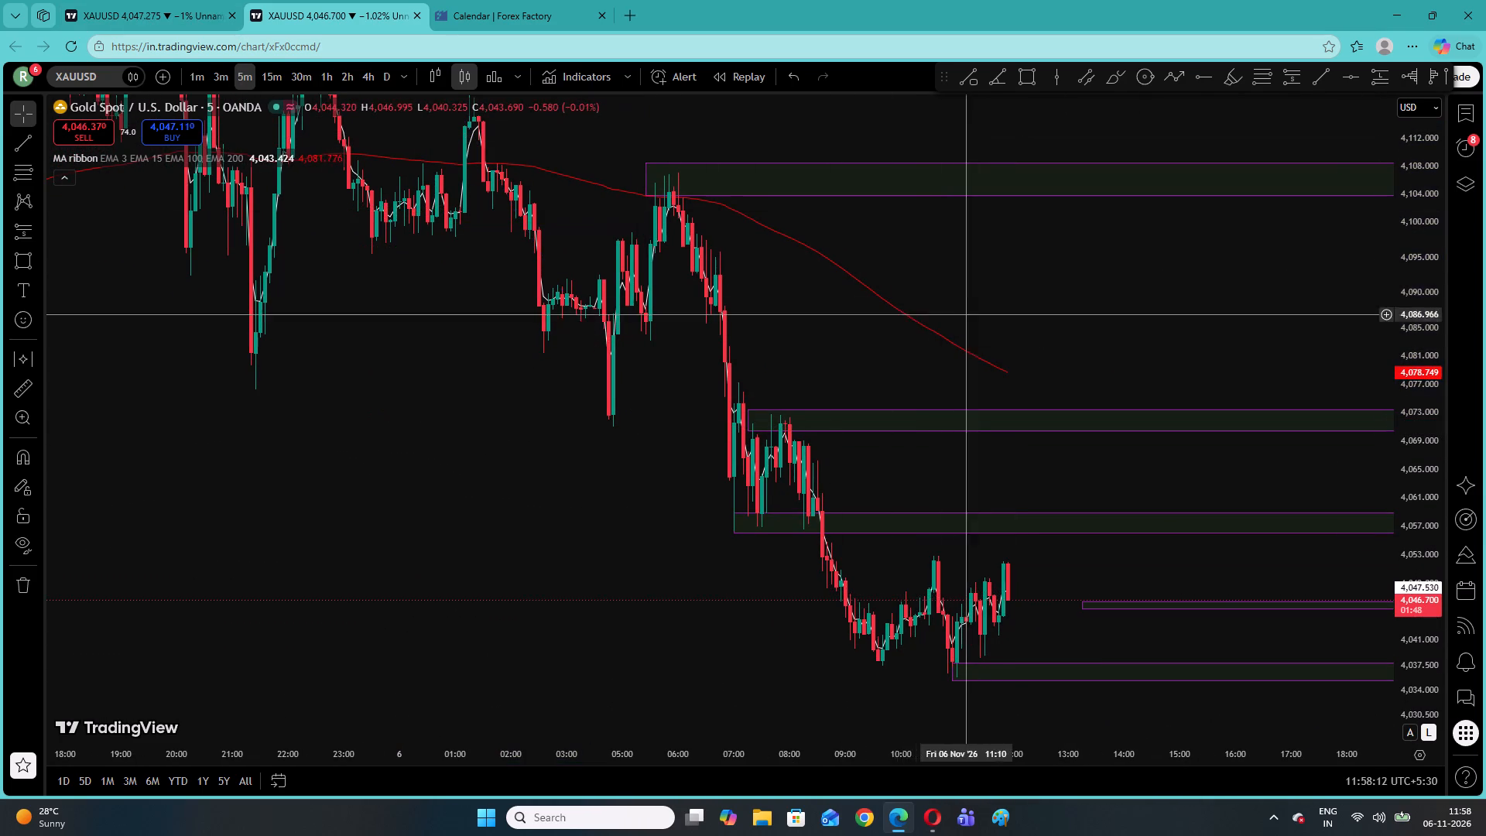
Remove all remaining drawings from the XAUUSD chart on the 1-hour timeframe.
left_click(325, 79)
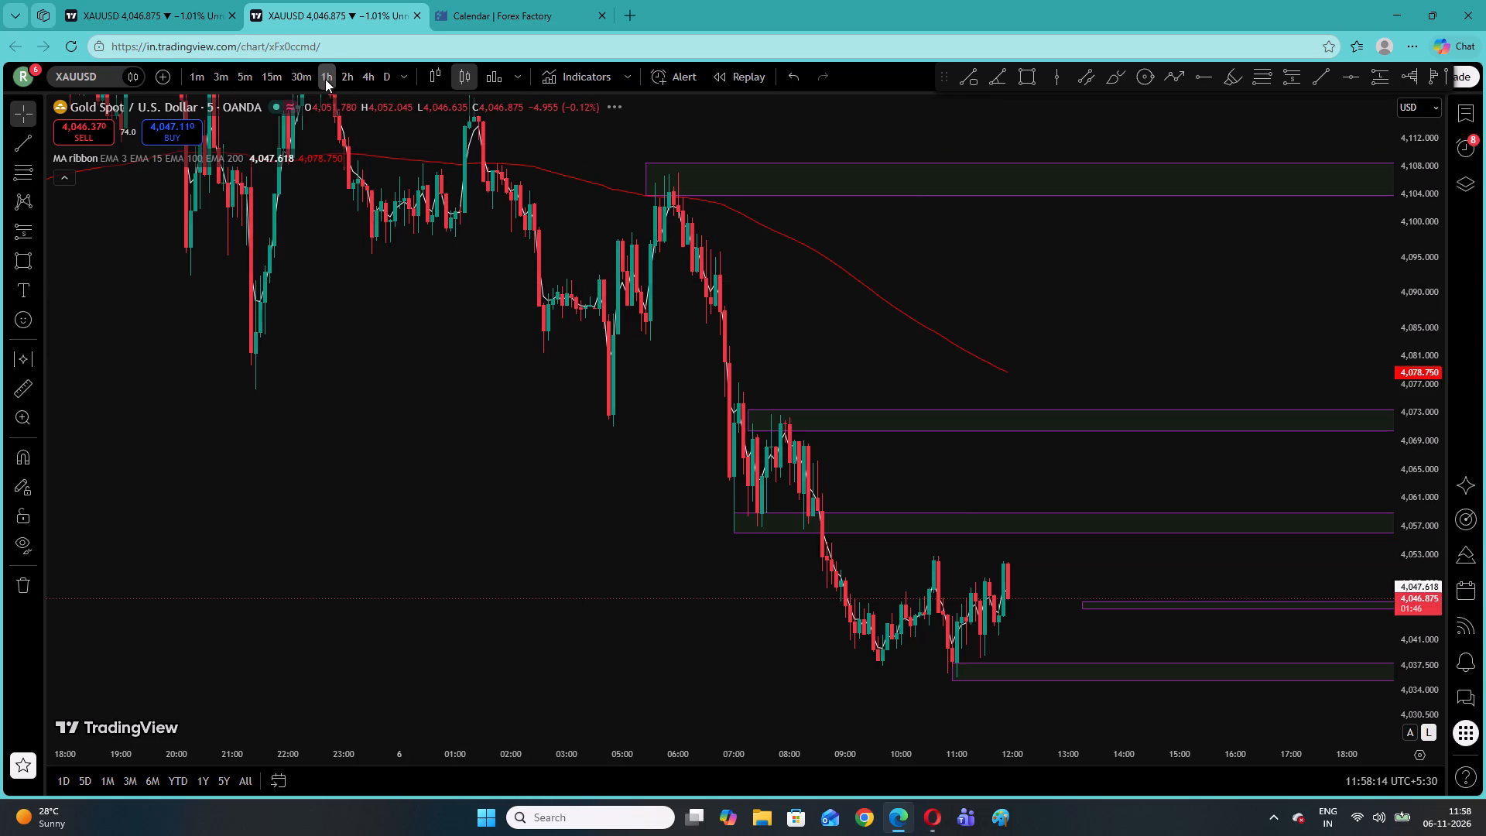
right_click(1024, 282)
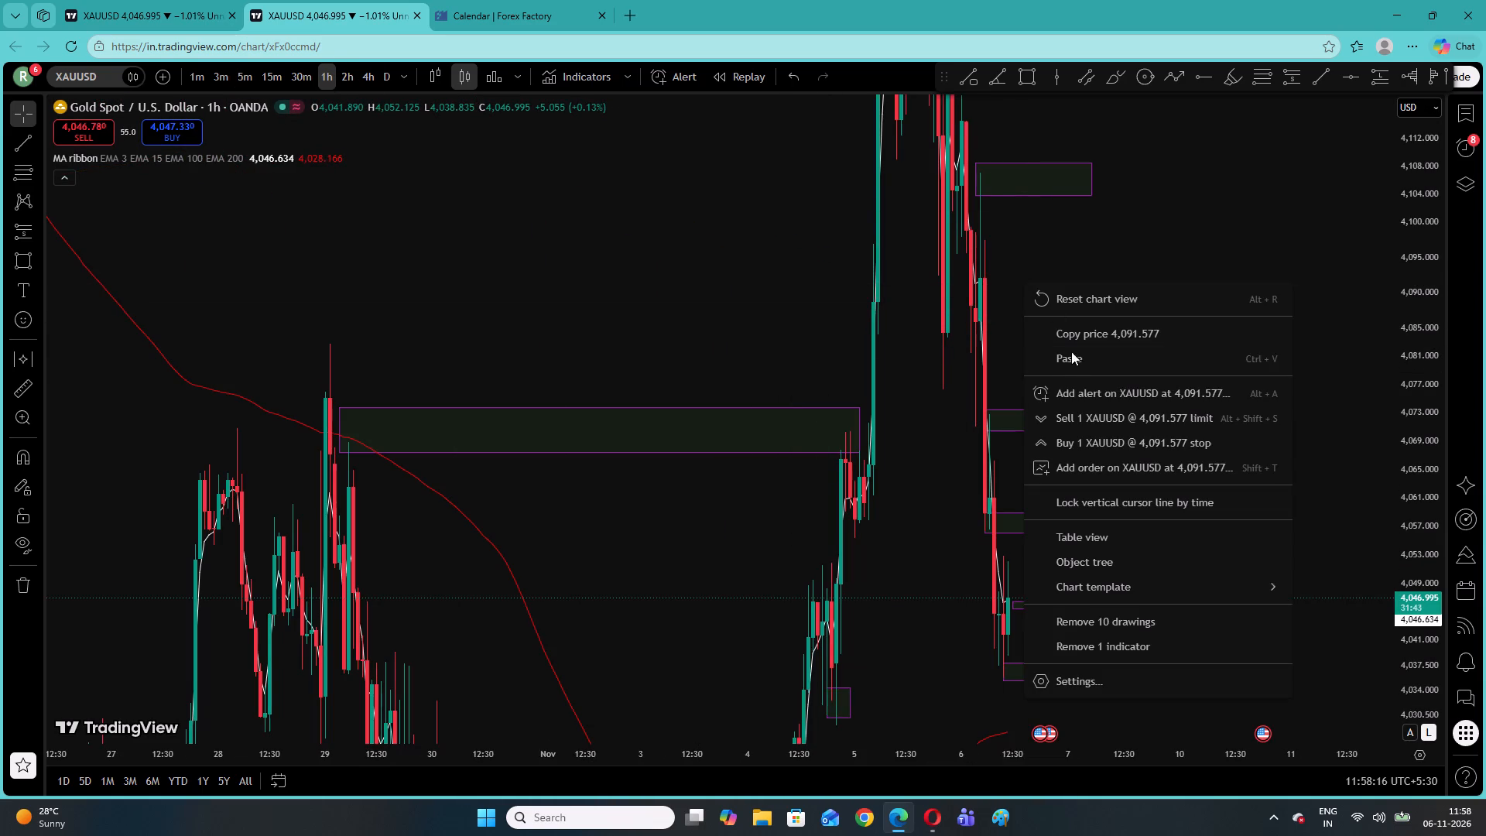
left_click(1133, 622)
Draw a near-horizontal trendline on the 1-hour chart from the 10:30 candle's high near 4,053 to about 22:30.
left_click_drag(1164, 398, 1149, 396)
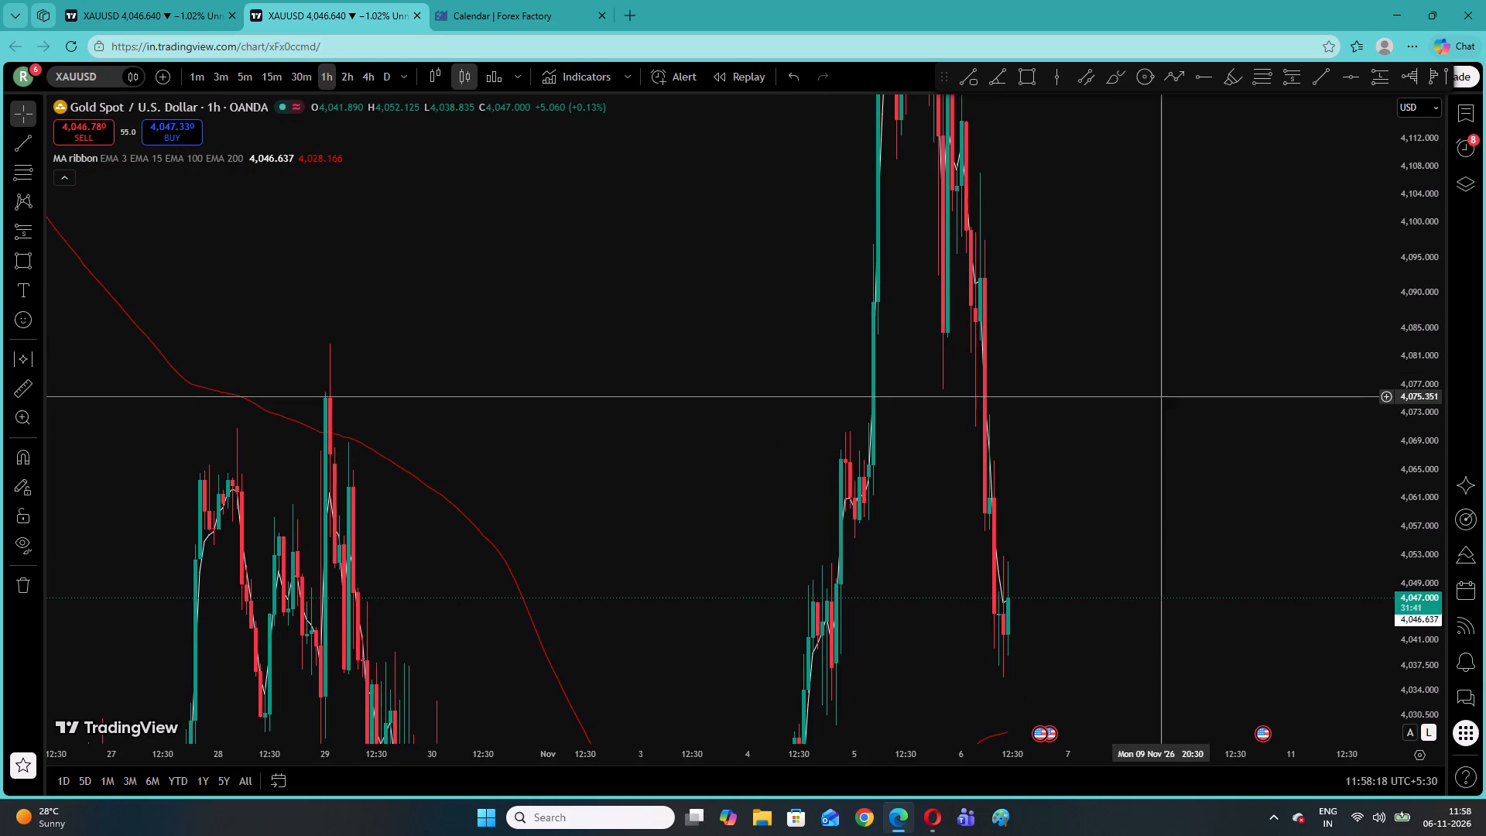
left_click_drag(1149, 396, 1014, 337)
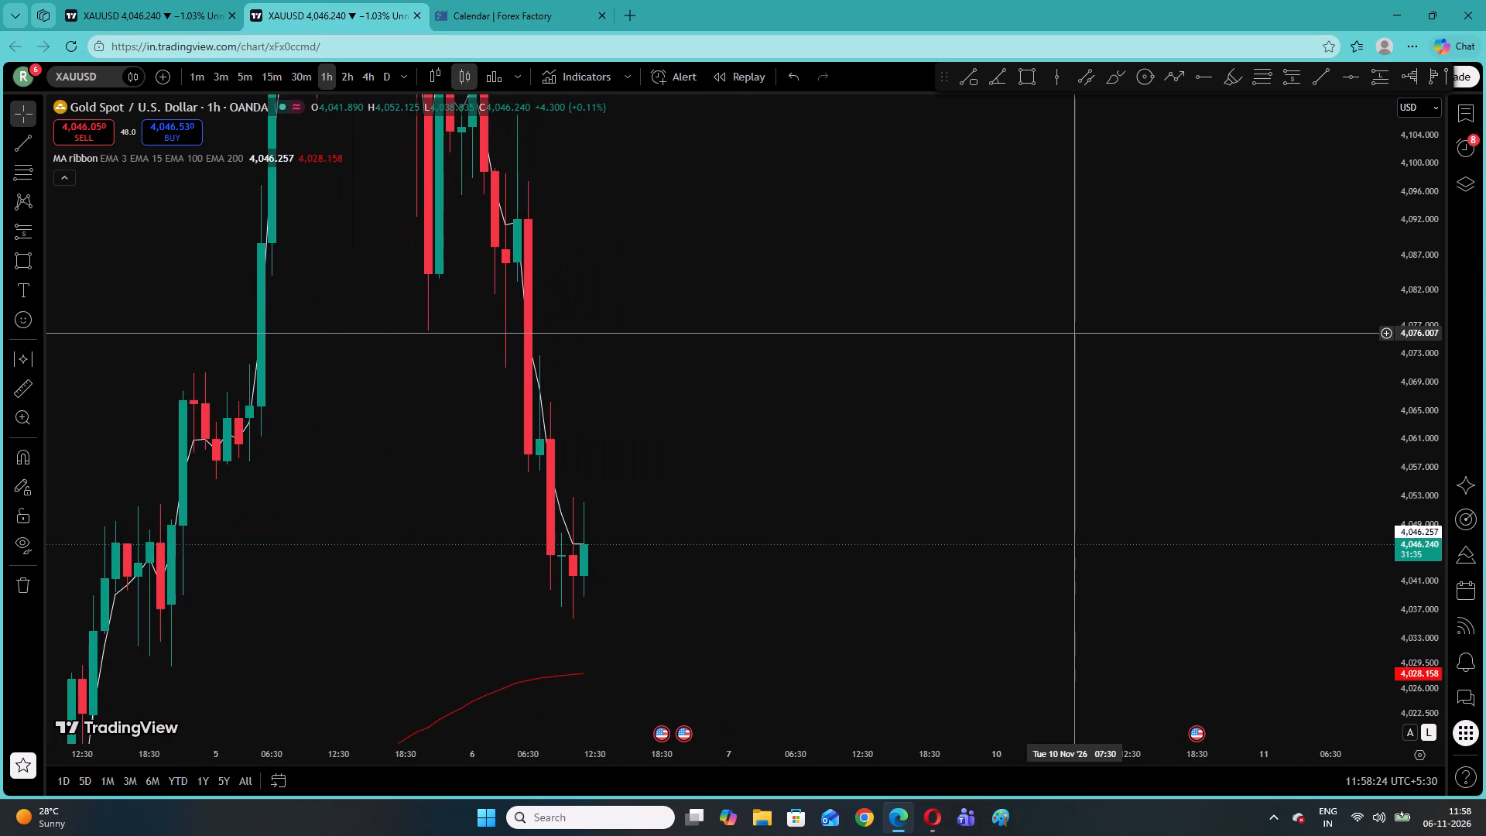
left_click(28, 156)
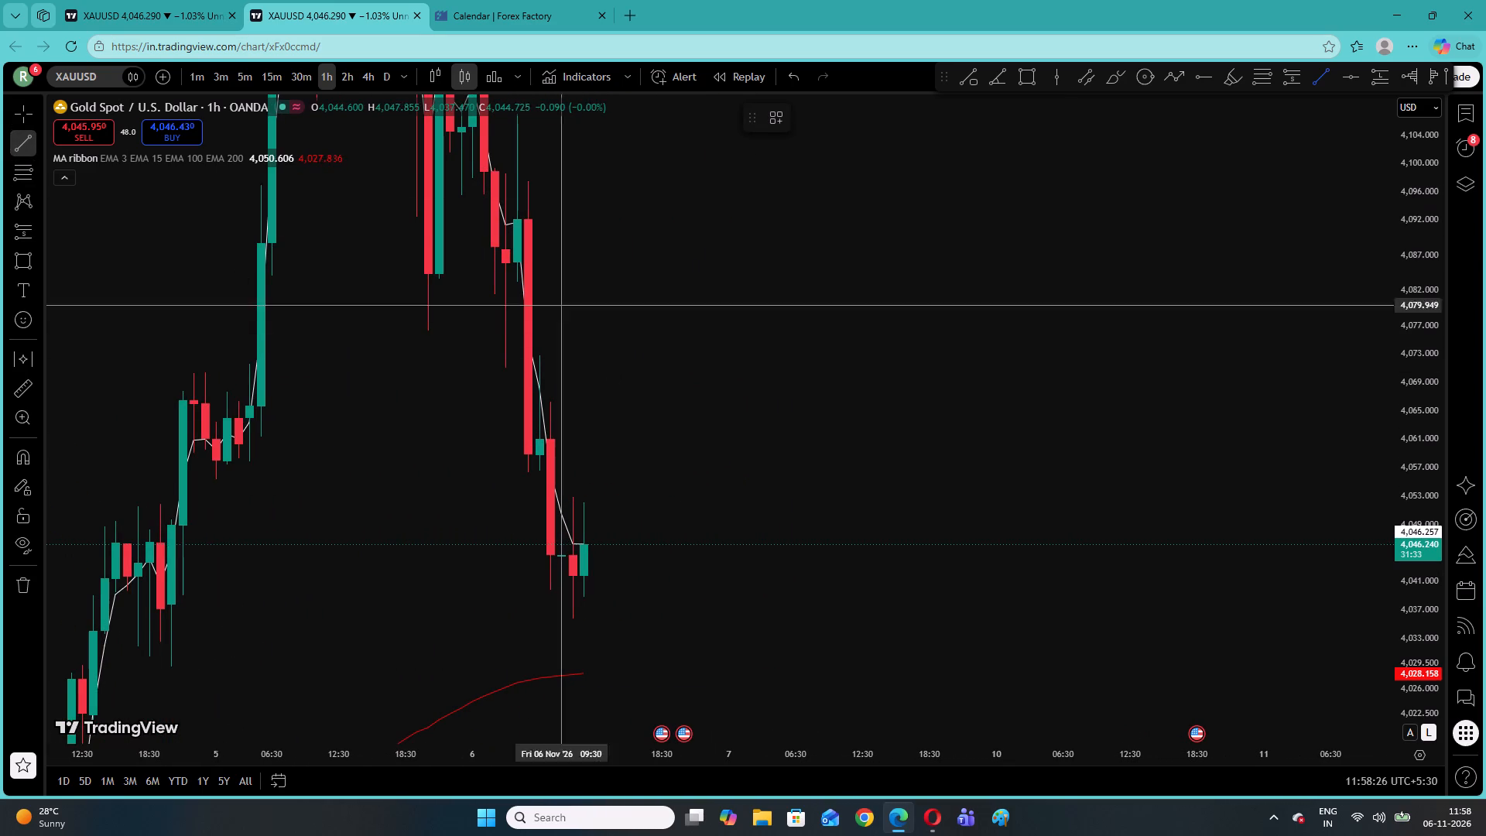
left_click(575, 495)
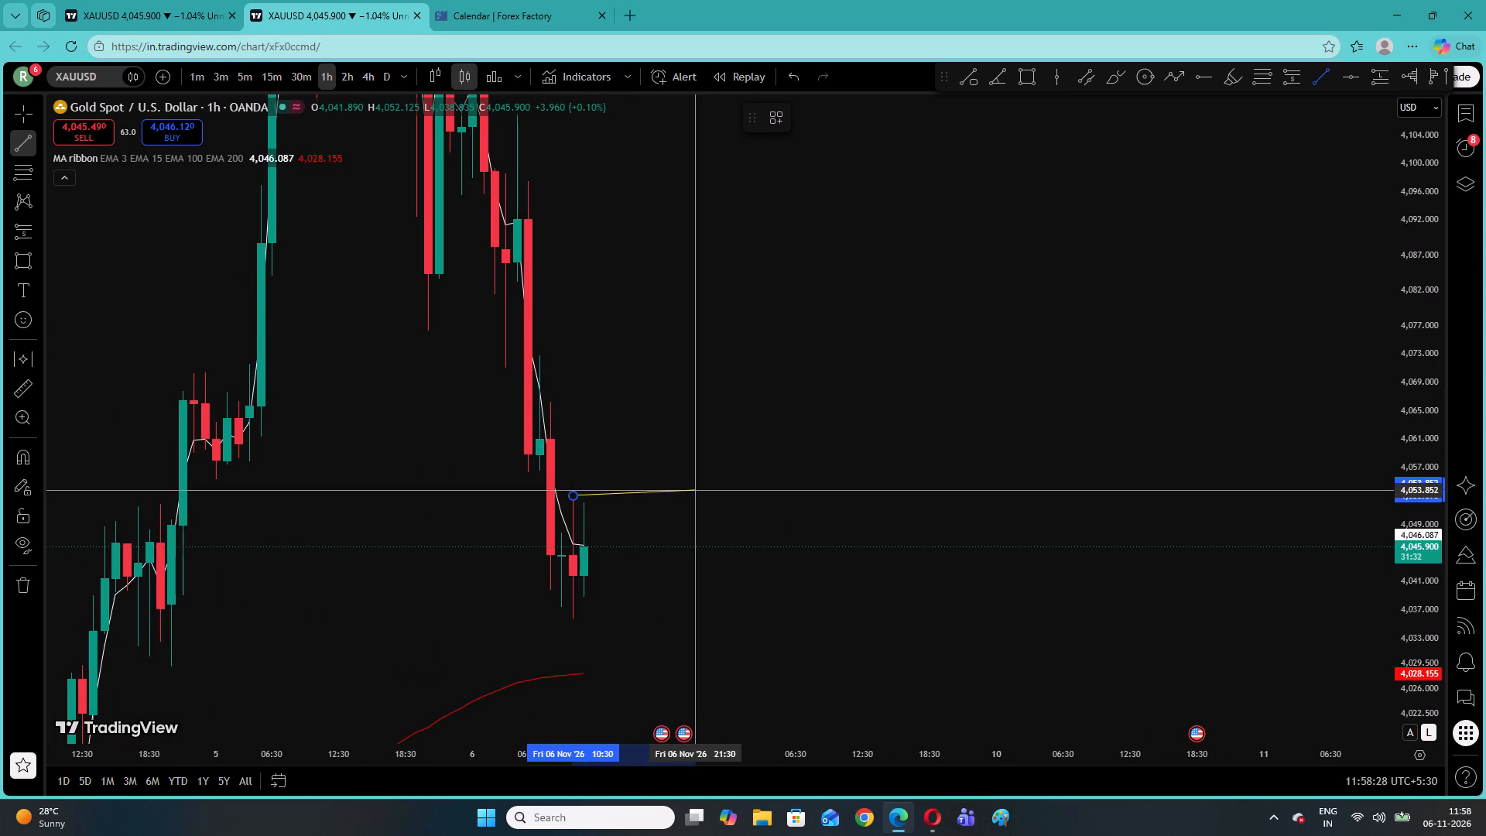
left_click(707, 495)
Draw a near-horizontal trendline on the 1-hour chart from the 10:30 candle's low near 4,035.7 to about 02:30 on 7 November.
left_click_drag(627, 444, 583, 431)
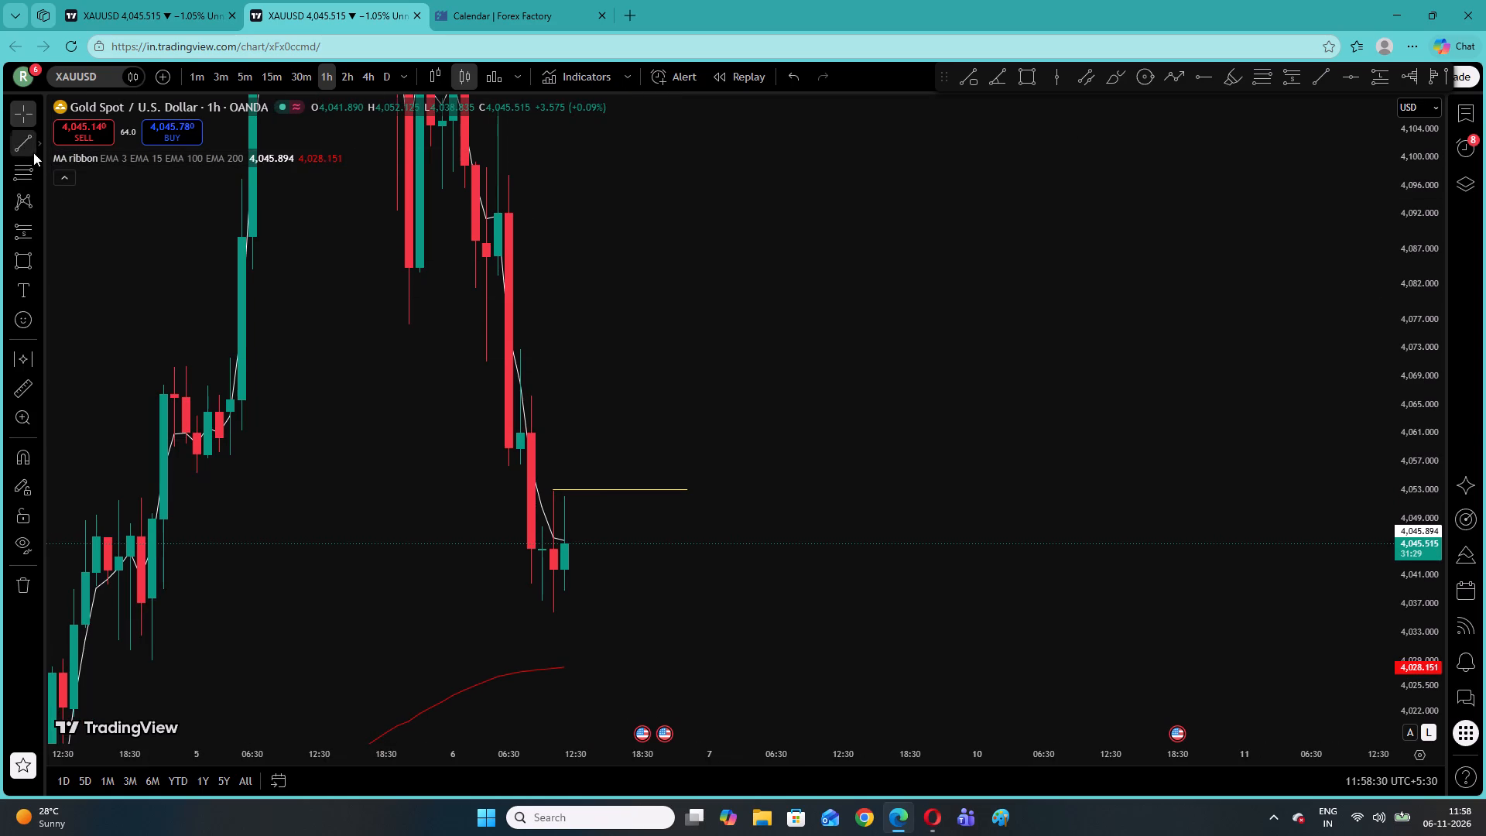
left_click(33, 152)
left_click(550, 613)
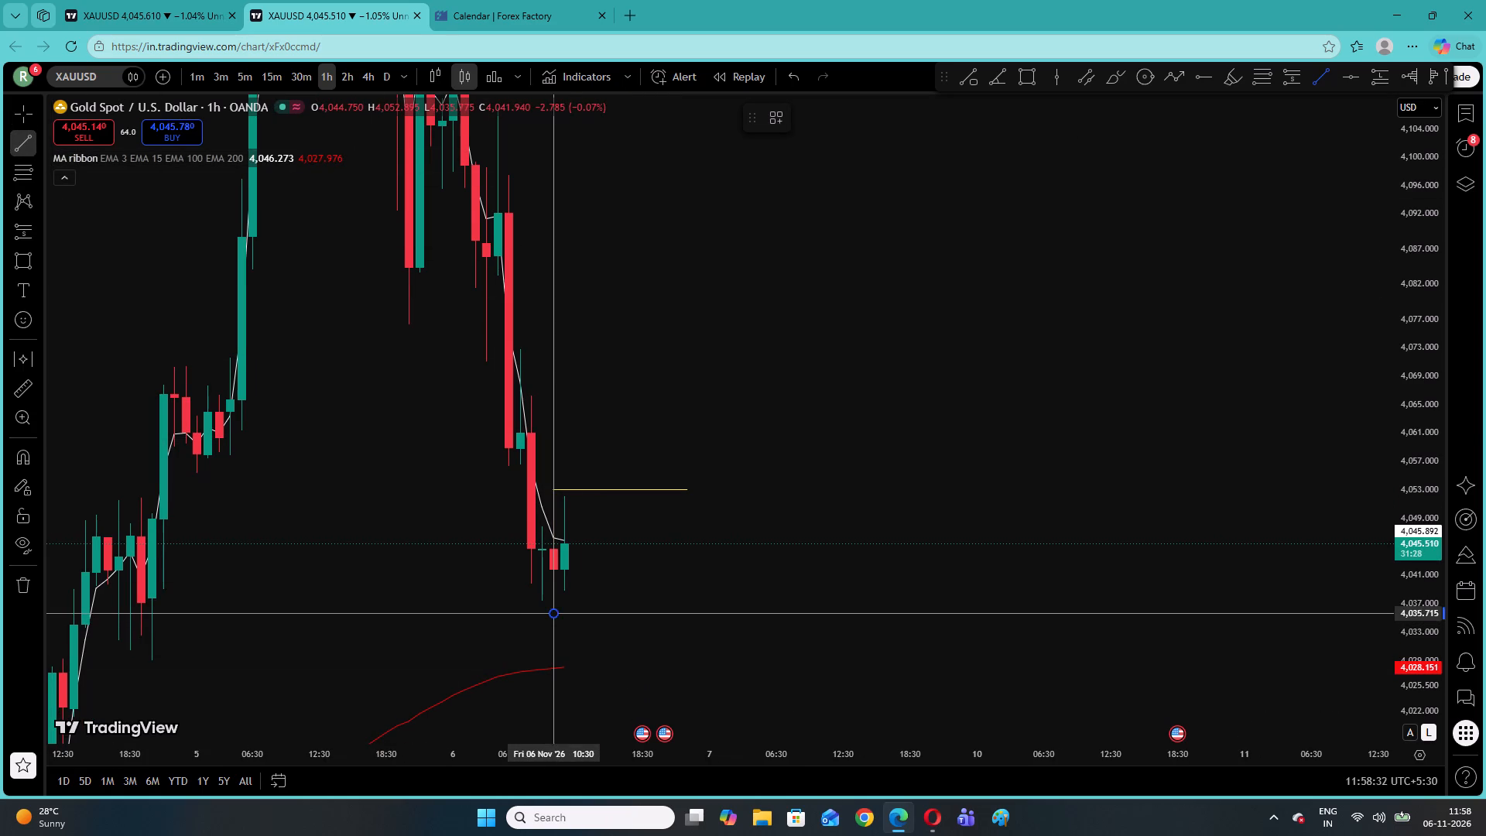
left_click(736, 612)
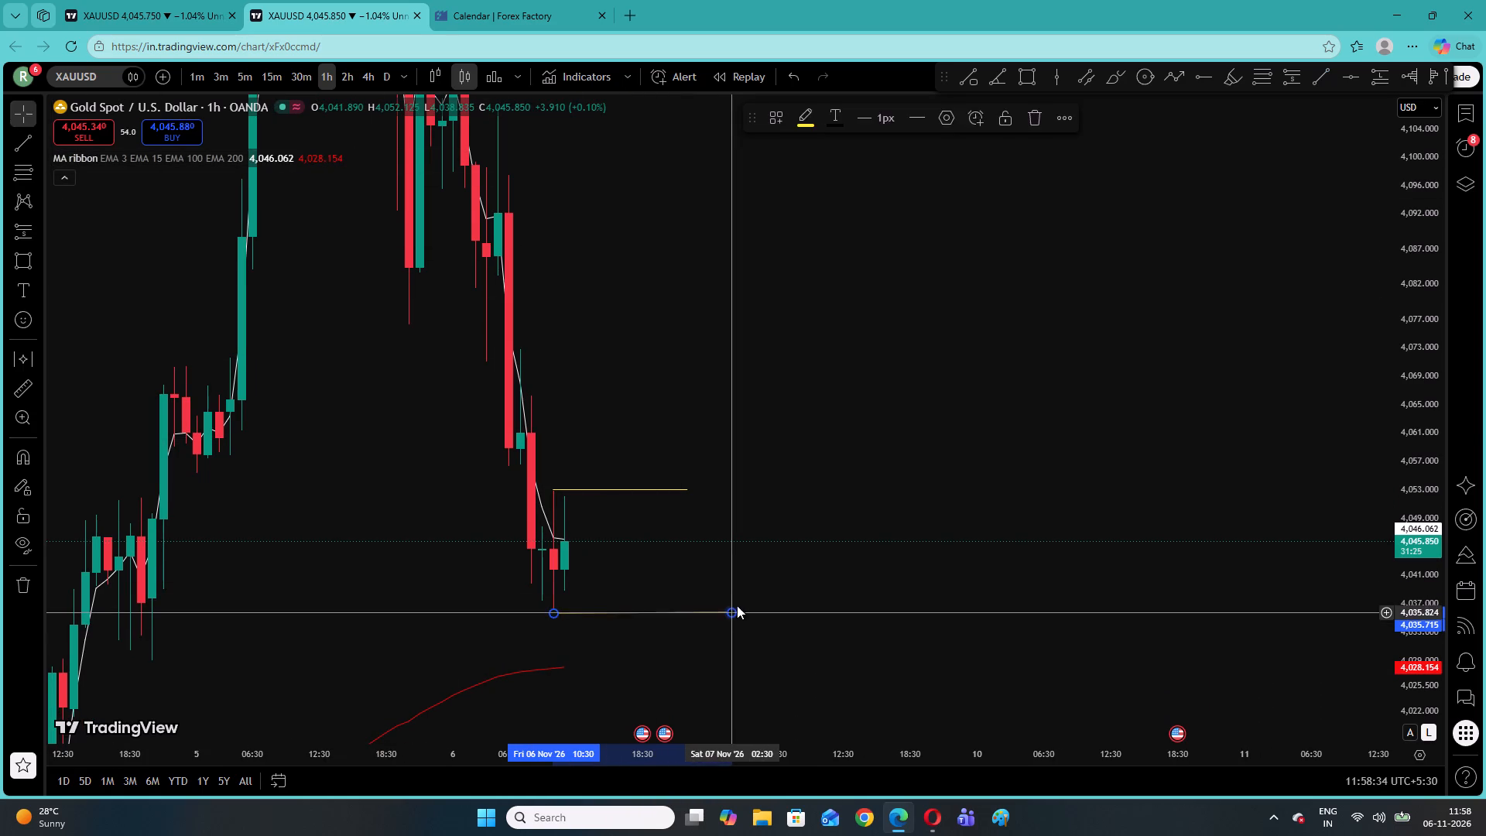
left_click(725, 582)
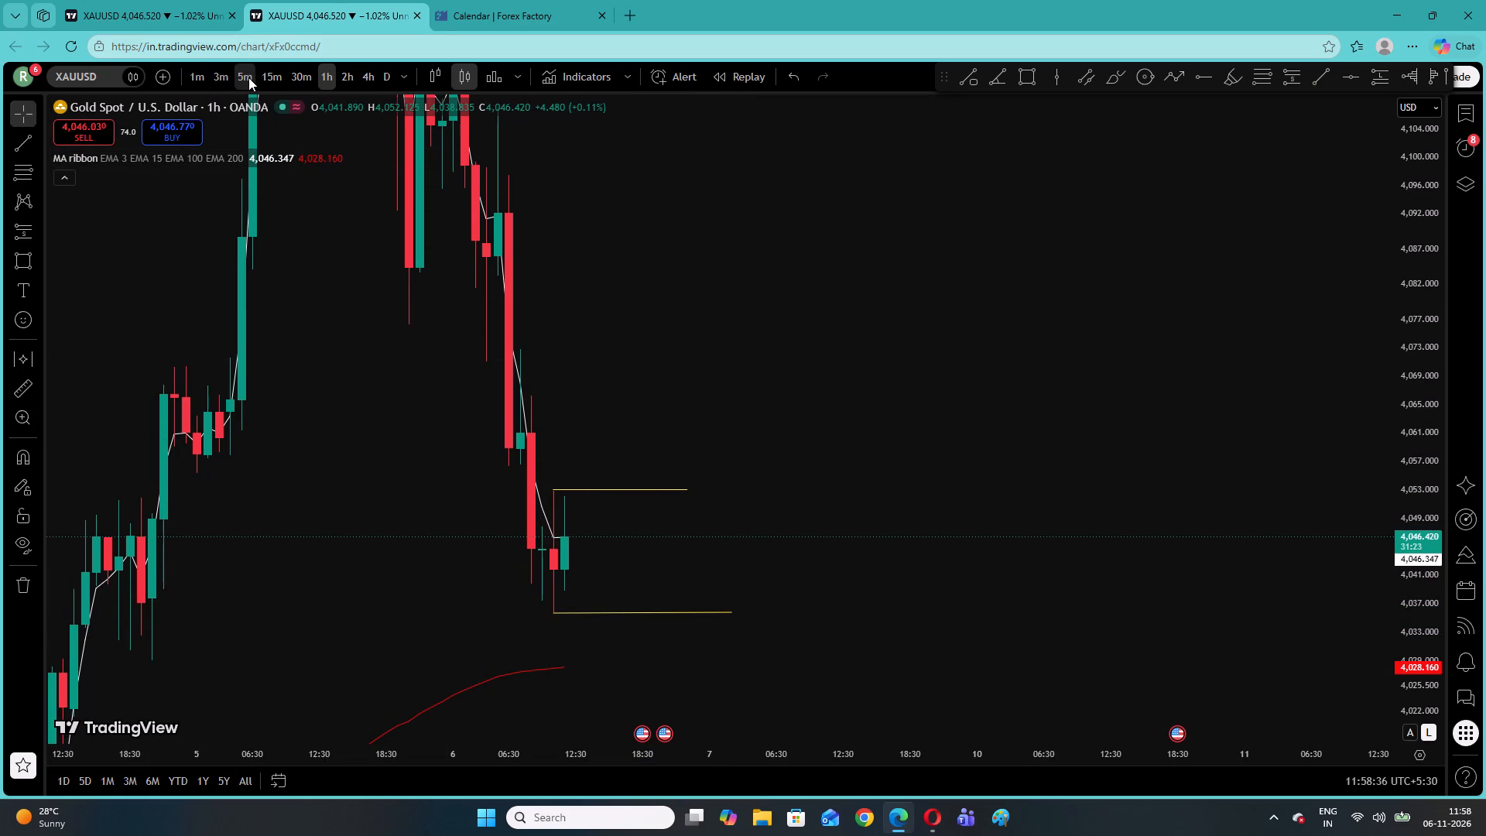
On the 1-minute chart, move the start of the upper line to the 10:39 swing high near 4,053.
left_click(248, 77)
left_click_drag(618, 395, 724, 343)
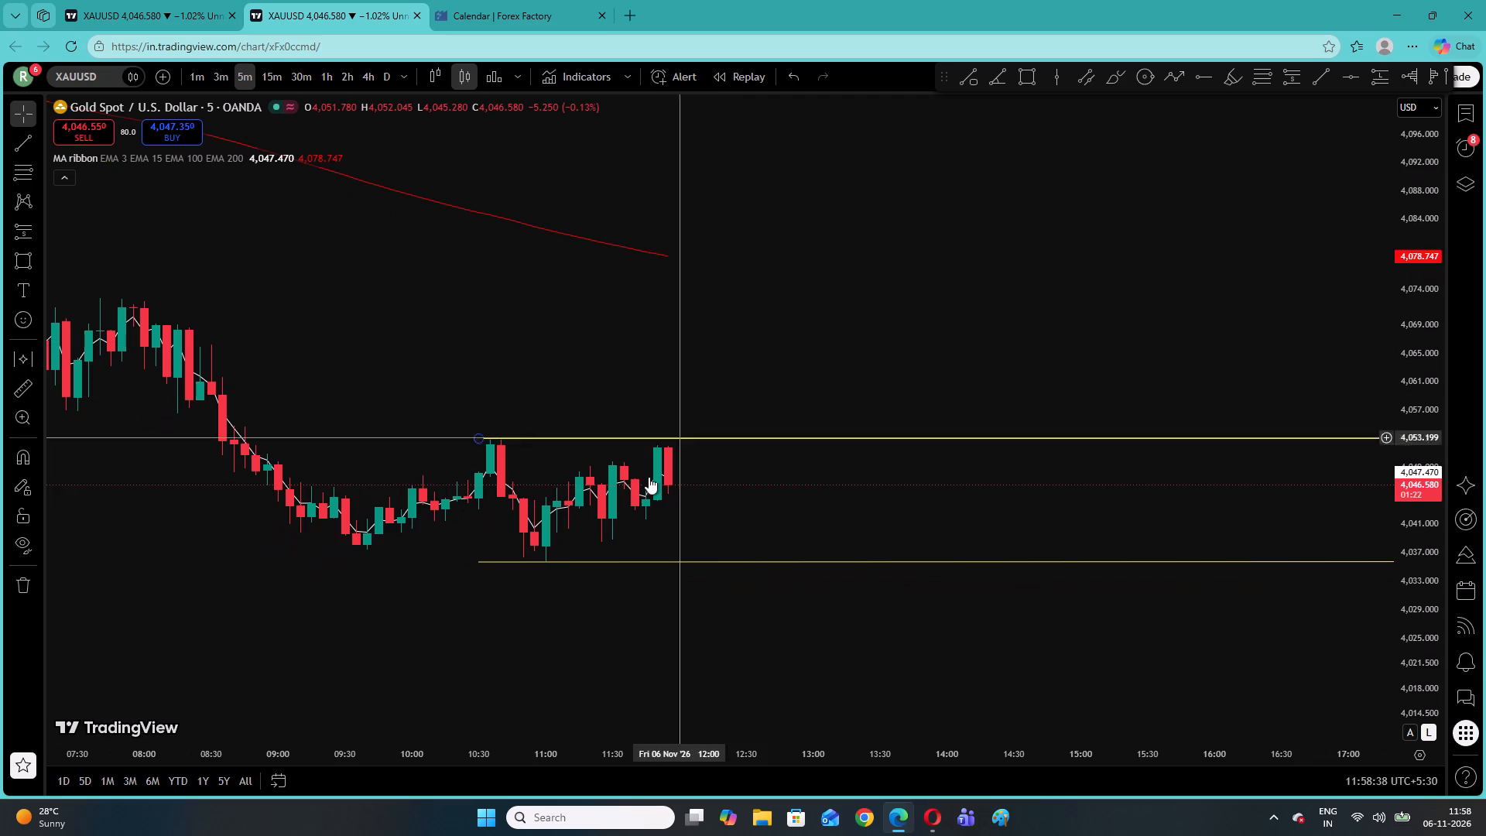
left_click(191, 84)
left_click_drag(552, 344, 1222, 297)
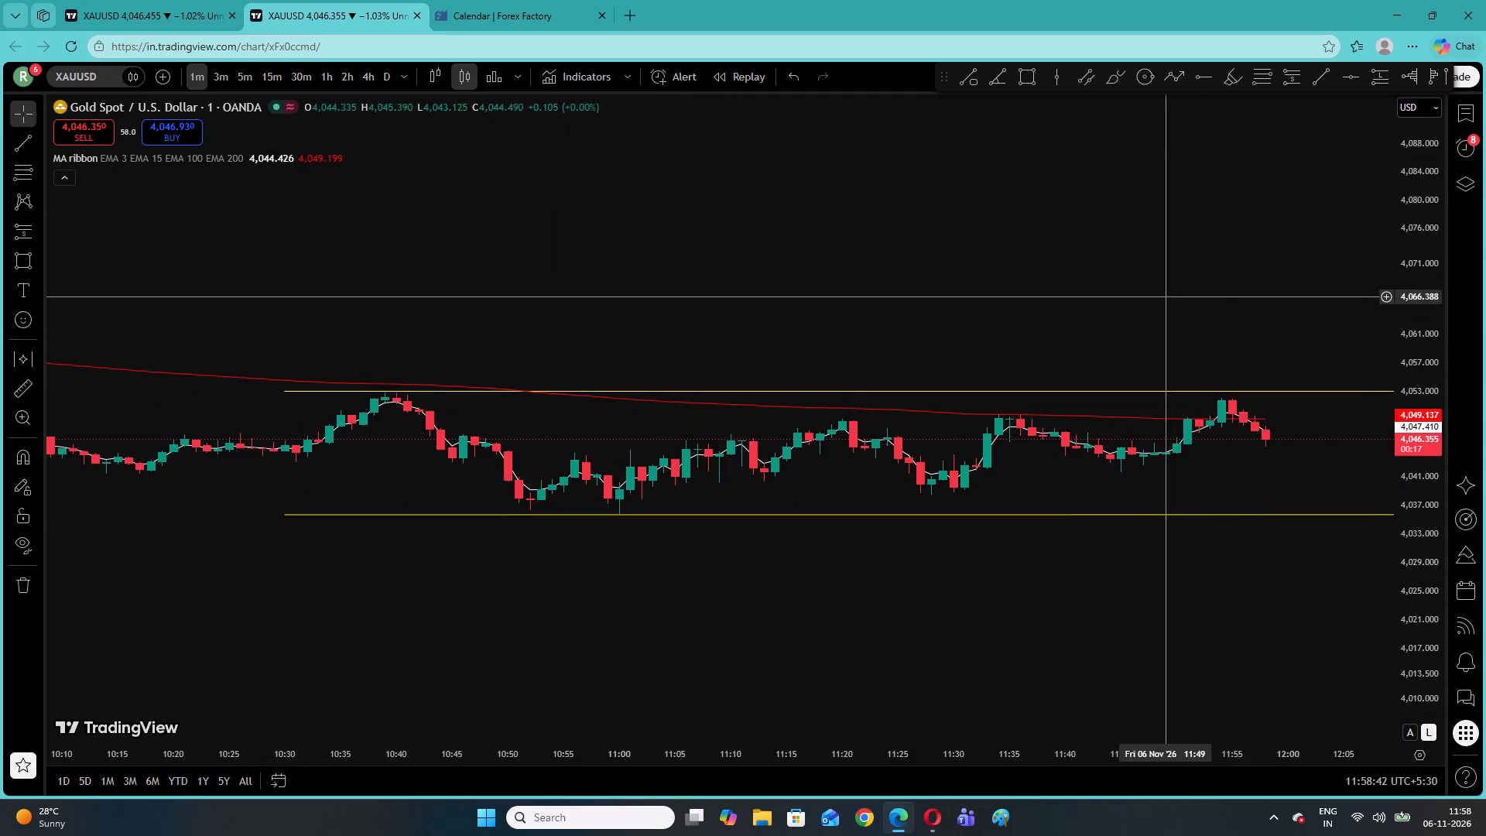
left_click_drag(1423, 576, 1364, 60)
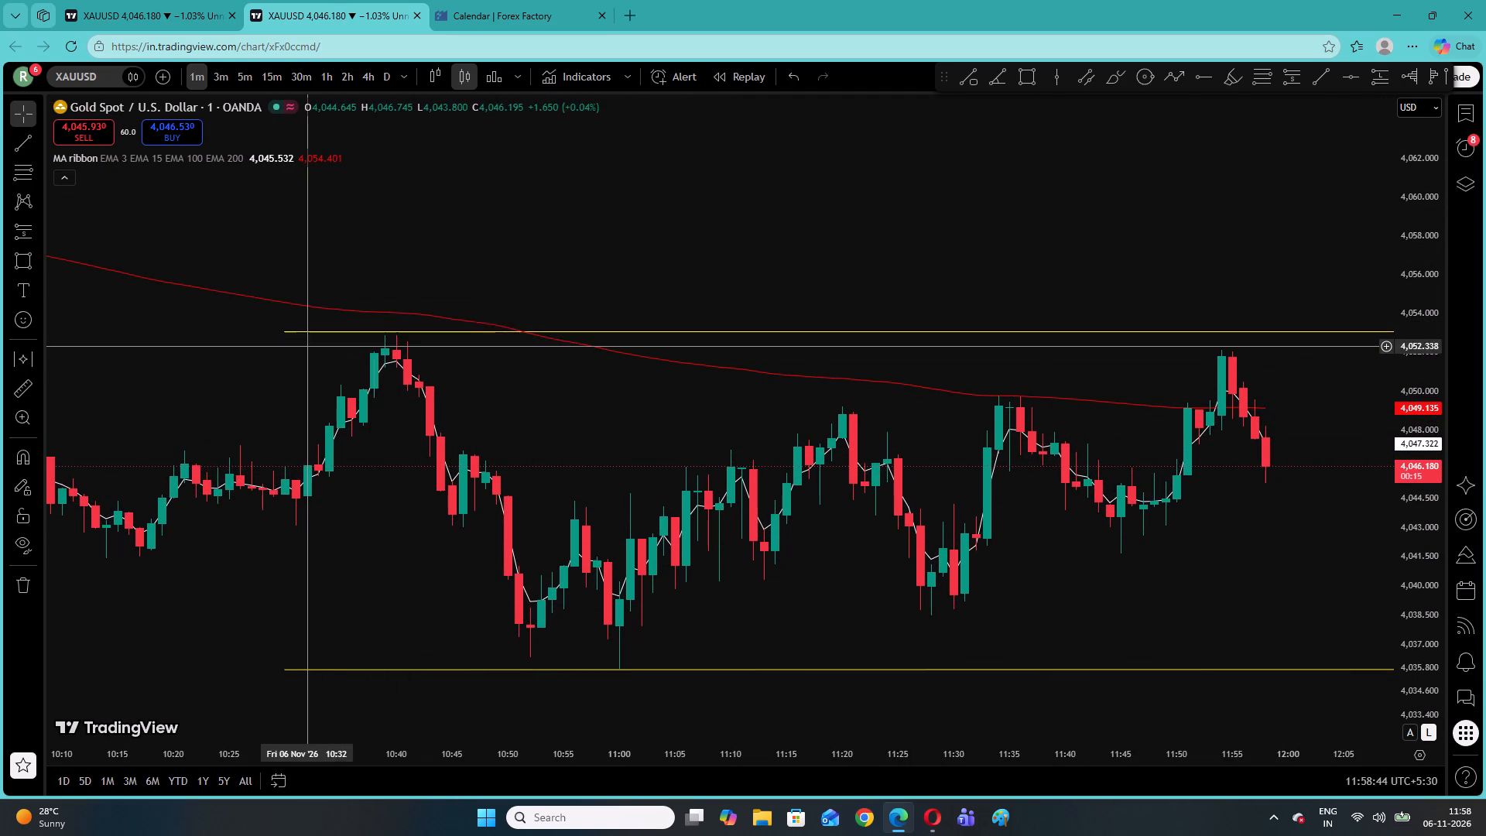
left_click_drag(288, 332, 384, 333)
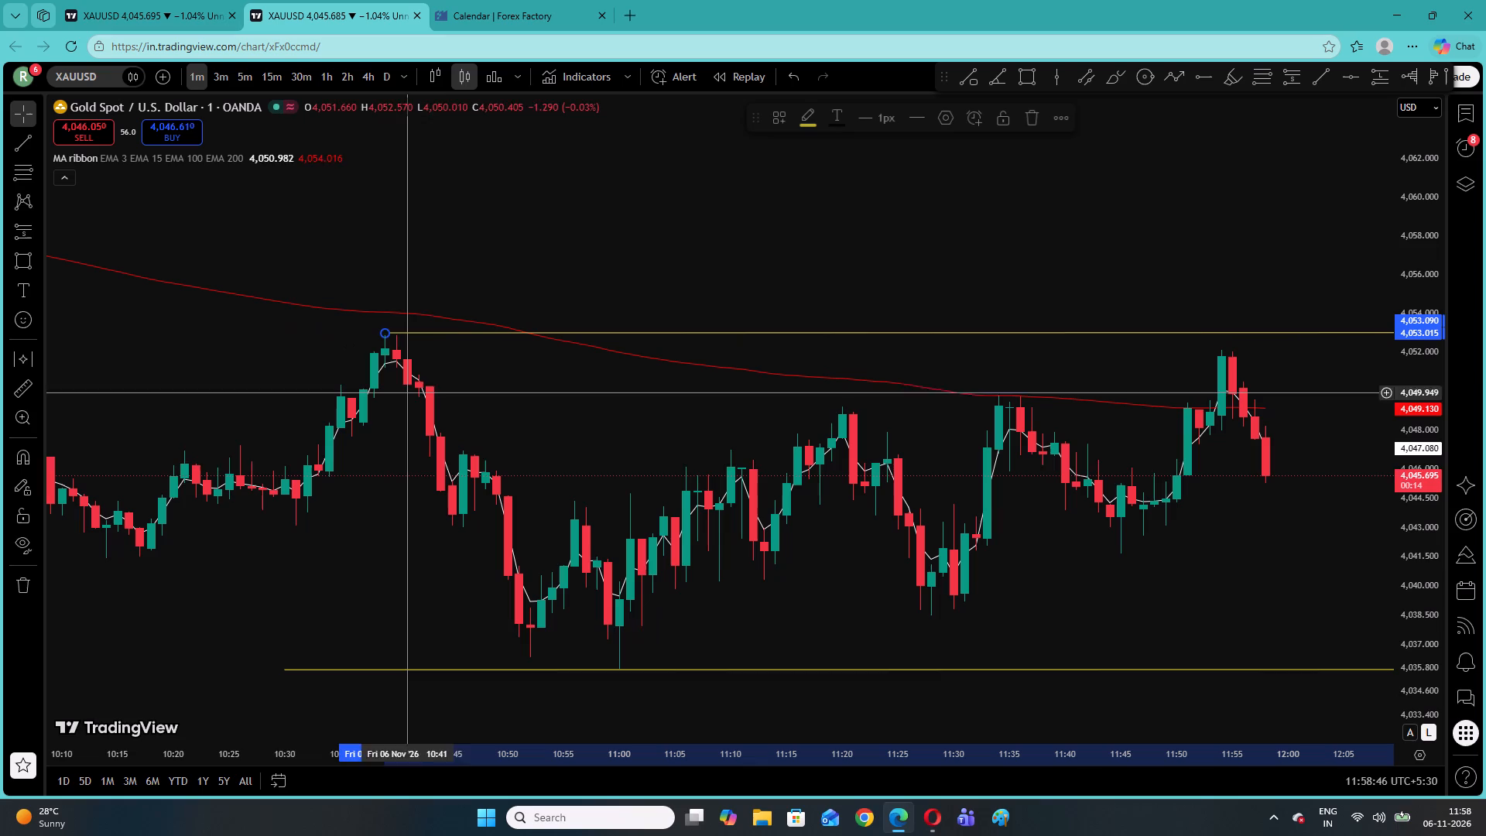
Move the start of the lower line on the 1-minute chart to about 10:57 near 4,035.9.
left_click_drag(286, 670, 615, 666)
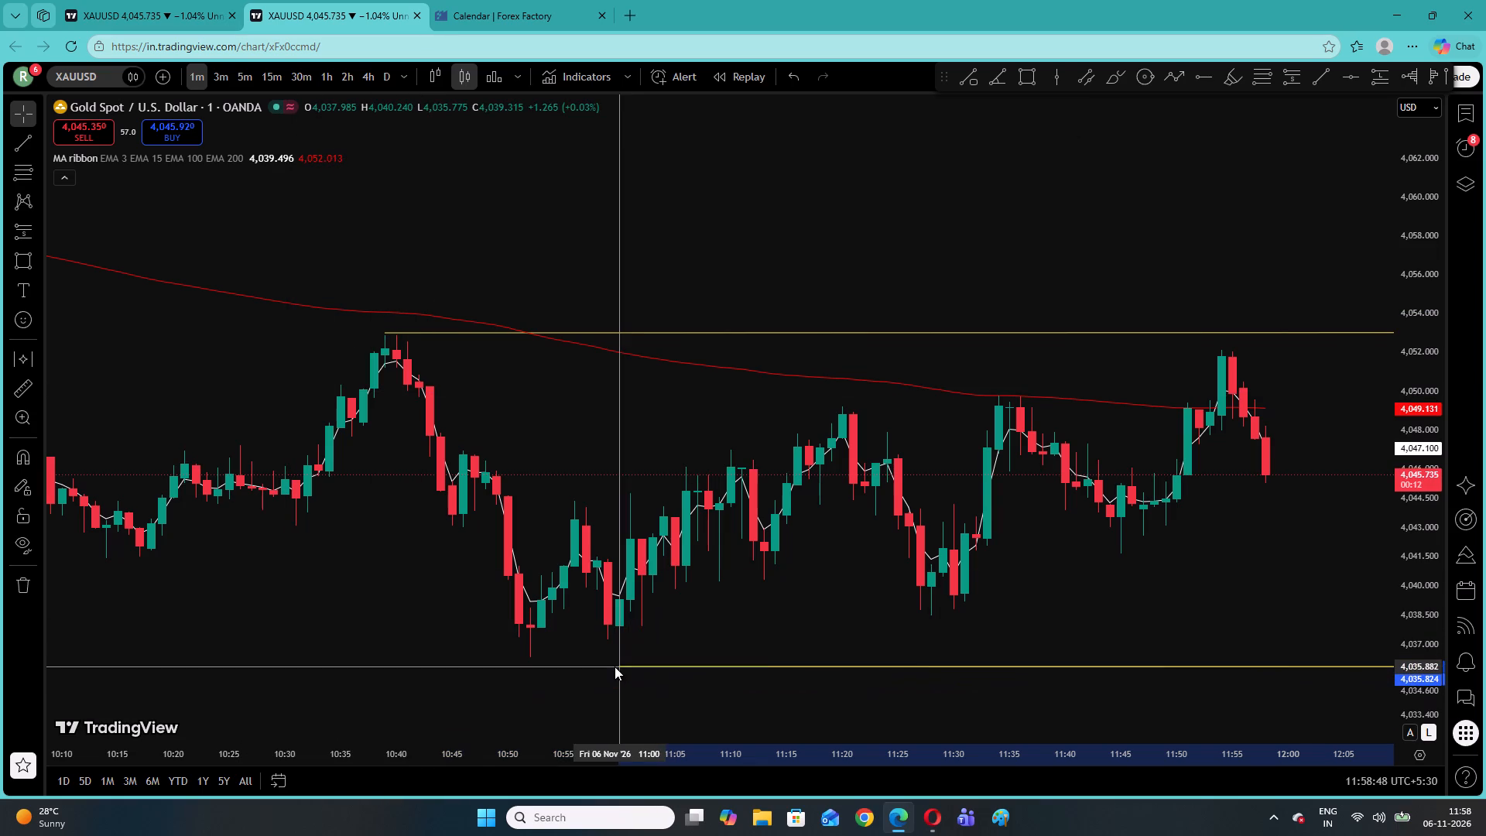
left_click_drag(615, 666, 587, 666)
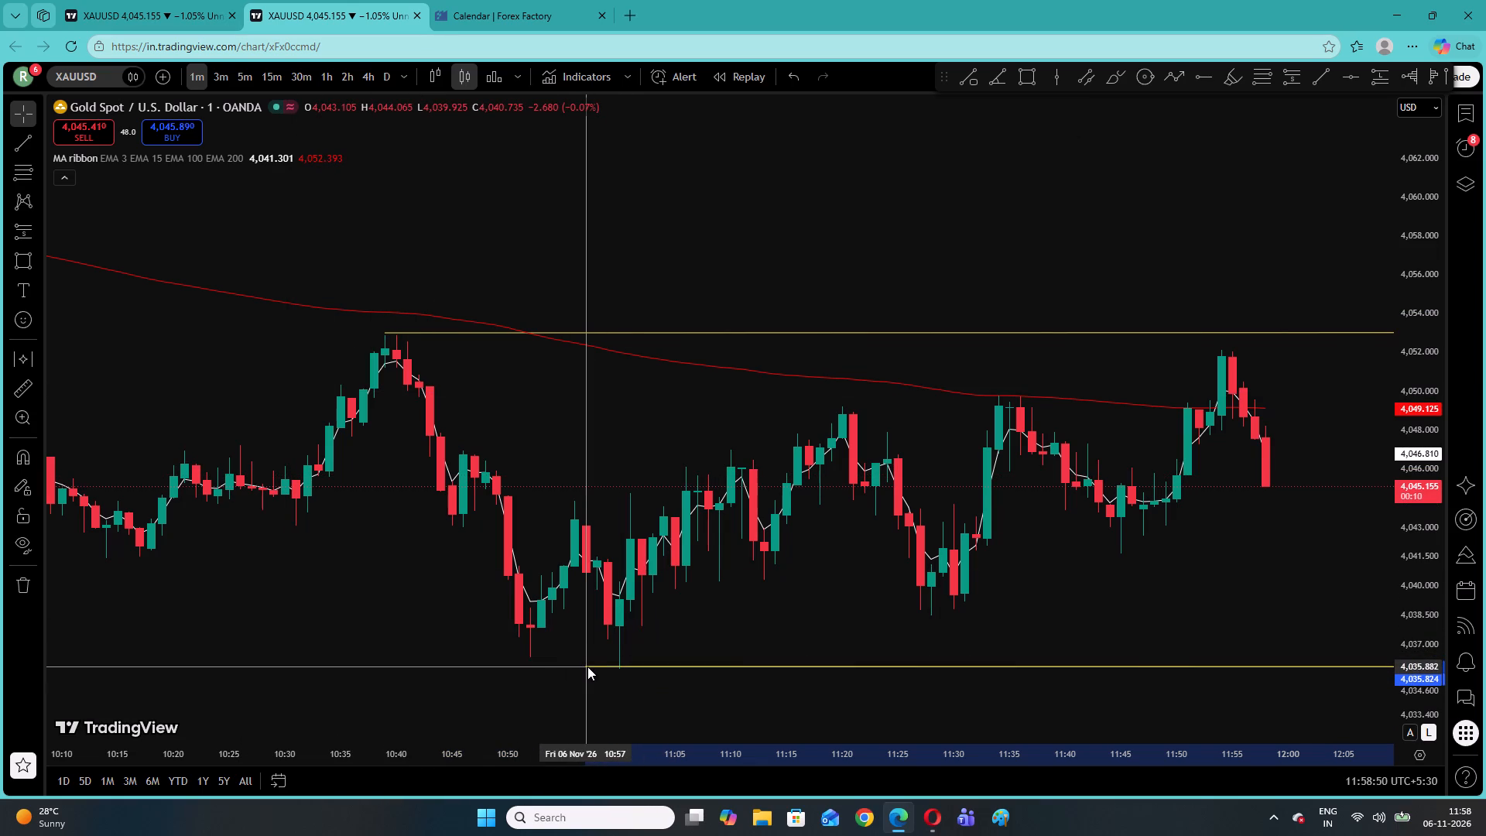
Fine-tune the start of the lower range line at 10:57 on the 1-minute chart to match the swing low.
left_click_drag(587, 666, 587, 668)
Switch to the 1-hour chart and hide the MA ribbon indicator.
left_click_drag(868, 433, 417, 365)
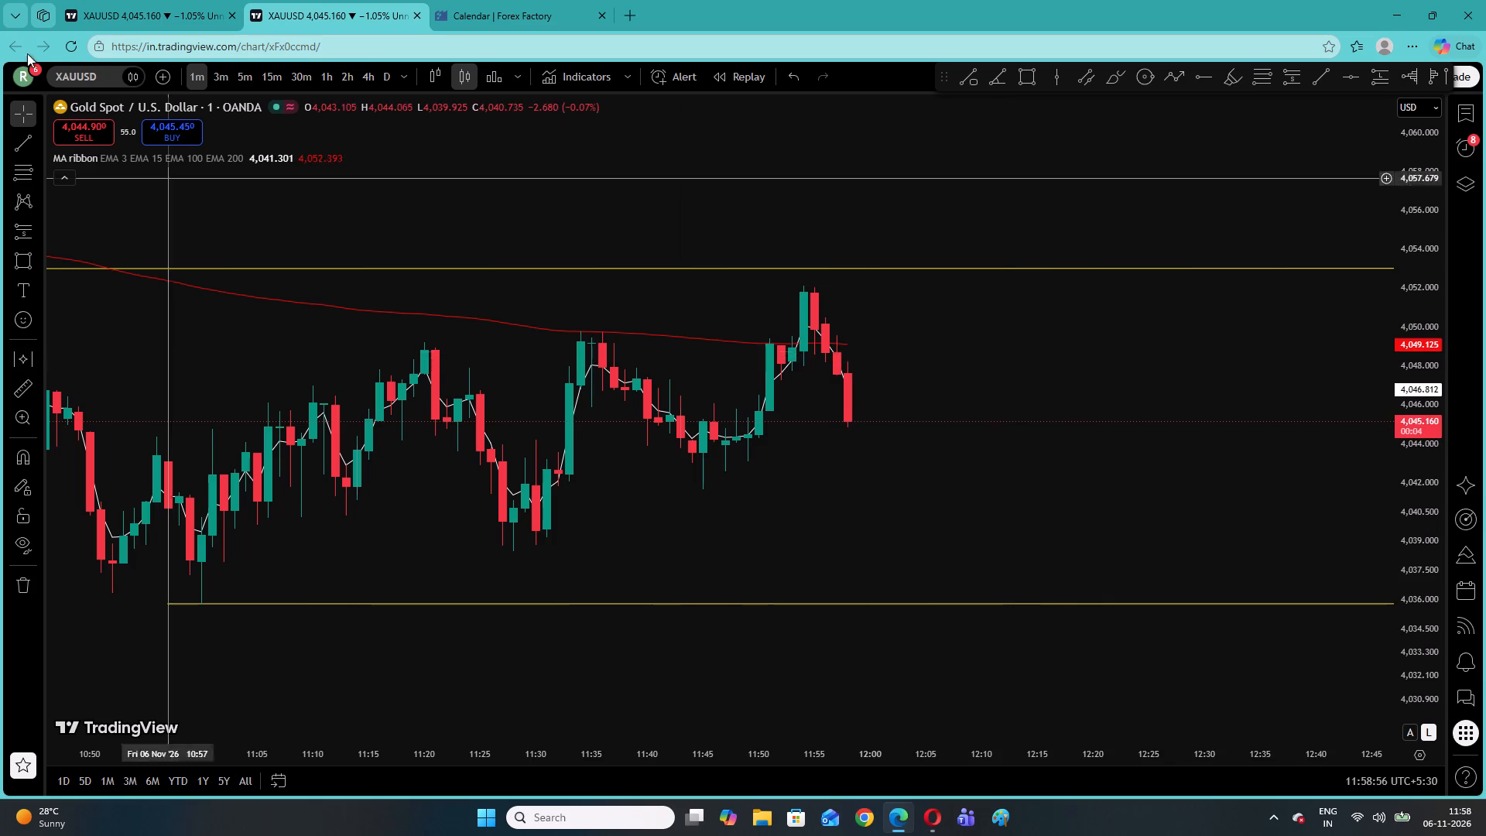
left_click(320, 73)
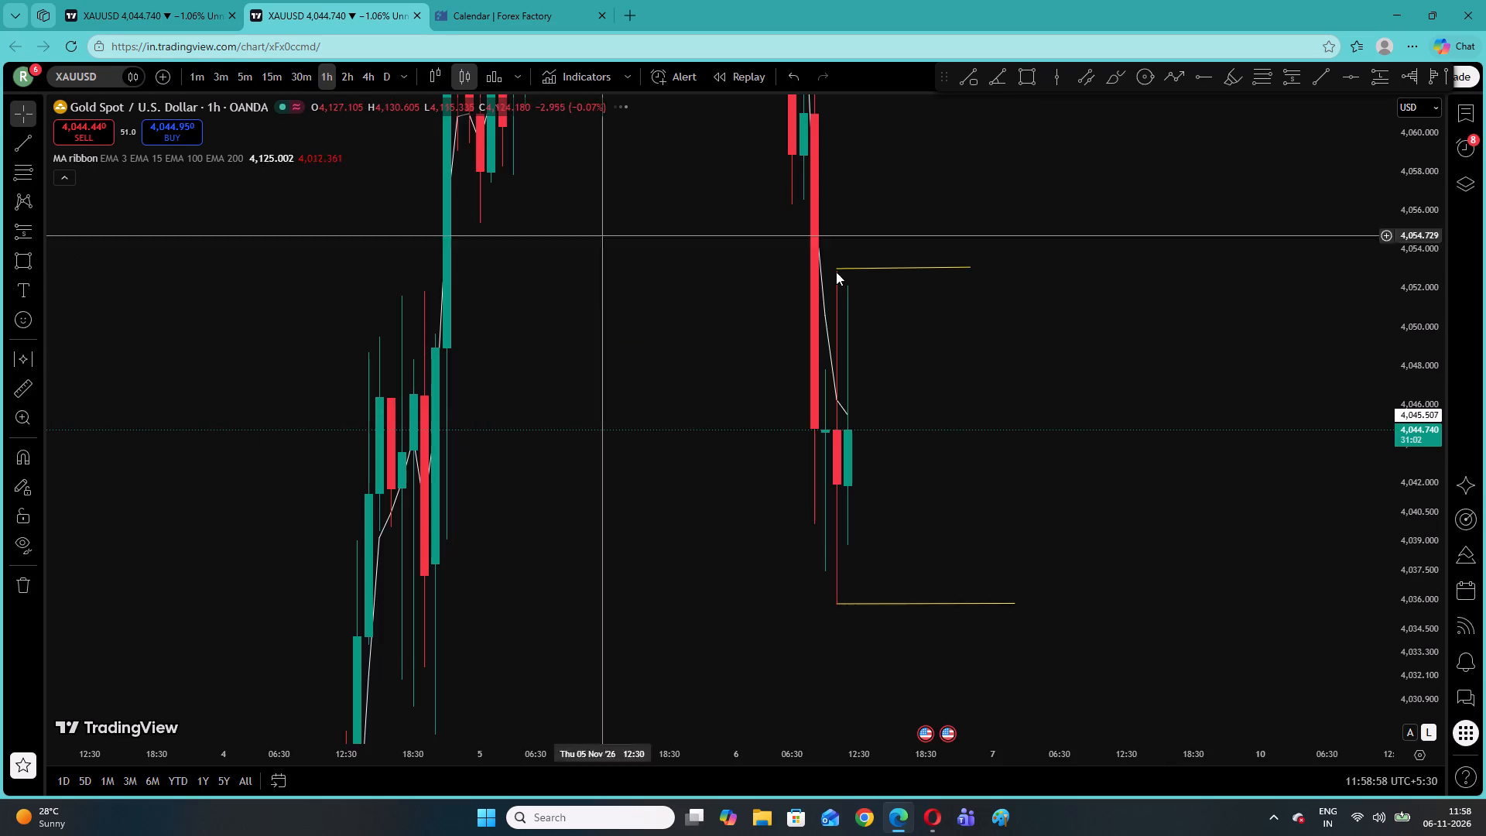
left_click_drag(942, 190, 940, 554)
left_click(928, 314)
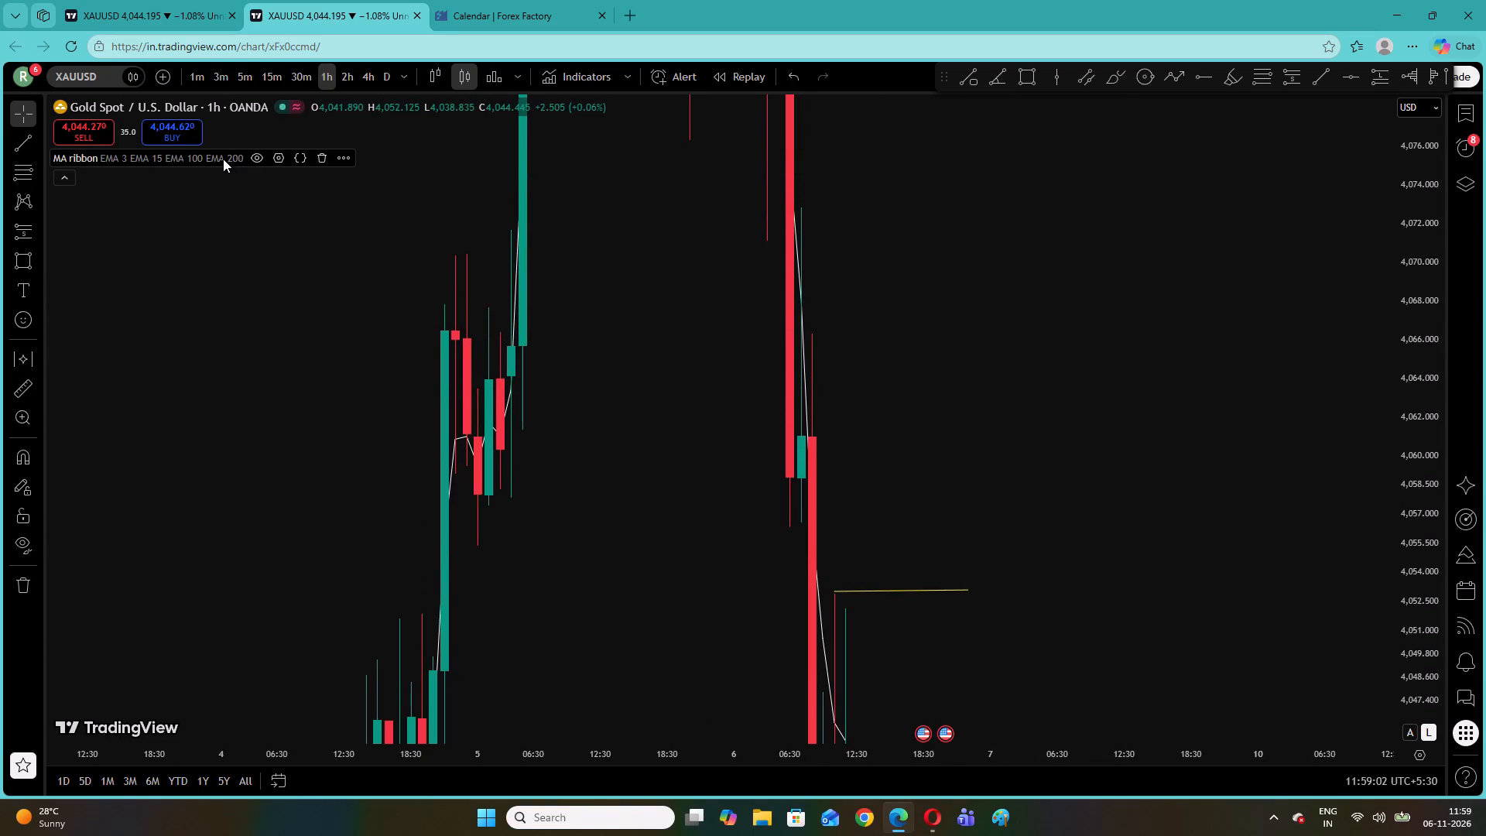
left_click(253, 161)
Examine the 1-hour price swings from 4 to 6 November leading into the marked range.
left_click_drag(1429, 372, 1447, 599)
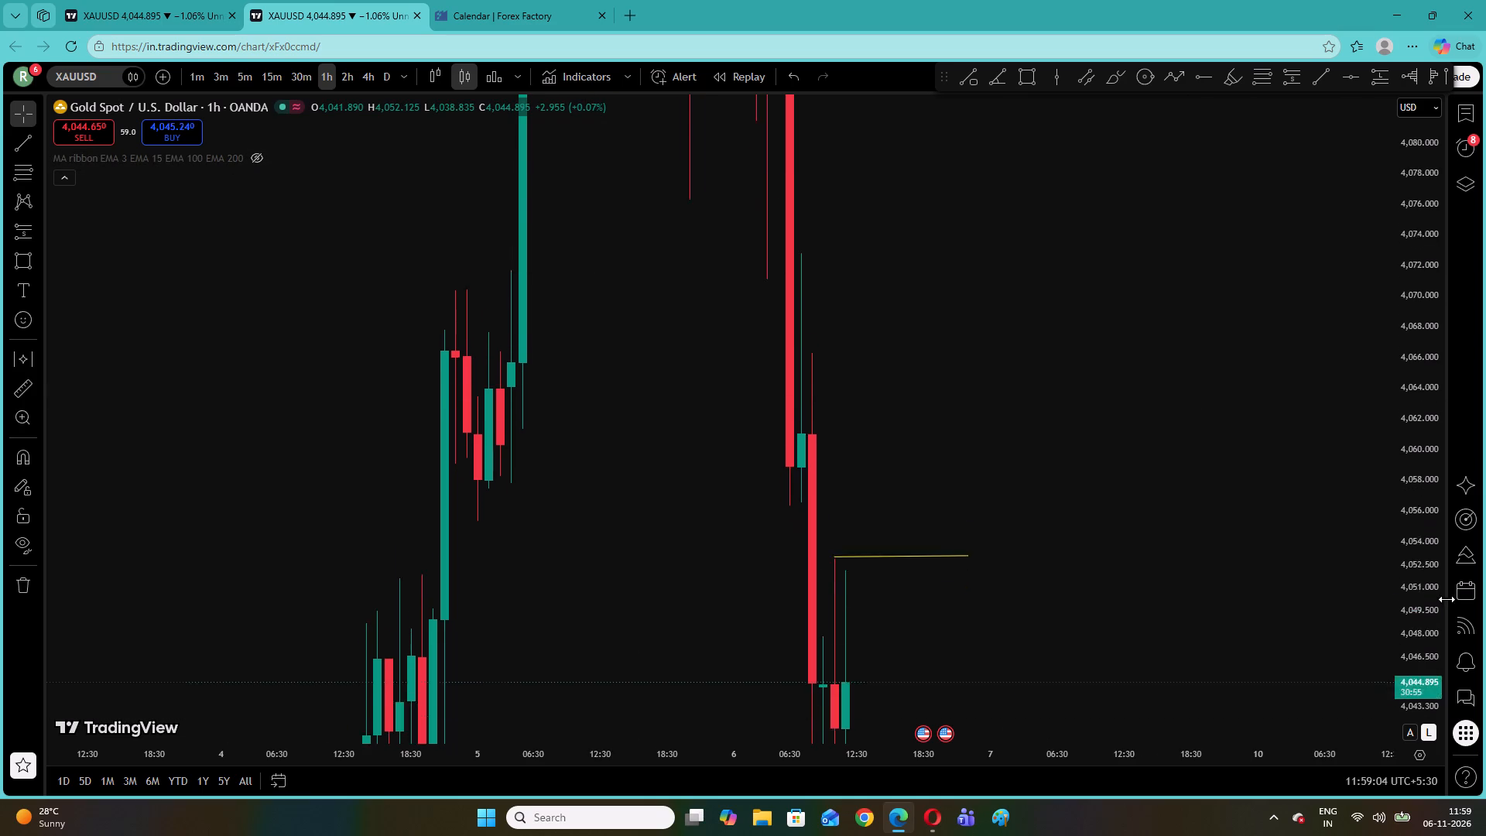
left_click_drag(1447, 599, 1426, 671)
left_click_drag(999, 189, 1002, 540)
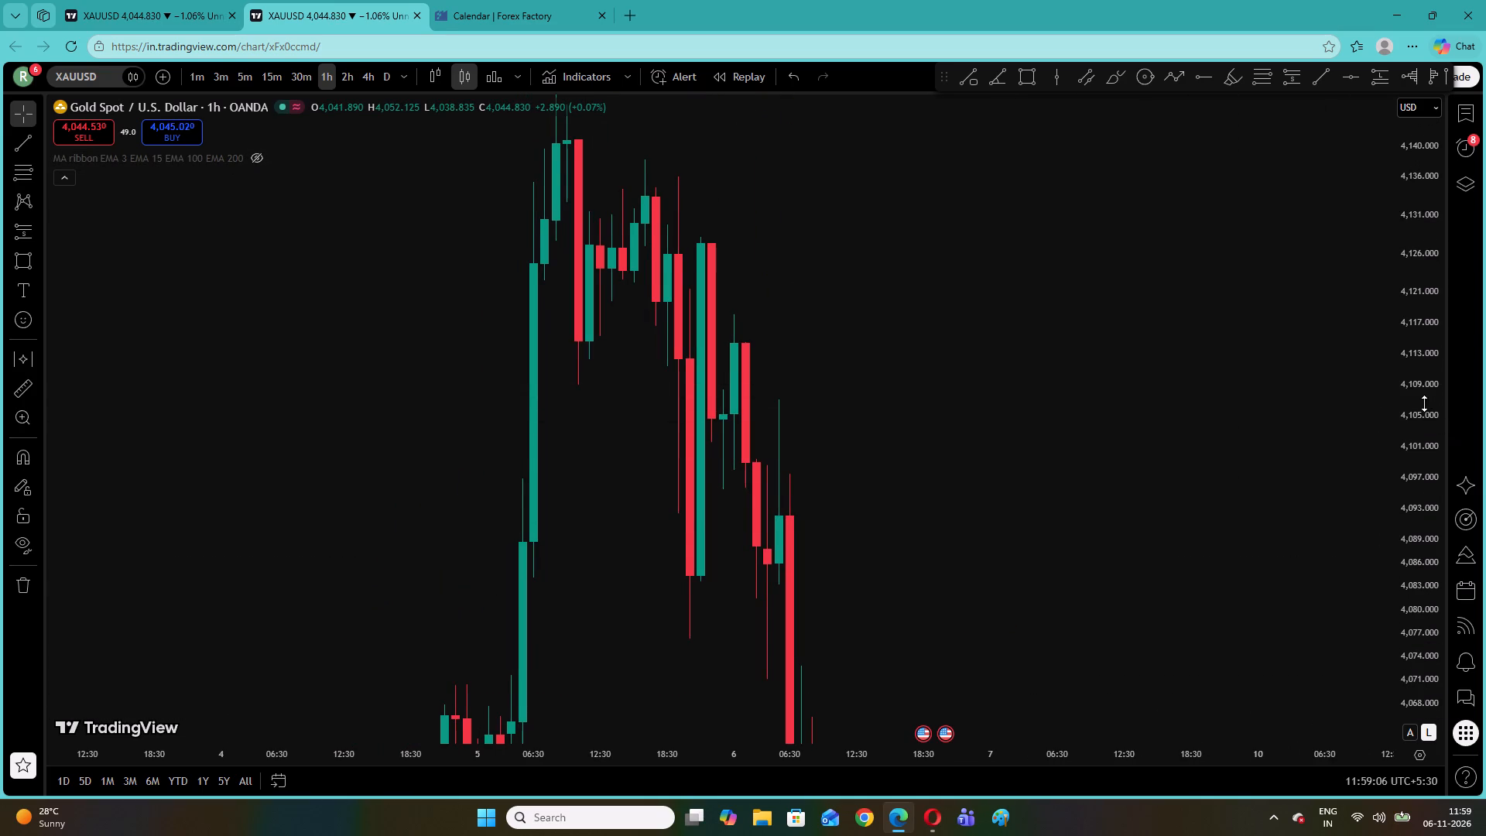
left_click_drag(1424, 411, 1438, 519)
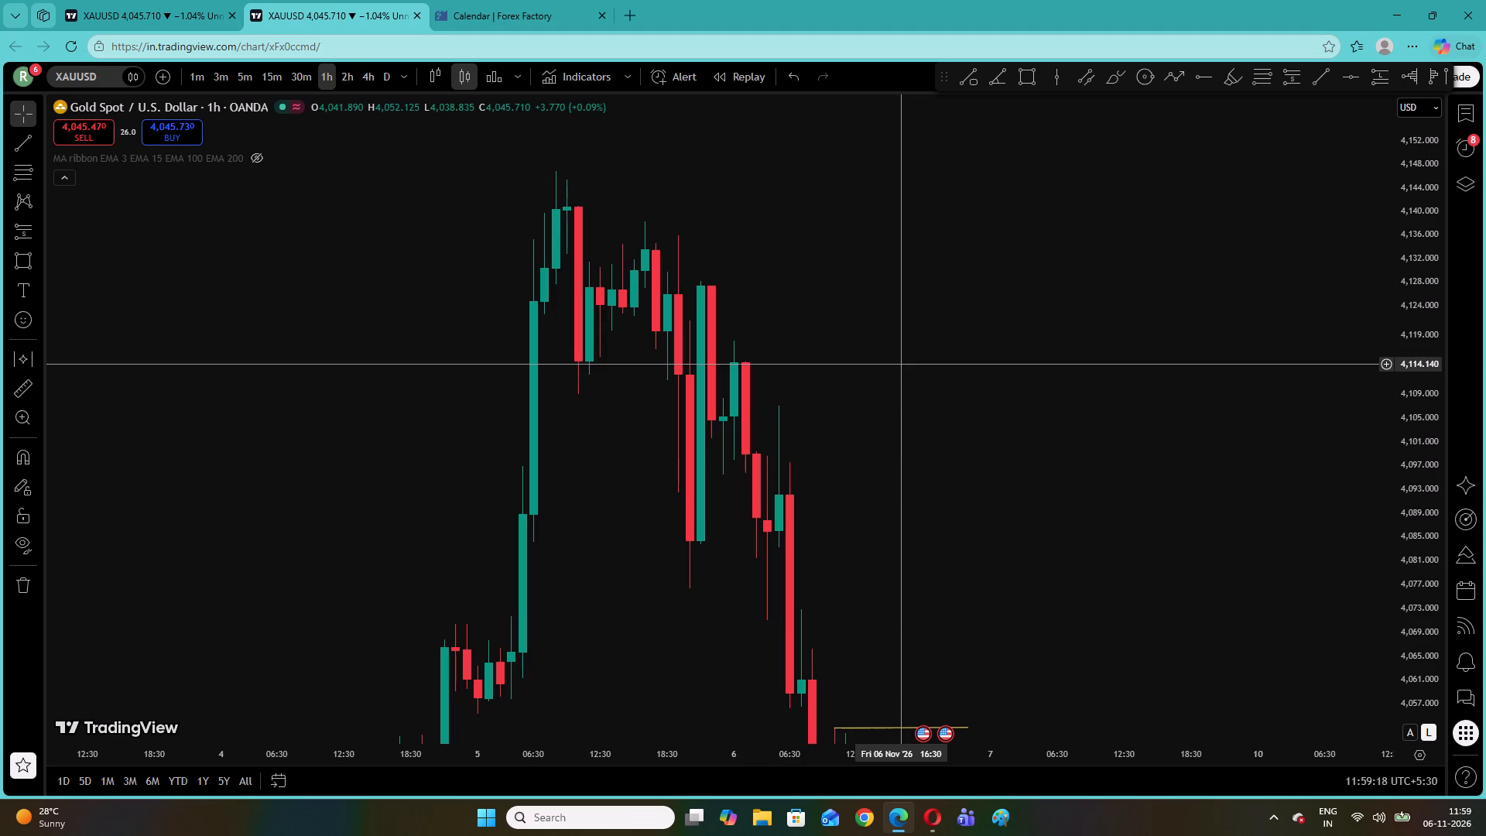
left_click_drag(906, 464, 763, 278)
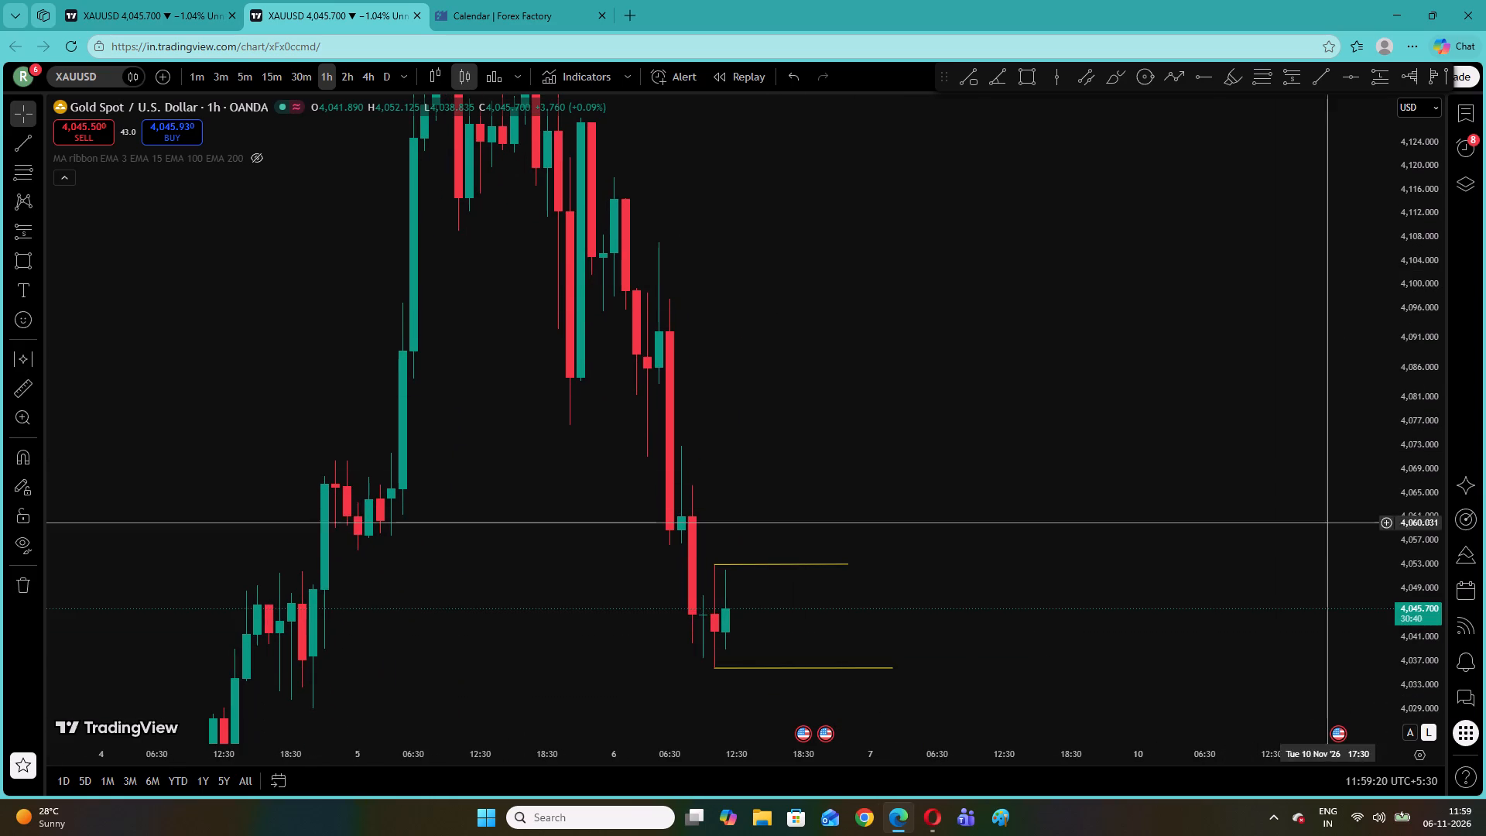
left_click_drag(1433, 437, 1430, 759)
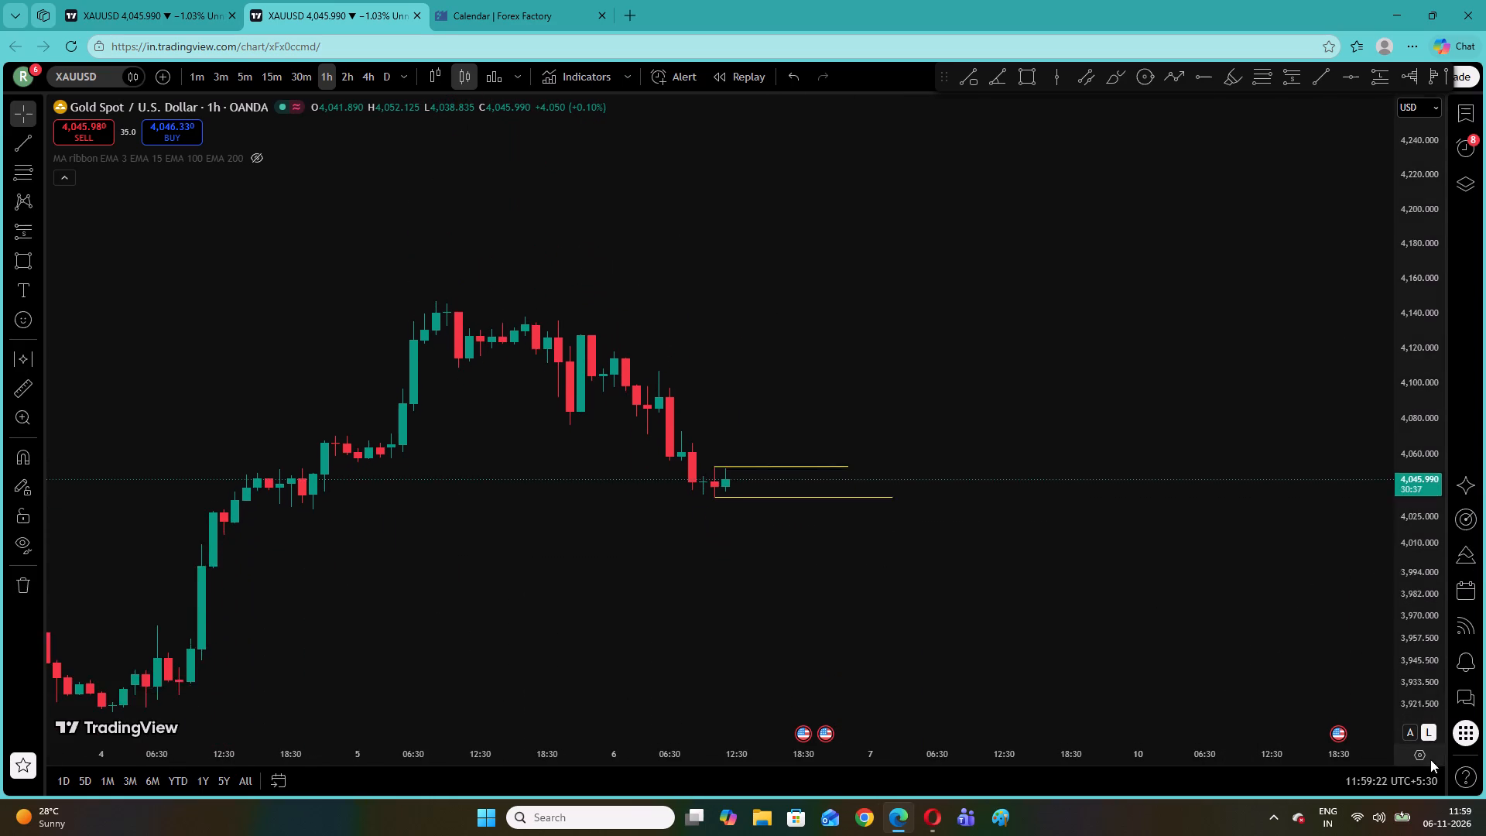
left_click_drag(1430, 759, 1434, 676)
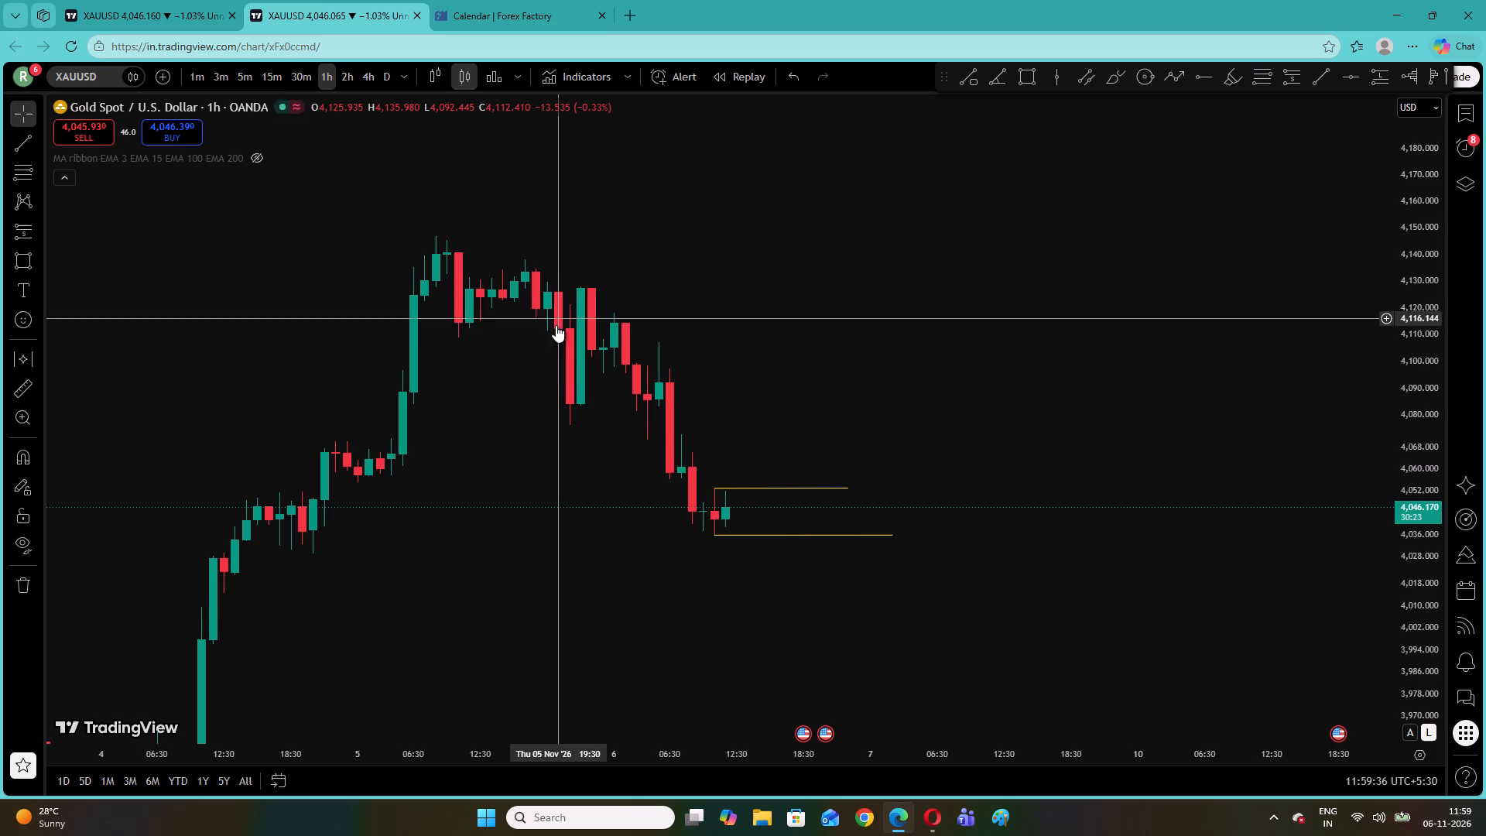
left_click_drag(556, 323, 556, 331)
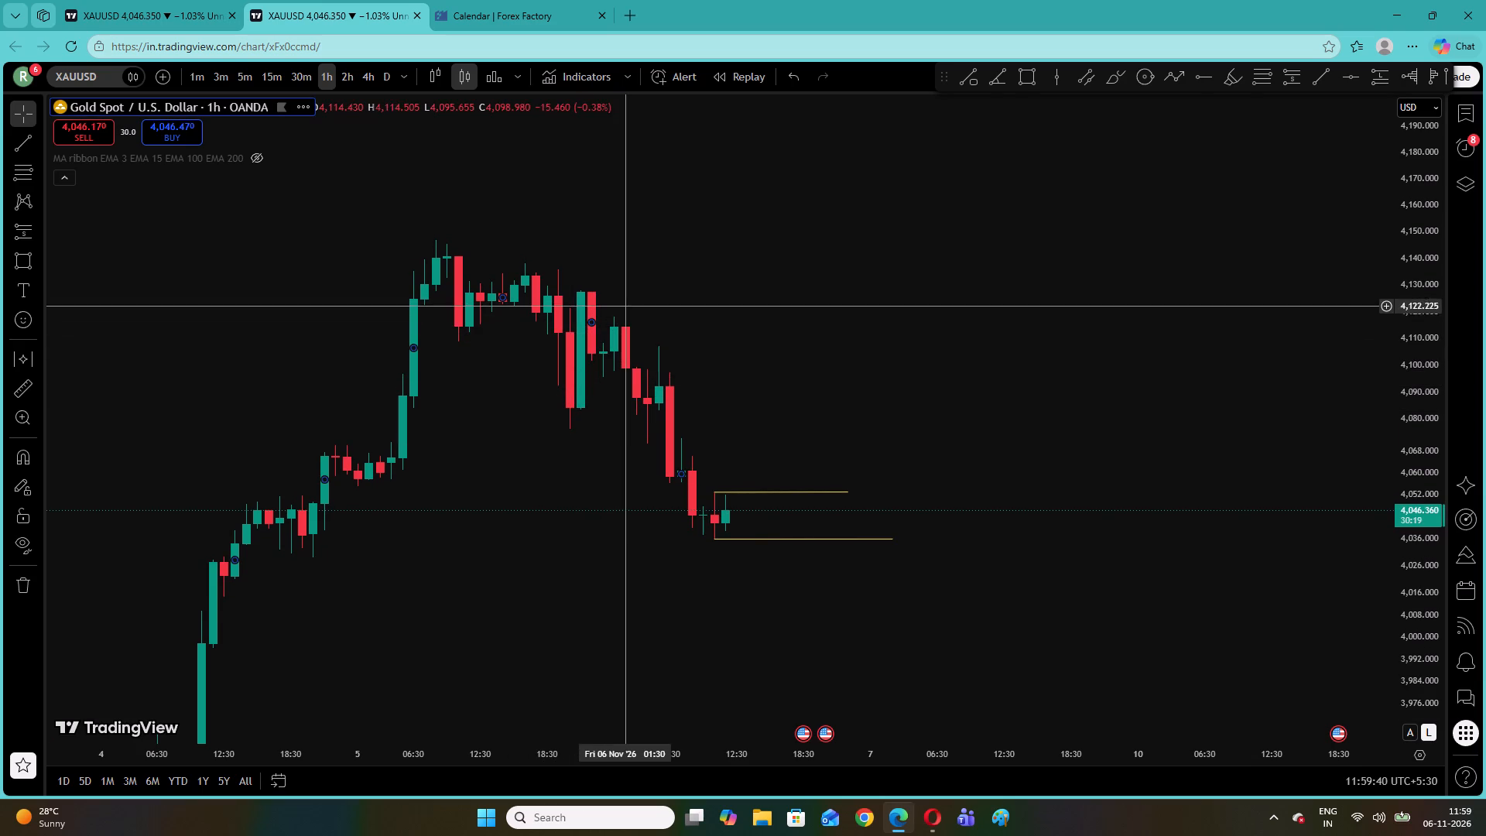
left_click_drag(812, 388, 743, 262)
left_click(743, 262)
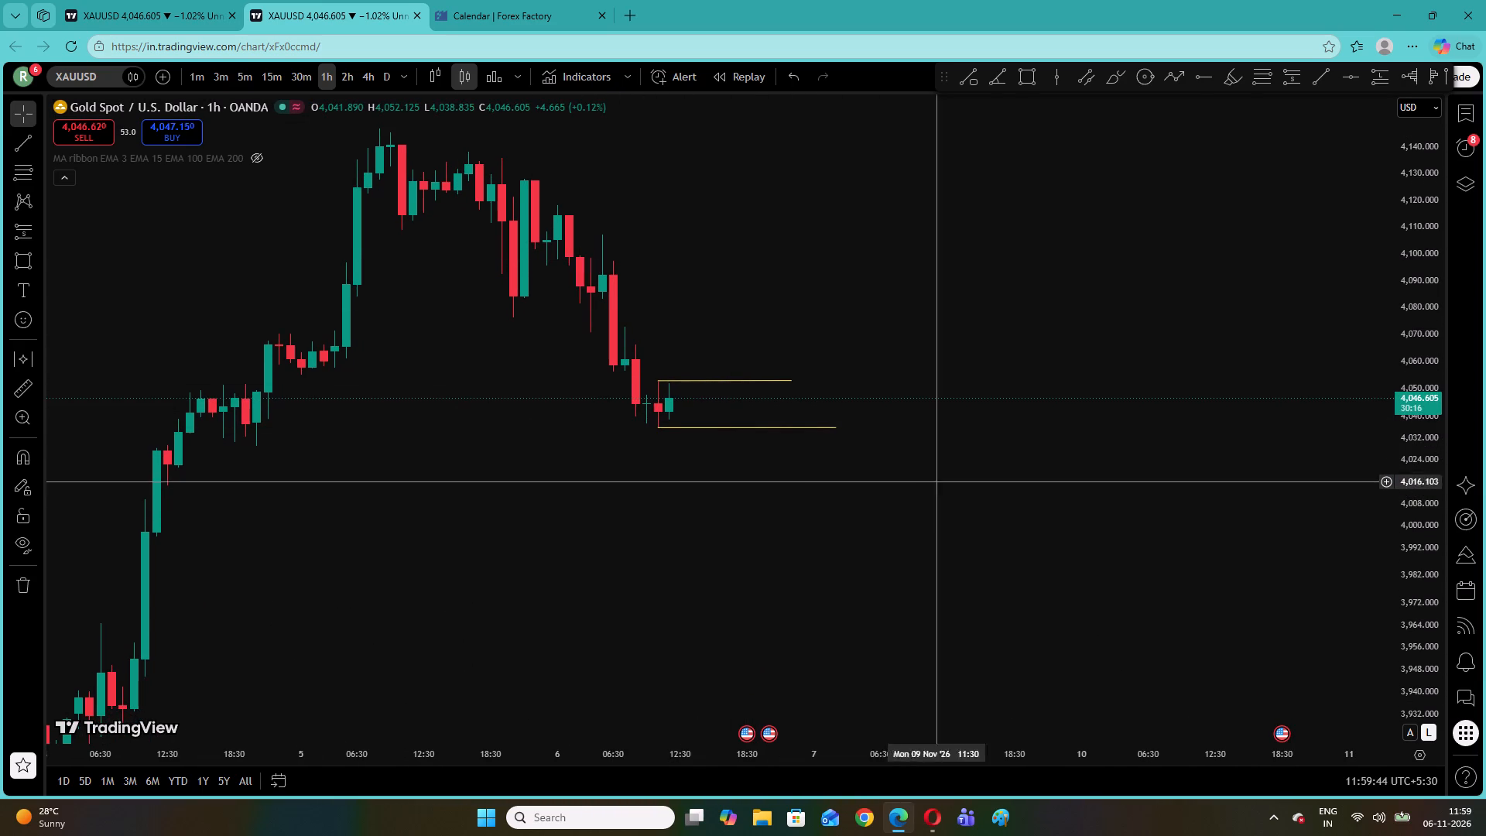
left_click_drag(570, 375, 657, 355)
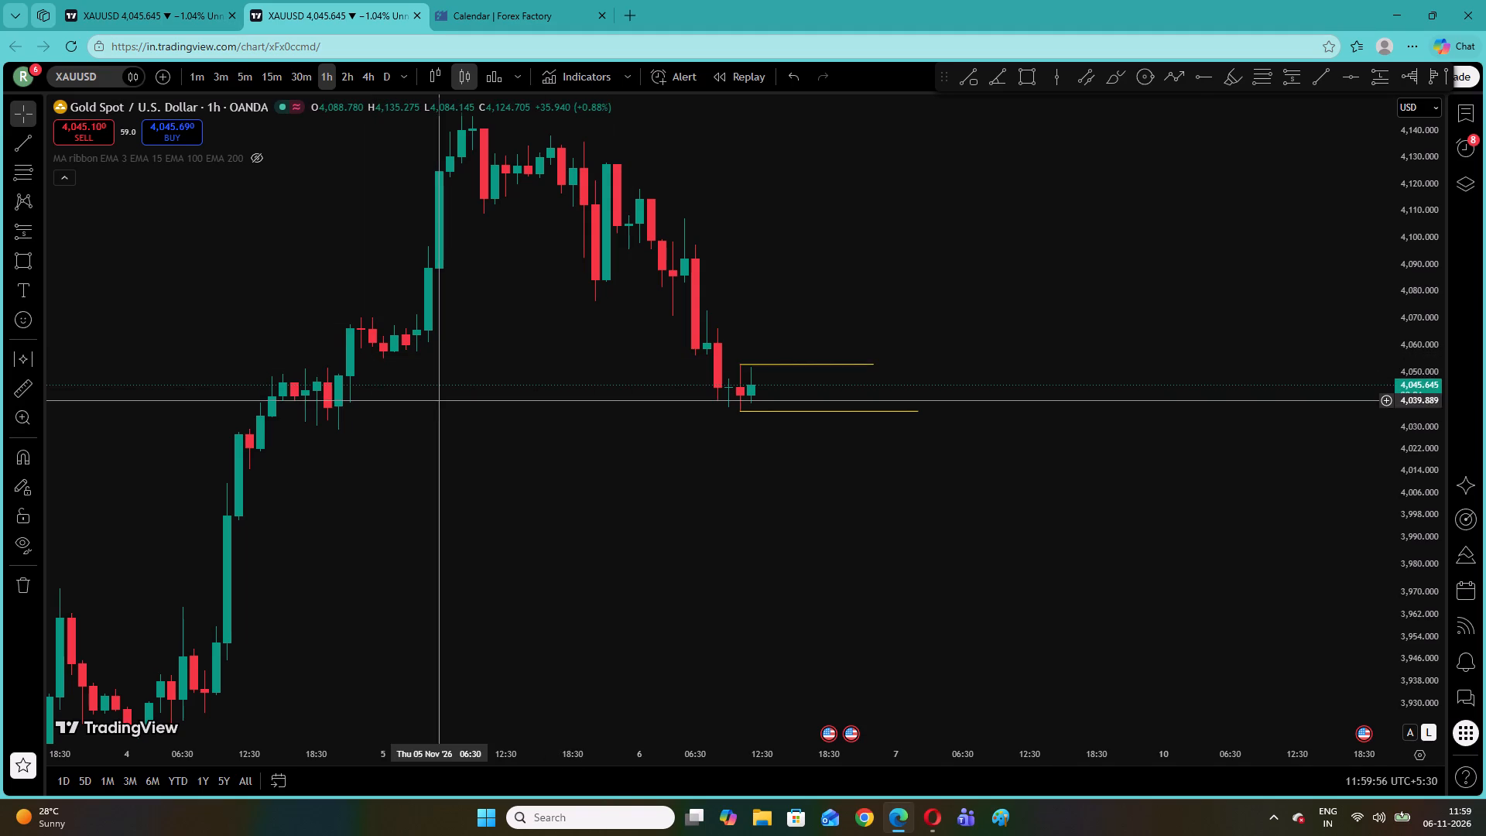
left_click_drag(481, 293, 464, 388)
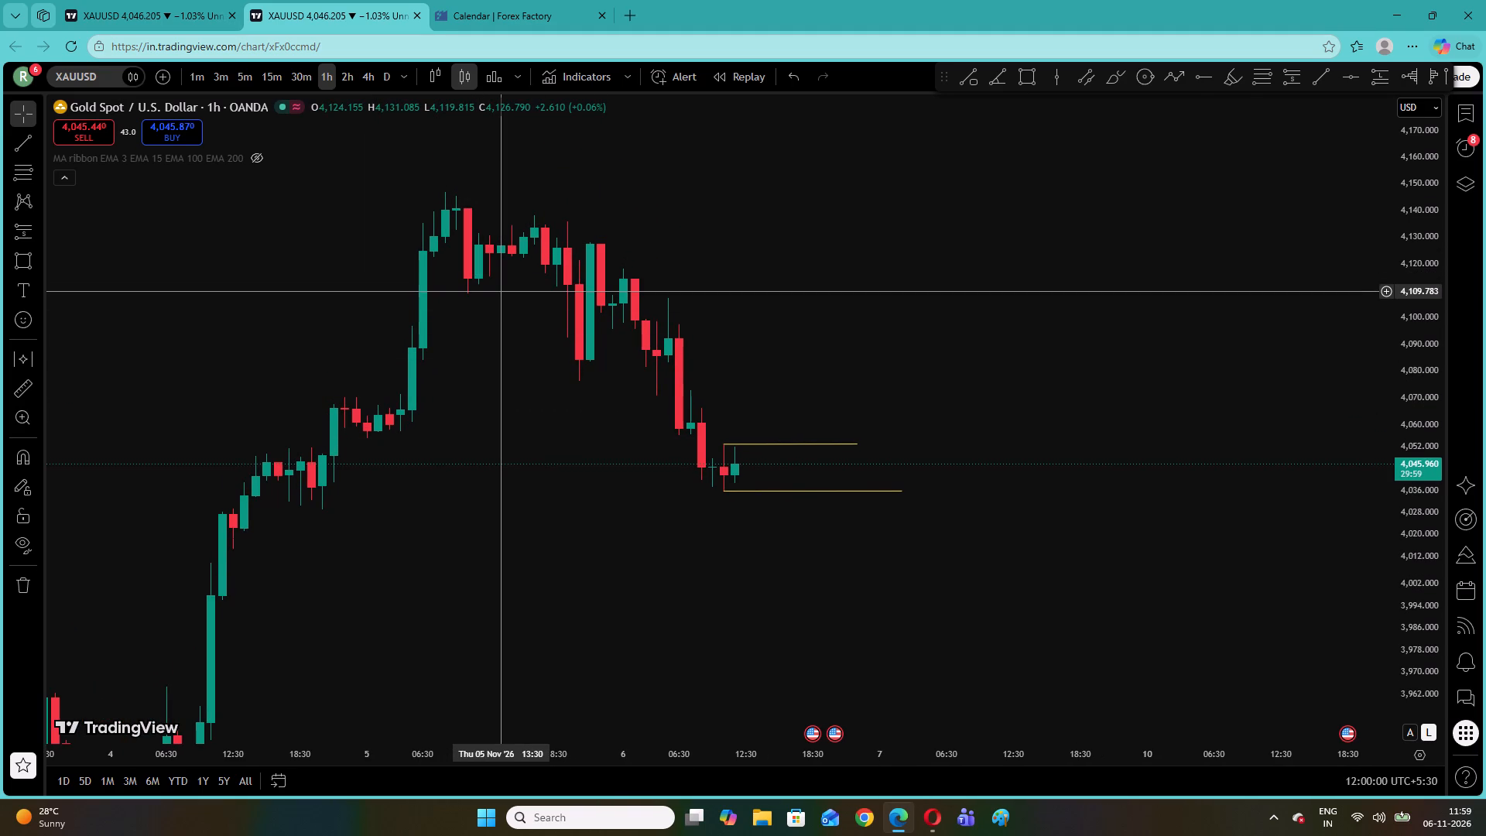
Draw a near-horizontal trendline from the 5 November 10:30 candle's low near 4,109 to the 20:30 candle.
left_click(15, 149)
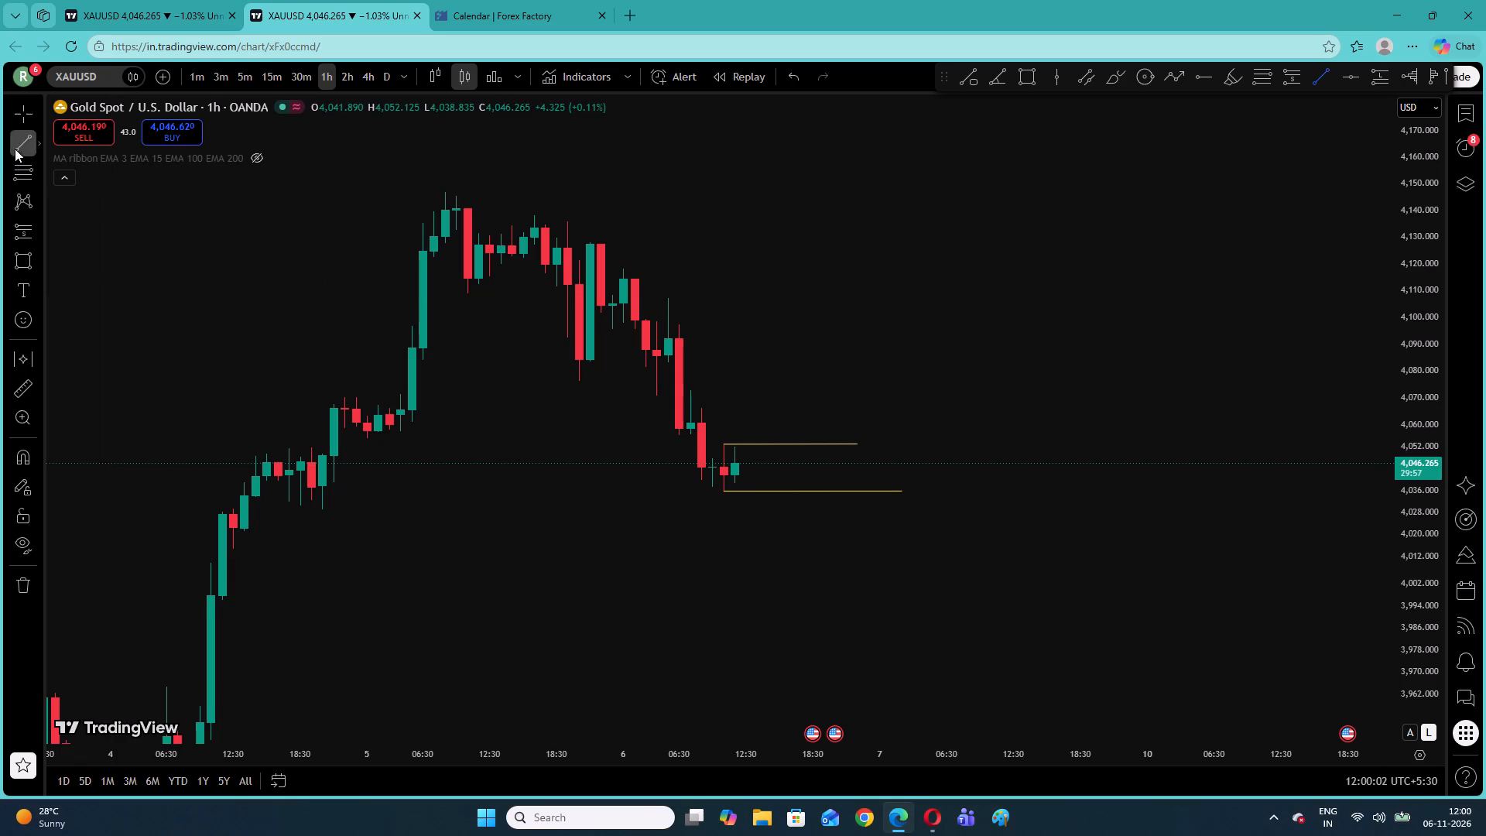
left_click(465, 296)
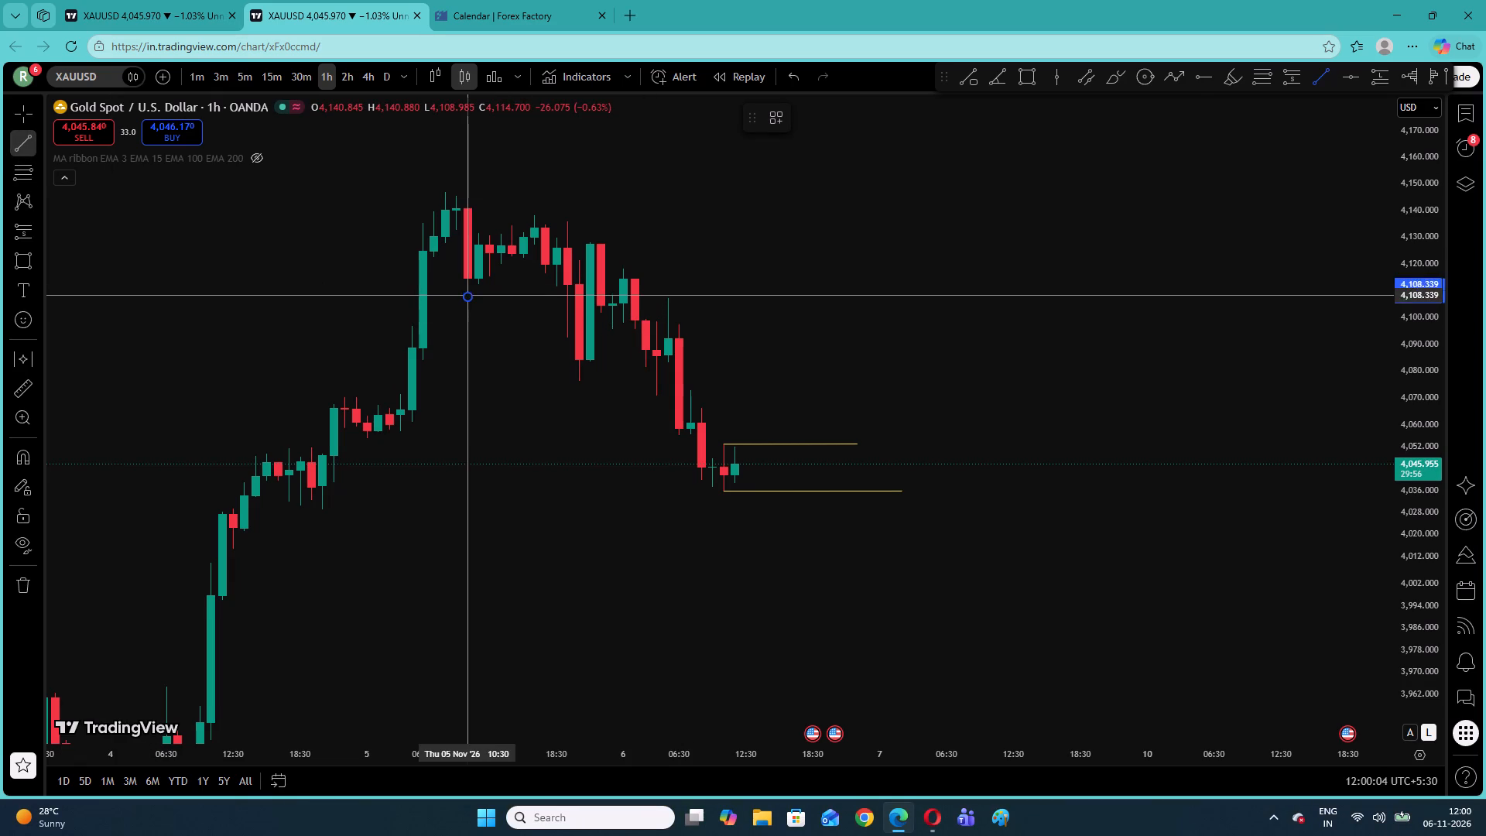
left_click(577, 297)
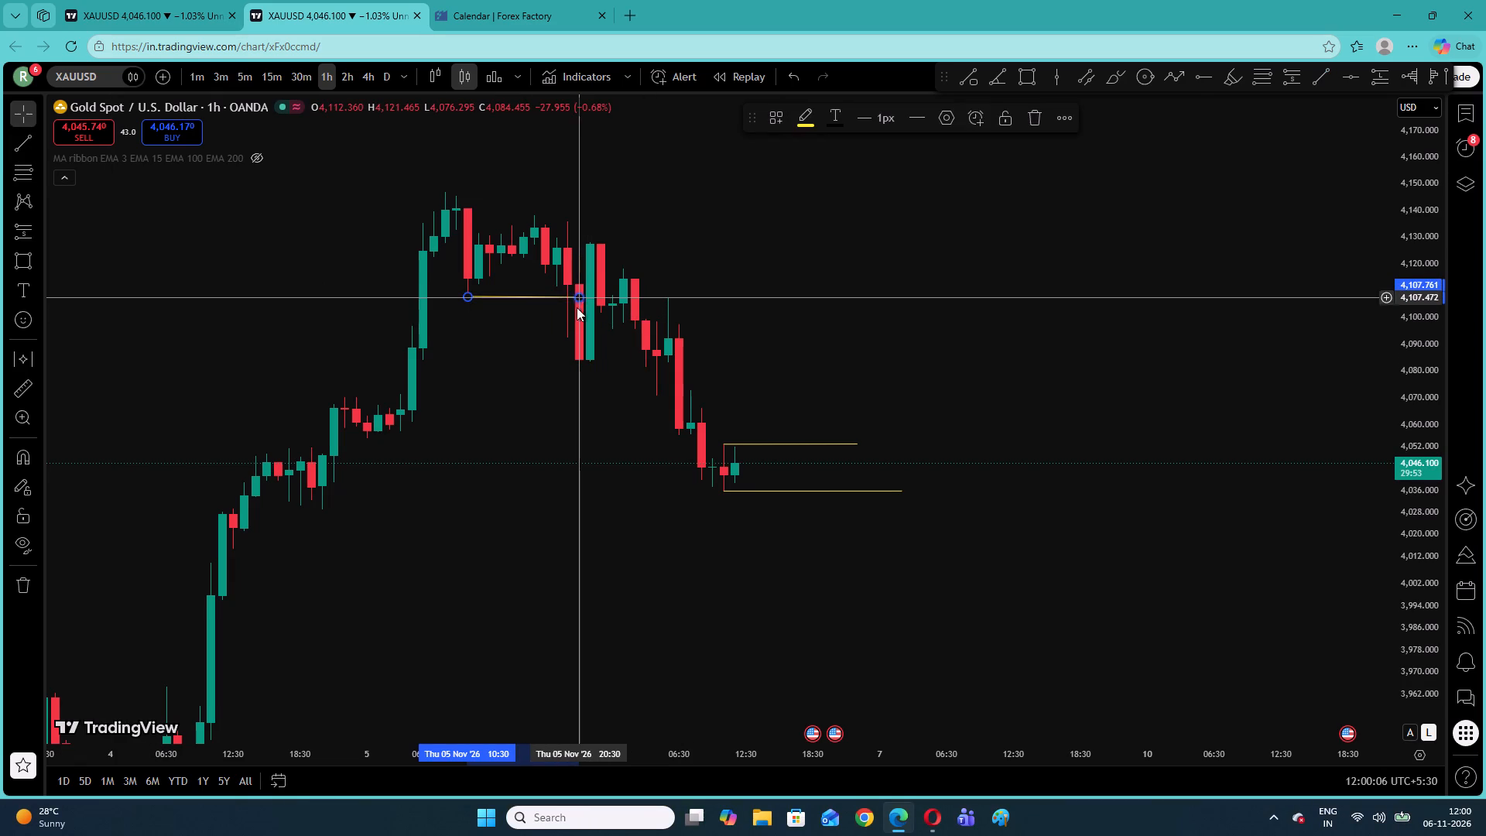
left_click(560, 364)
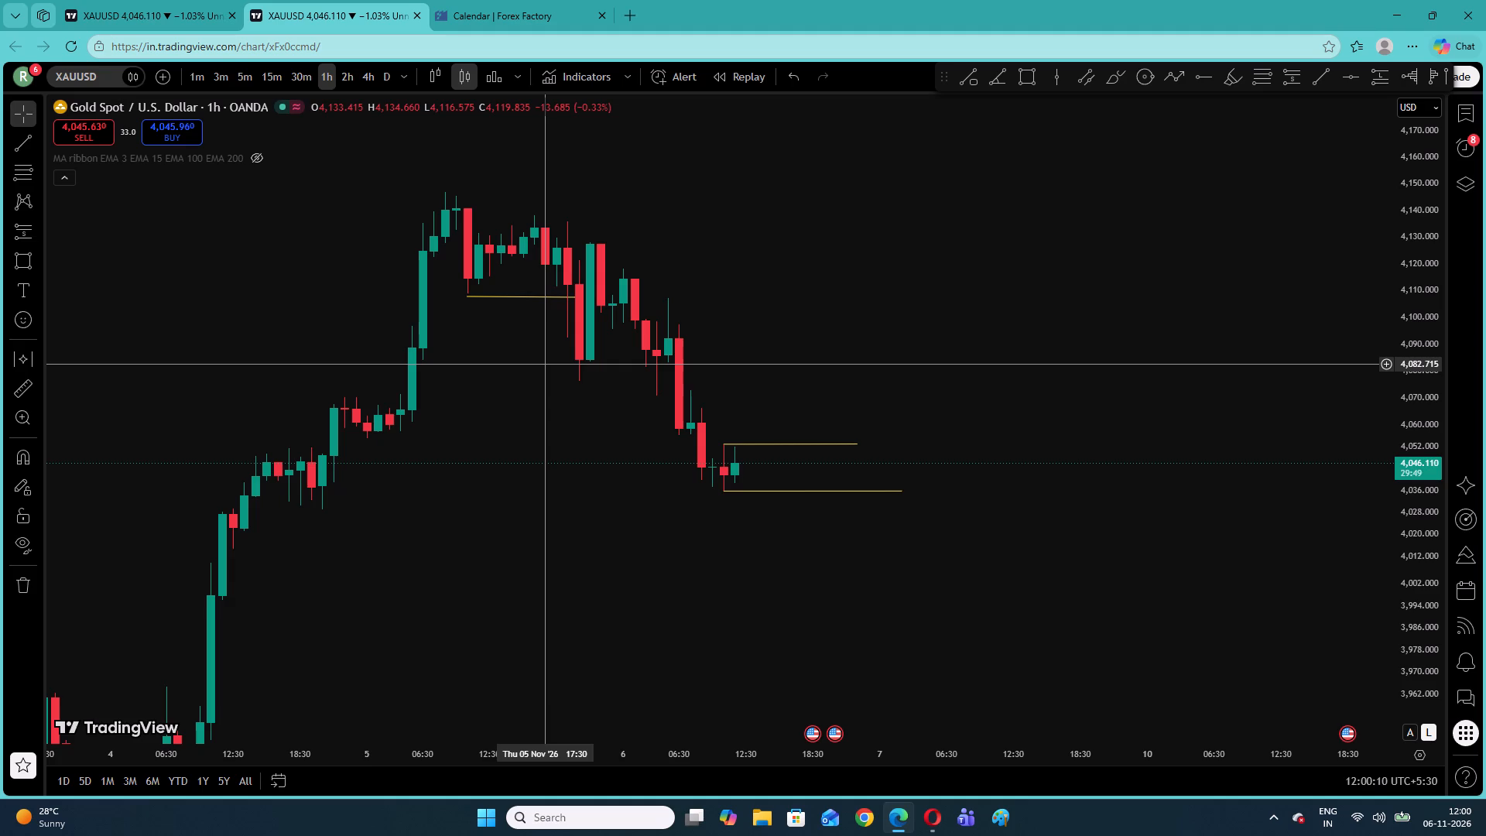
left_click(524, 296)
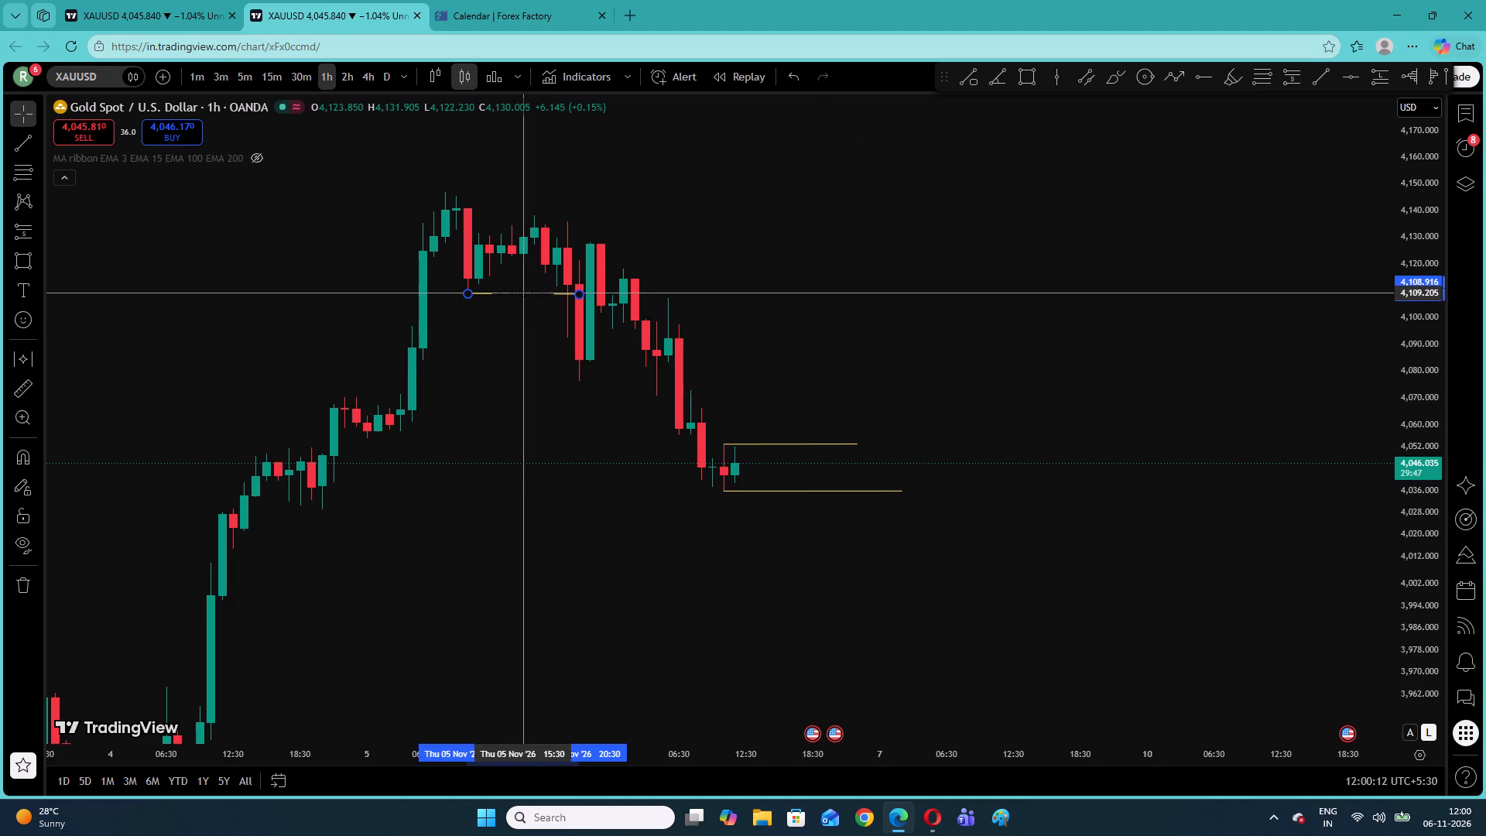
left_click(524, 344)
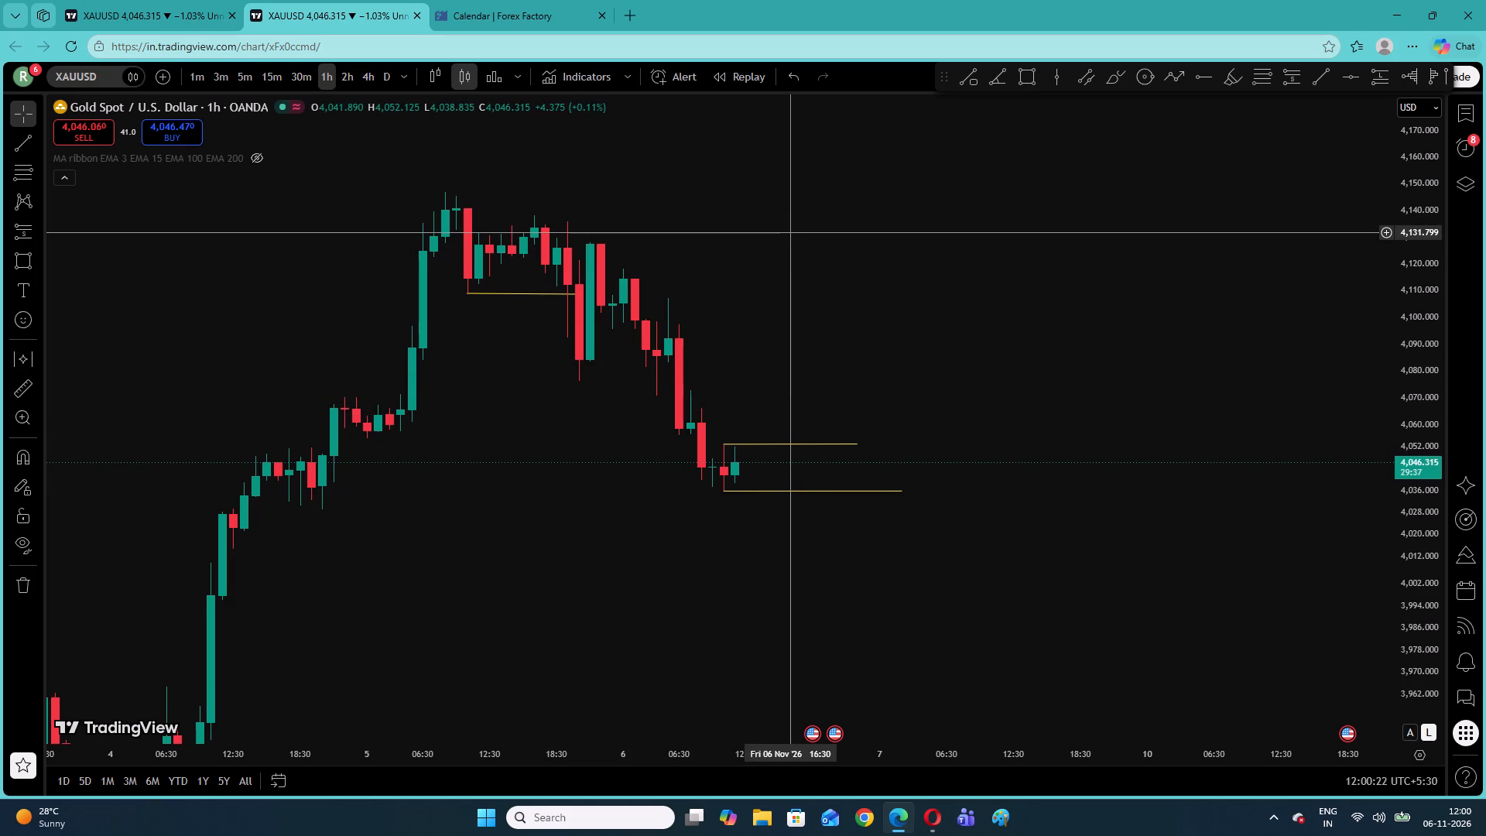
Examine the earlier 1-hour price action from 30 October through 4 November and return to the current range.
left_click_drag(538, 361, 813, 122)
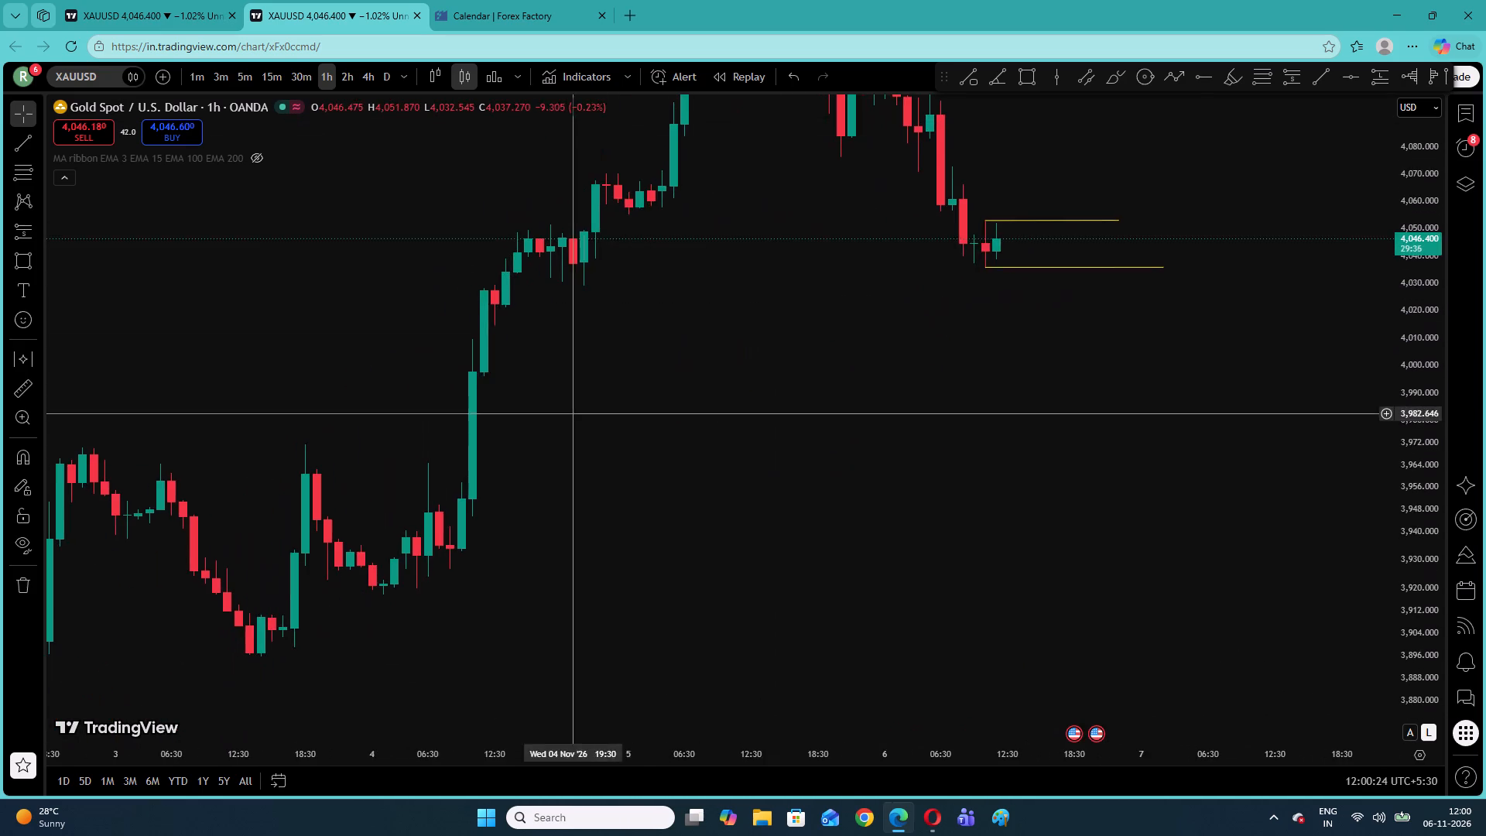
left_click_drag(574, 416, 775, 299)
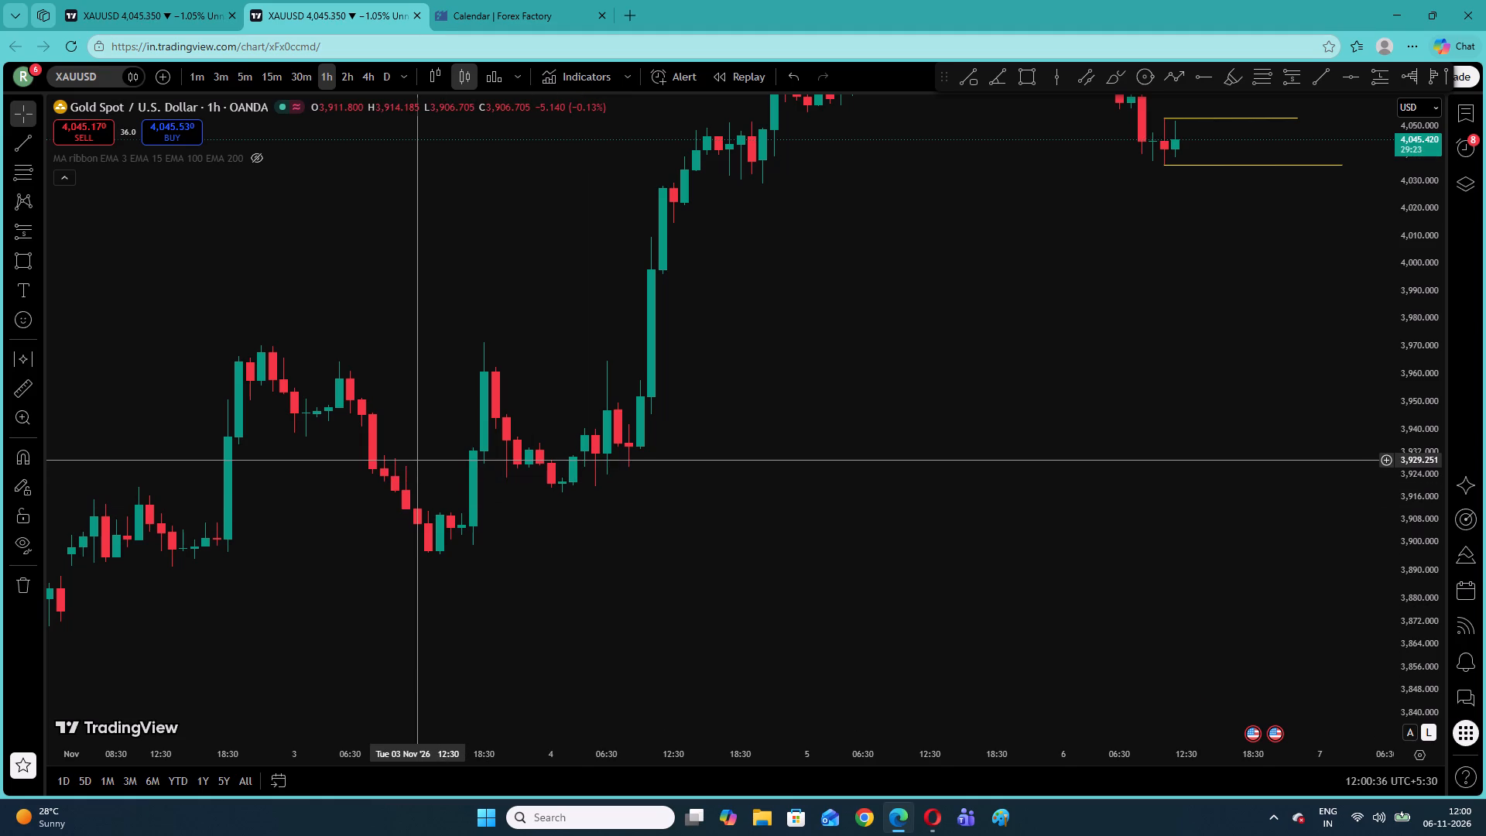
left_click_drag(420, 460, 791, 419)
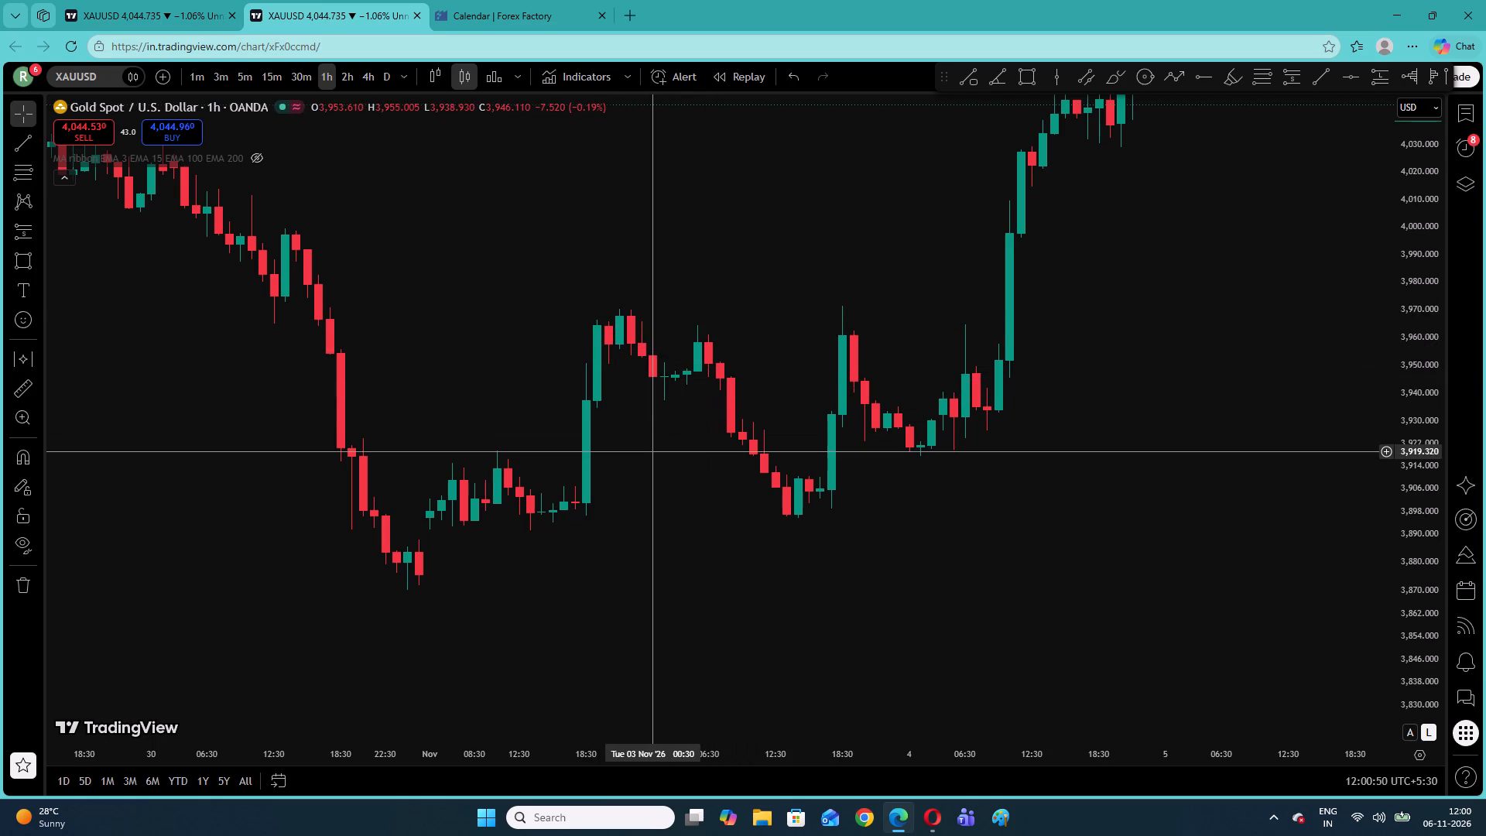
left_click_drag(648, 454, 506, 510)
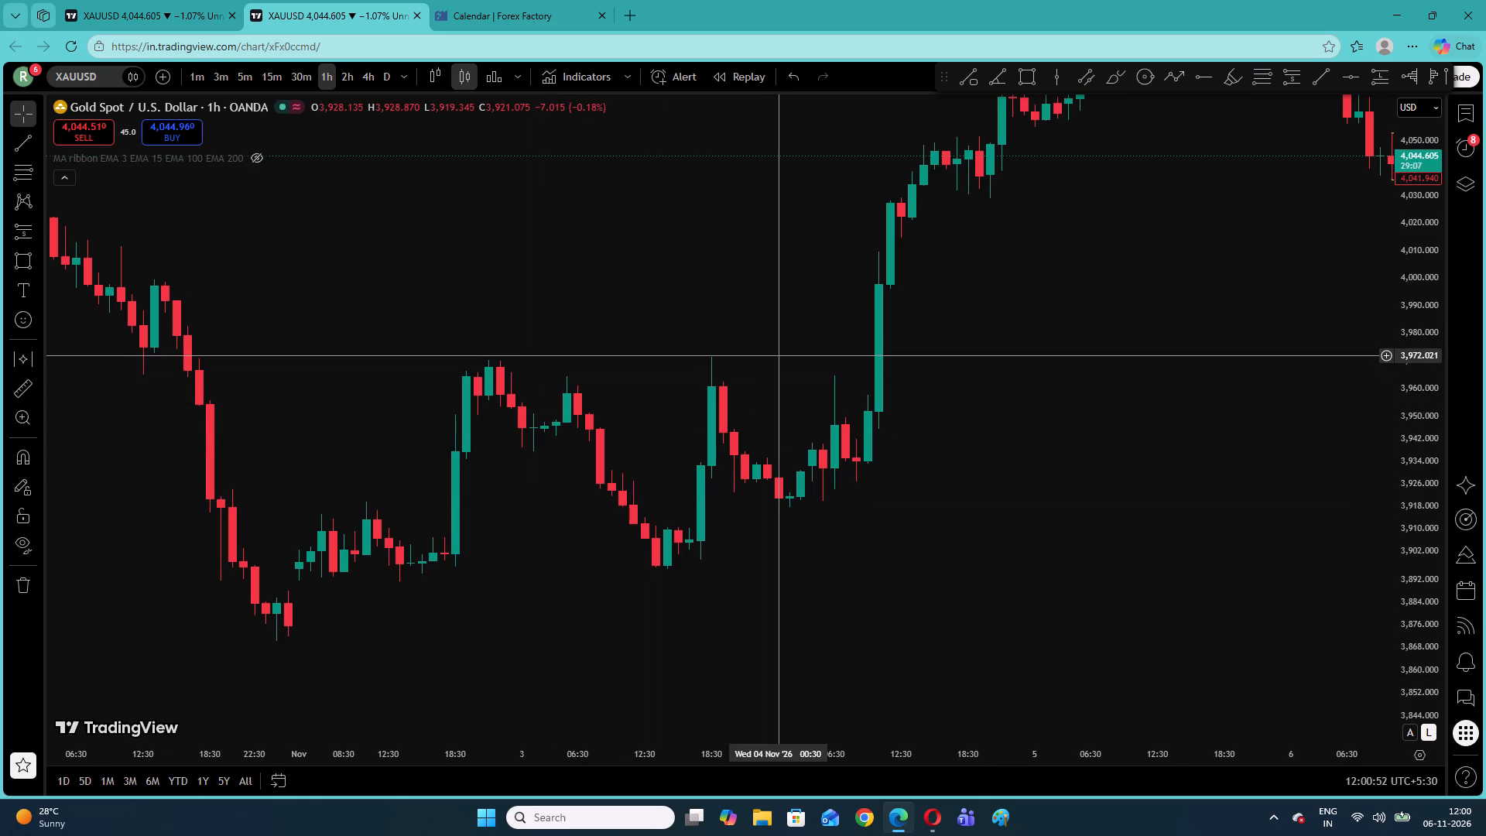
left_click_drag(546, 310, 764, 380)
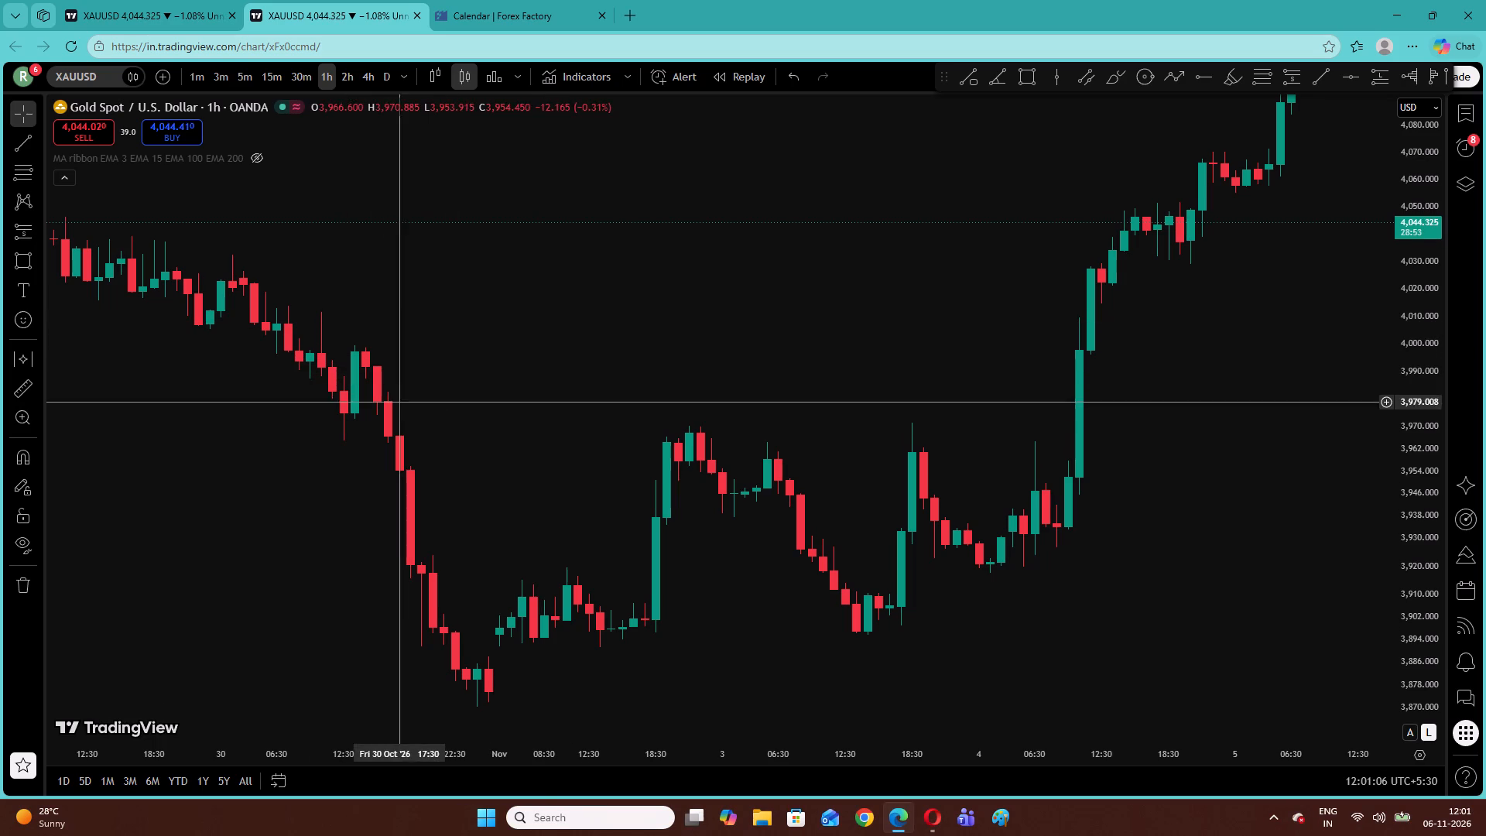
left_click_drag(729, 360, 383, 452)
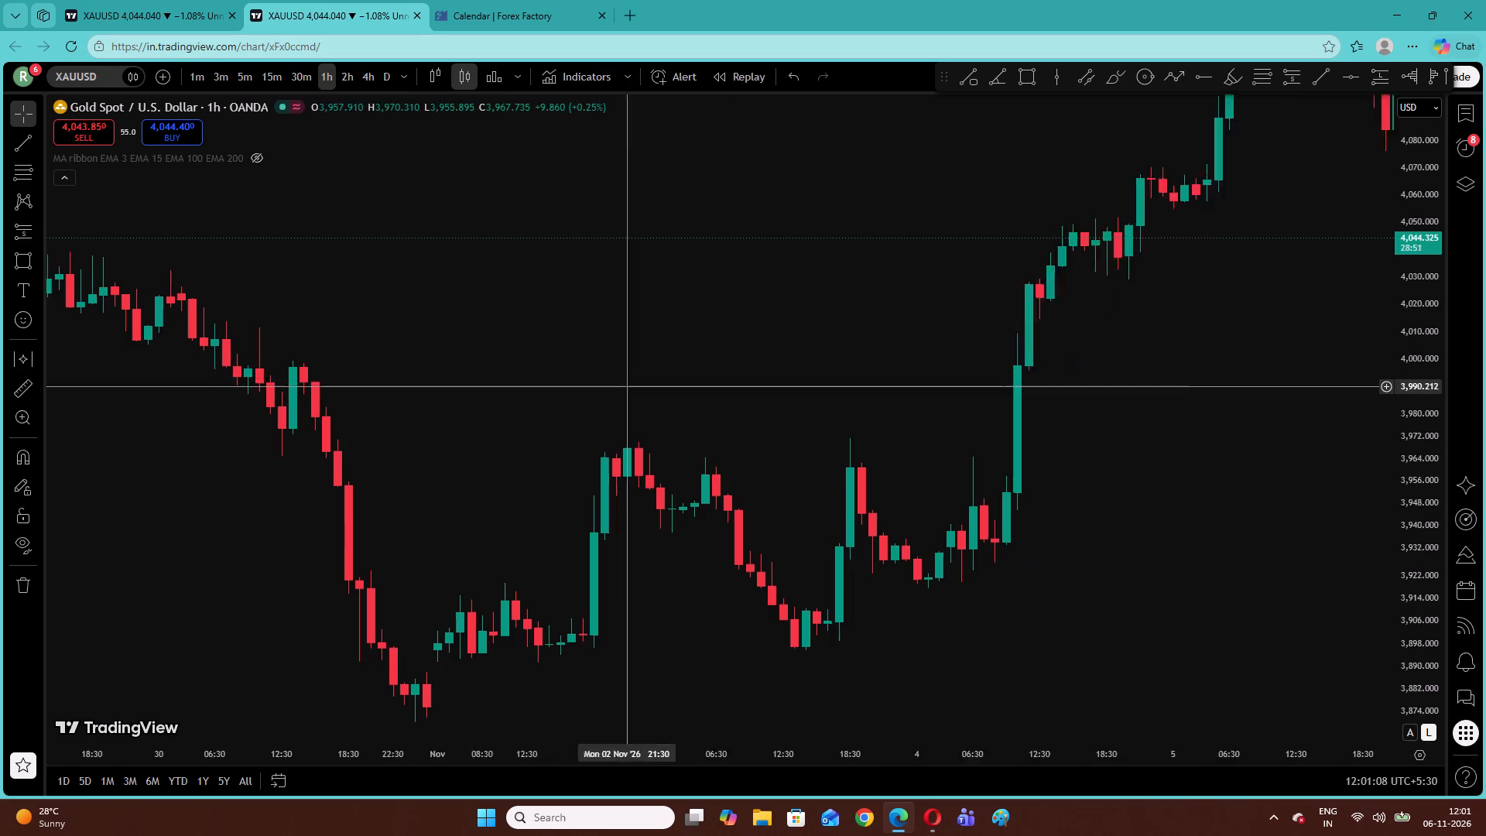
left_click_drag(383, 452, 188, 519)
left_click_drag(947, 381, 512, 459)
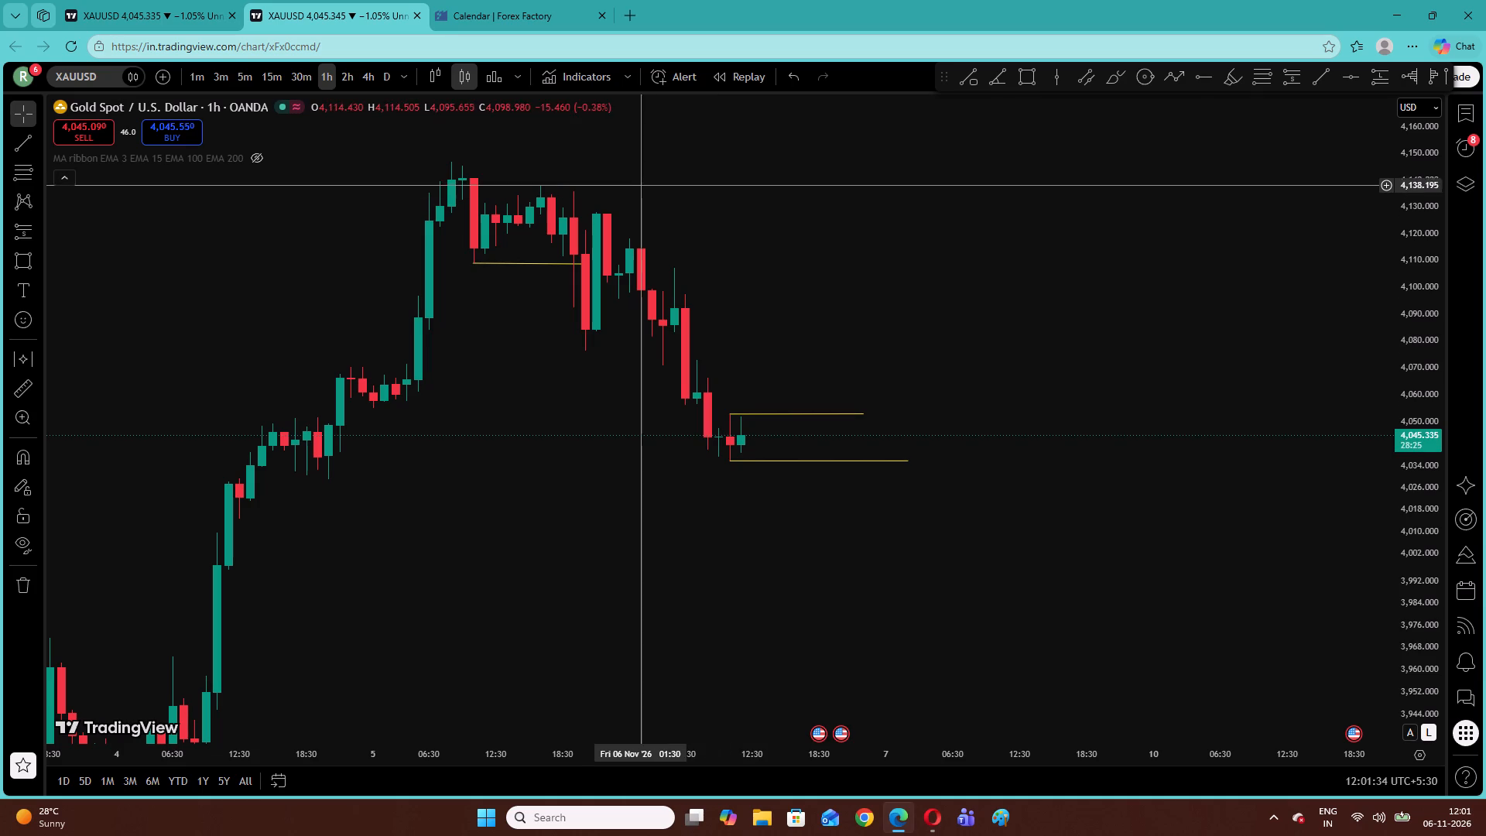
left_click(1392, 17)
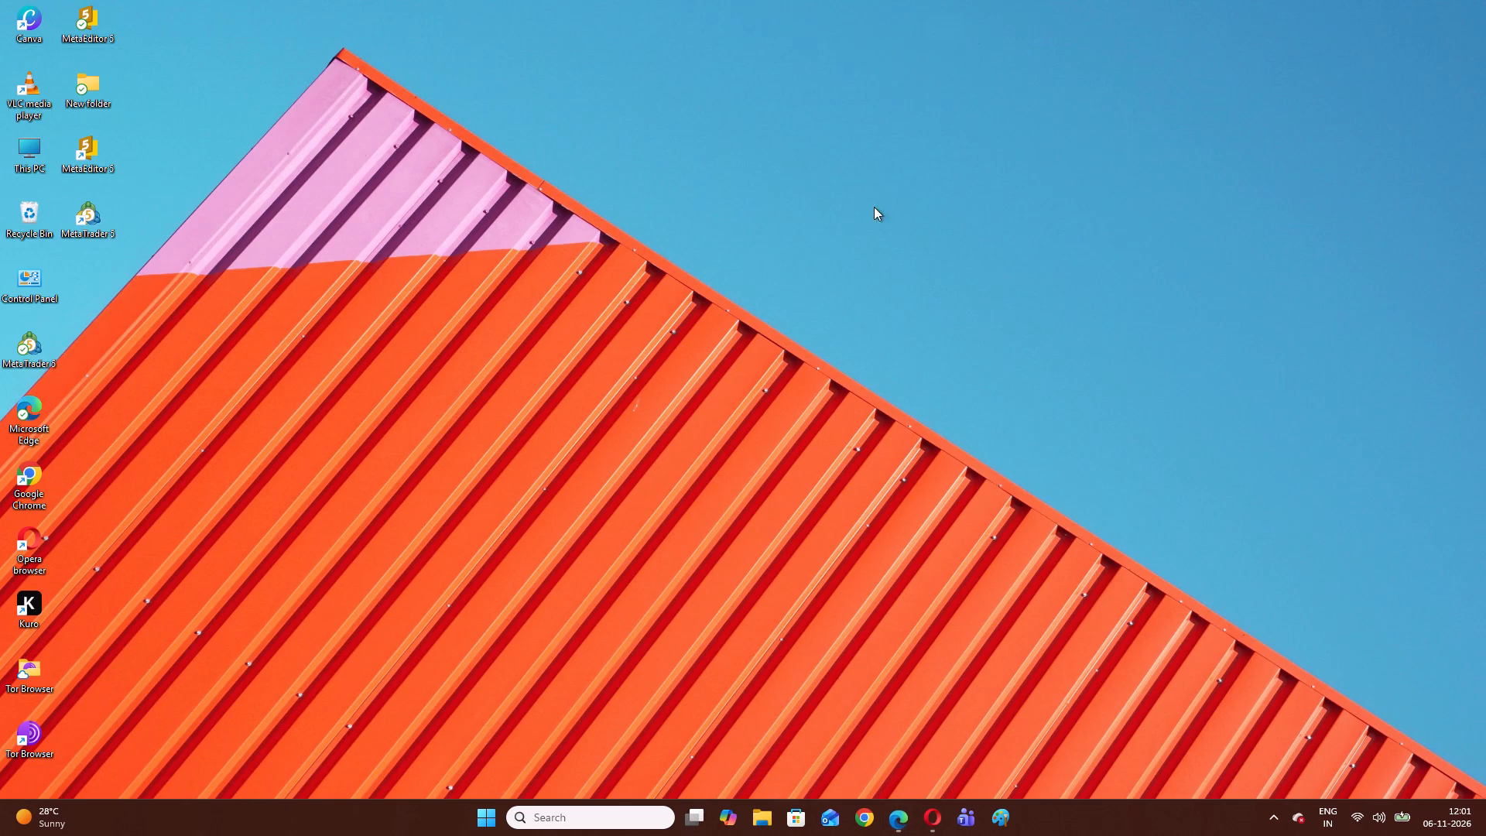
right_click_drag(760, 178, 757, 192)
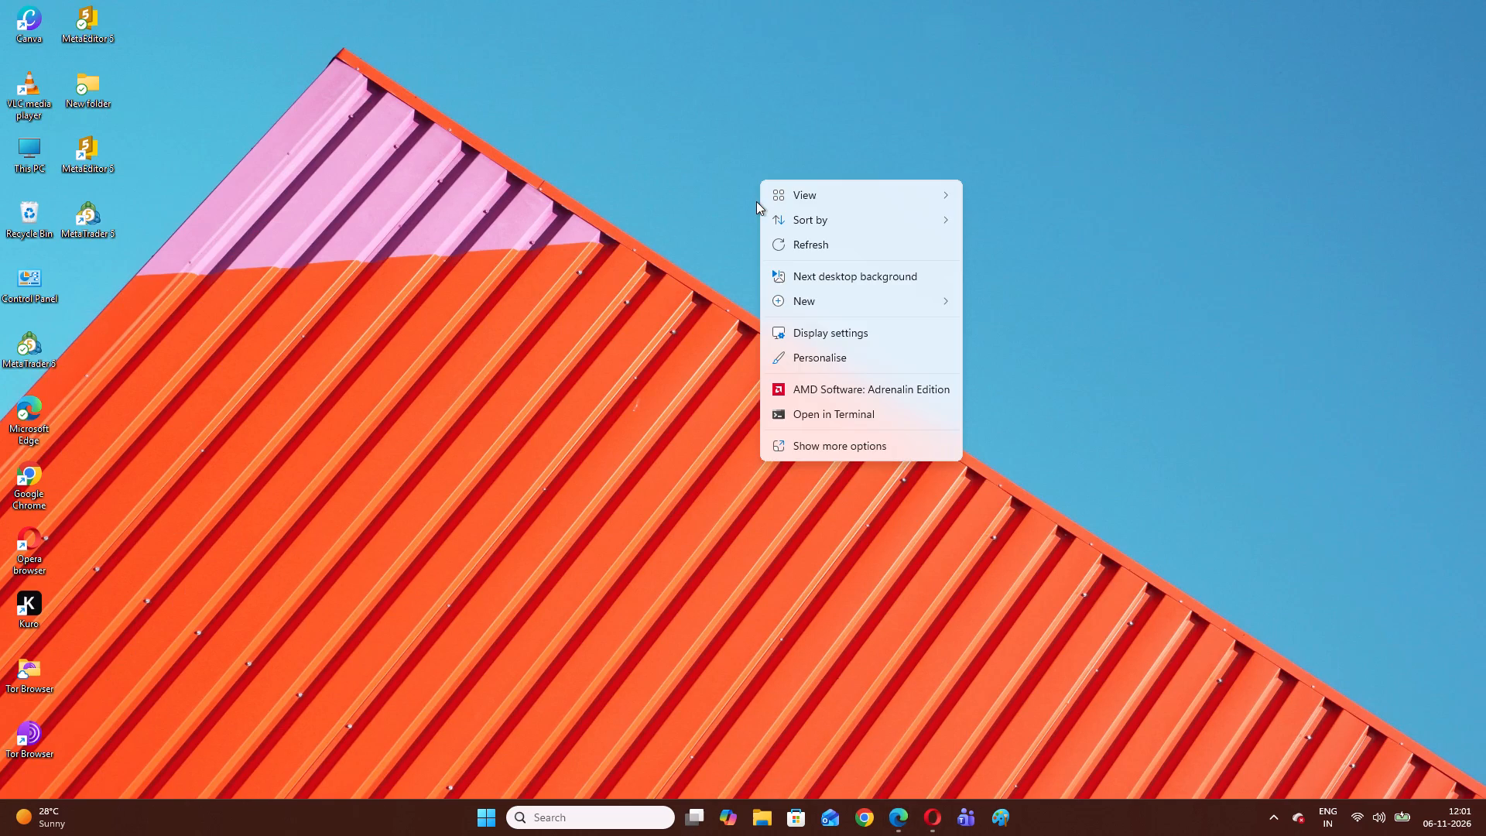